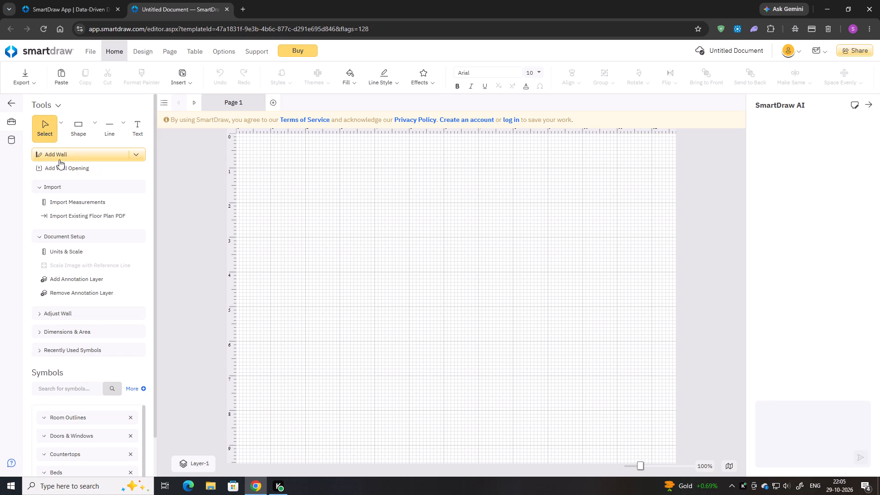
Draw four outer walls as a rectangle: left about 7.1, top about 9.3, right about 7.0 and bottom about 9.5 long.
{"action": "left_click", "coordinate": [59, 159]}
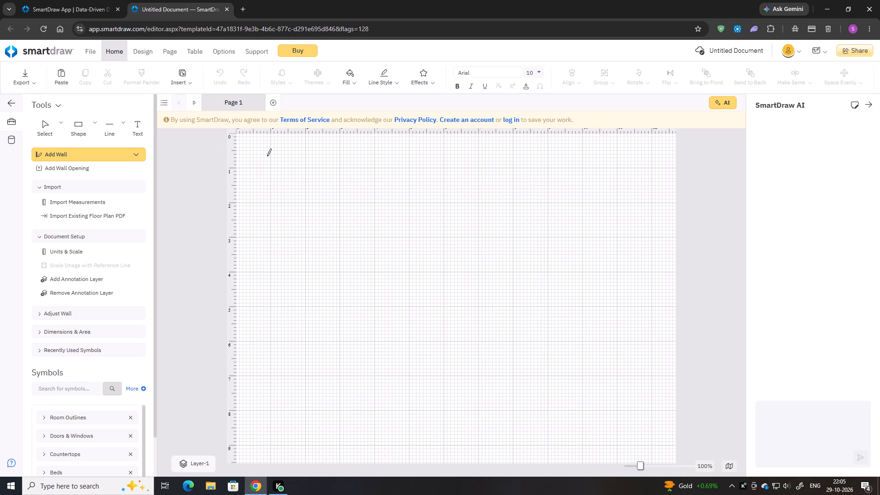
{"action": "left_click", "coordinate": [264, 156]}
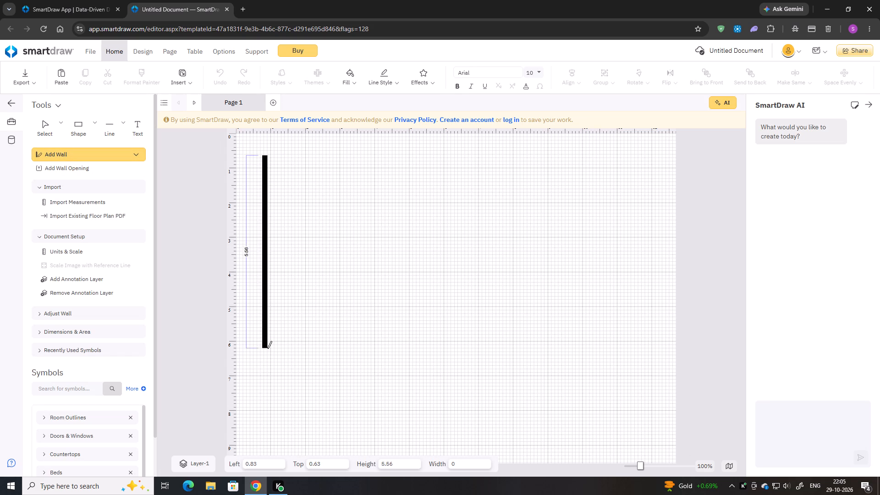
{"action": "left_click", "coordinate": [258, 402]}
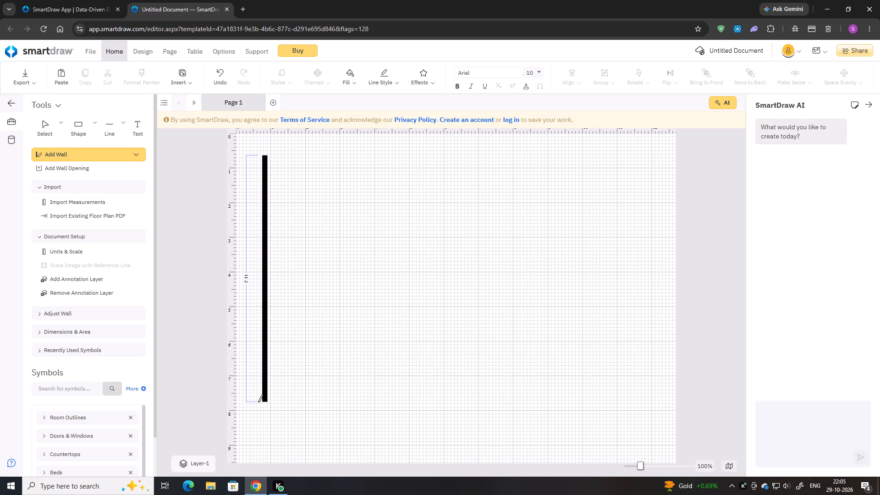
{"action": "left_click", "coordinate": [264, 158]}
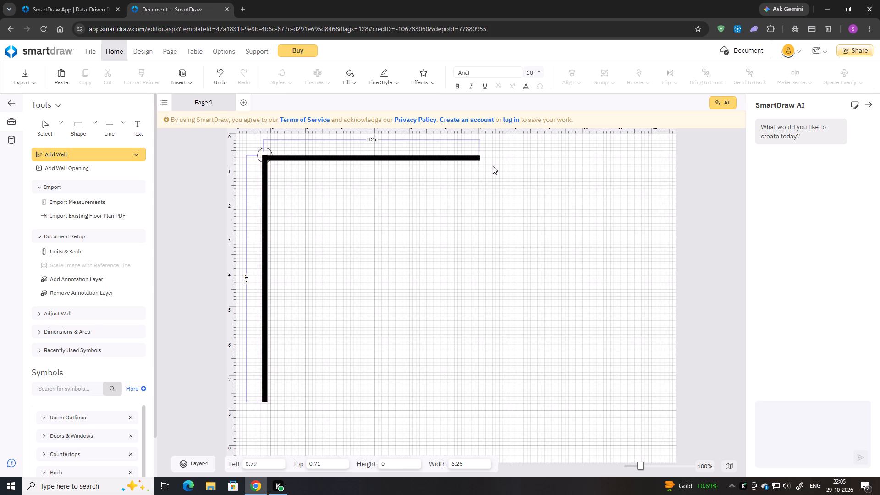
{"action": "left_click", "coordinate": [585, 157]}
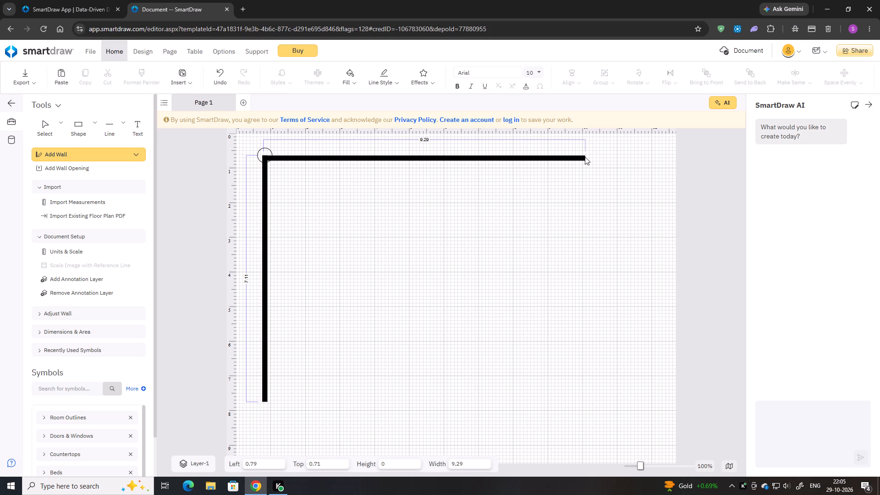
{"action": "left_click", "coordinate": [583, 156]}
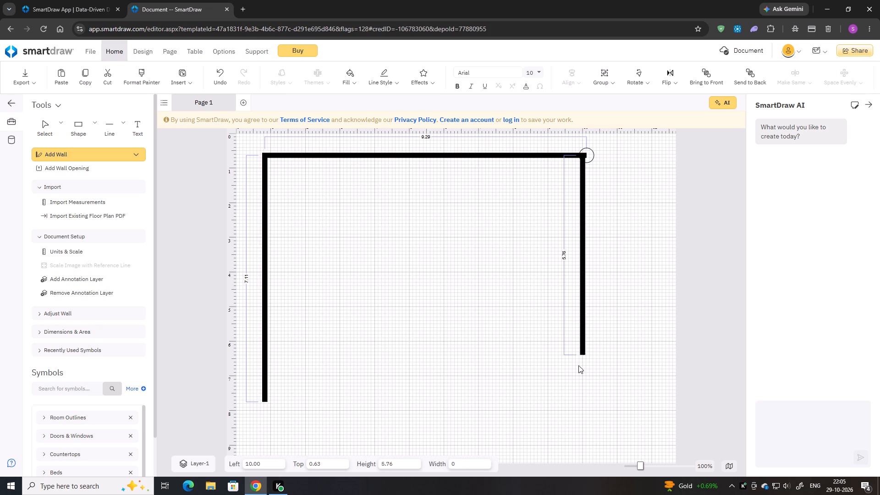
{"action": "left_click", "coordinate": [574, 399]}
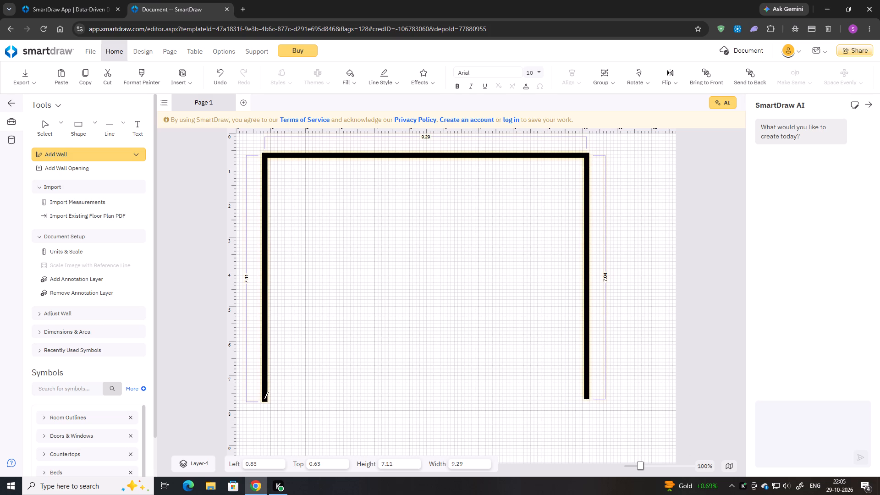
{"action": "left_click", "coordinate": [264, 400]}
{"action": "left_click", "coordinate": [591, 390]}
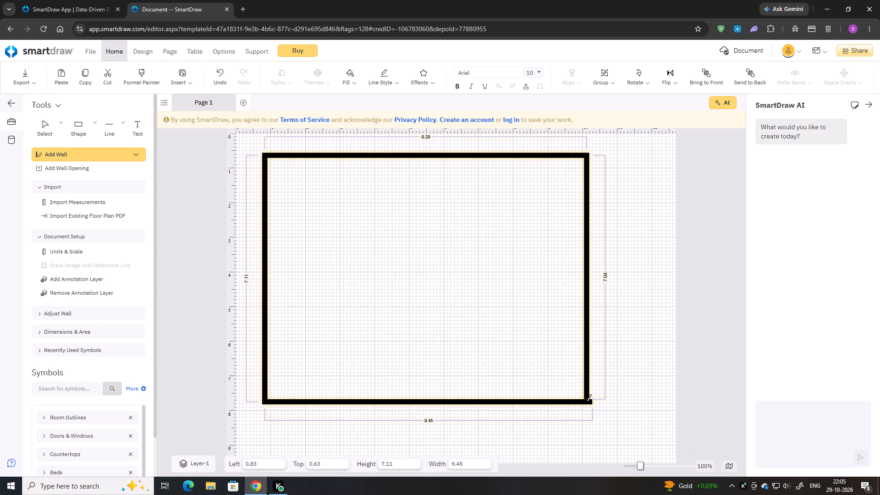
Join the bottom and right outer walls cleanly at the lower-right corner, making the outline about 9.29 by 7.11.
{"action": "key", "text": "ctrl+z"}
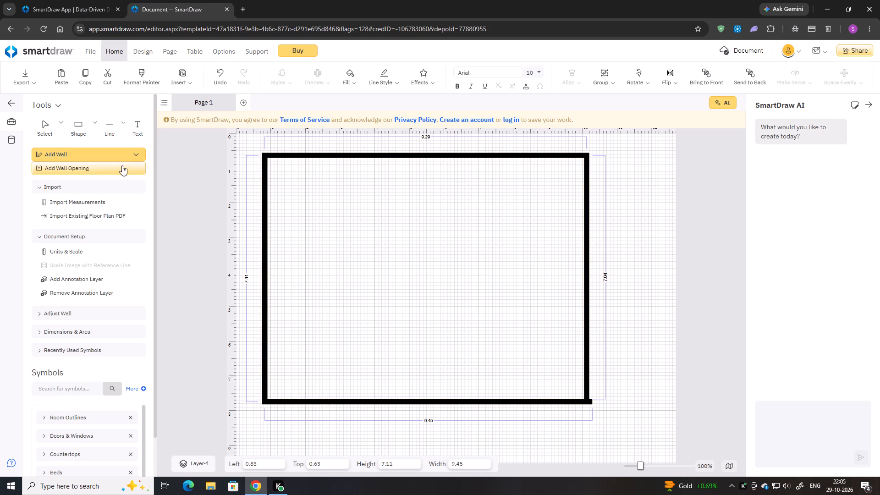
{"action": "left_click", "coordinate": [100, 154]}
{"action": "left_click_drag", "start_coordinate": [593, 402], "coordinate": [586, 402]}
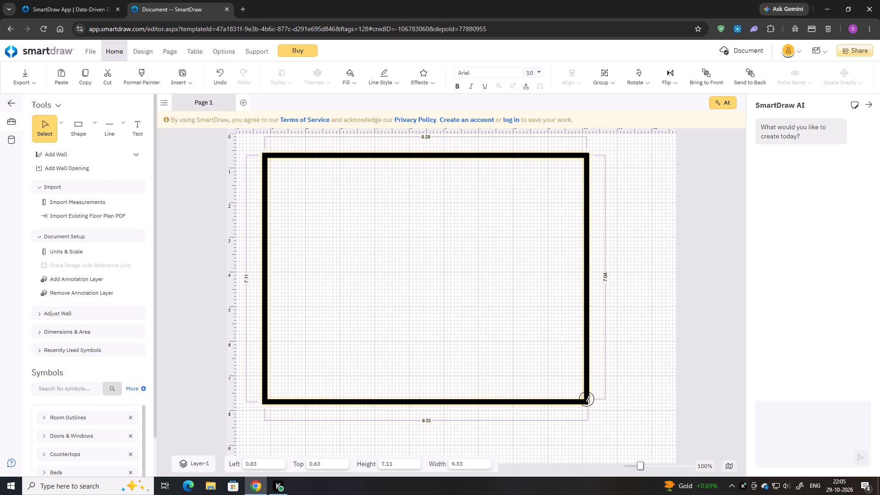
{"action": "left_click_drag", "start_coordinate": [586, 402], "coordinate": [588, 403]}
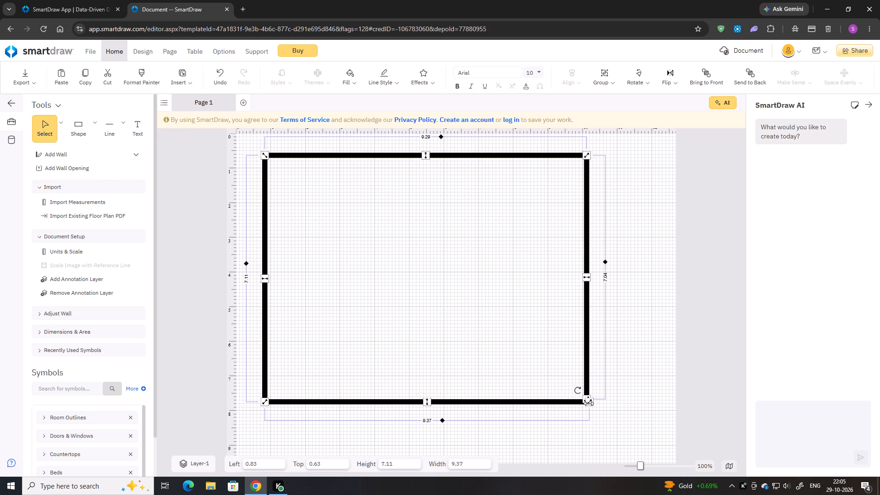
{"action": "left_click", "coordinate": [608, 392]}
{"action": "left_click", "coordinate": [587, 396]}
{"action": "left_click_drag", "start_coordinate": [587, 396], "coordinate": [587, 402]}
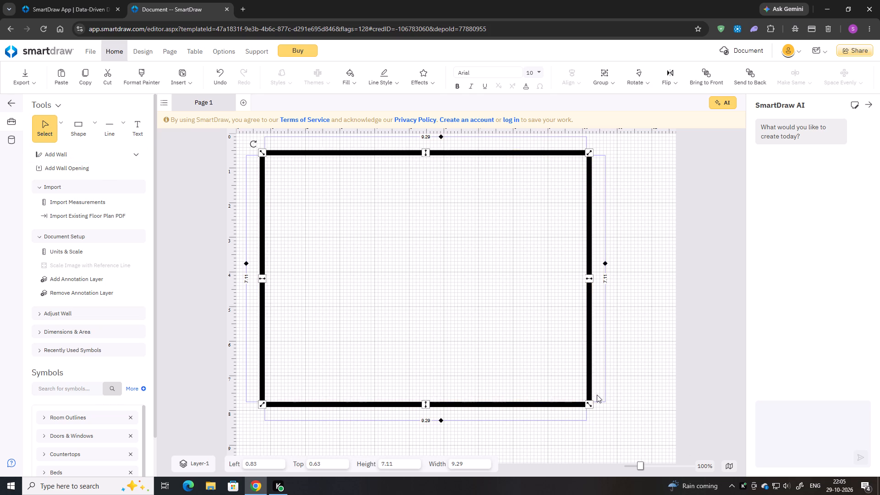
{"action": "left_click", "coordinate": [628, 385]}
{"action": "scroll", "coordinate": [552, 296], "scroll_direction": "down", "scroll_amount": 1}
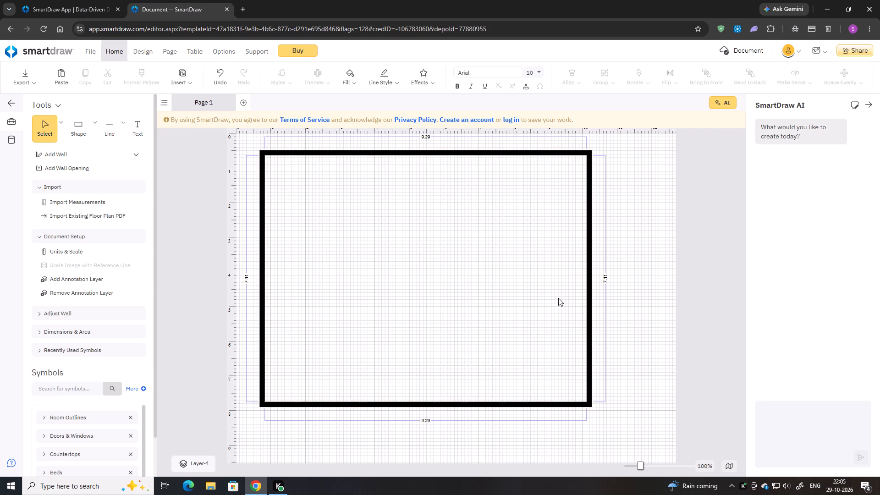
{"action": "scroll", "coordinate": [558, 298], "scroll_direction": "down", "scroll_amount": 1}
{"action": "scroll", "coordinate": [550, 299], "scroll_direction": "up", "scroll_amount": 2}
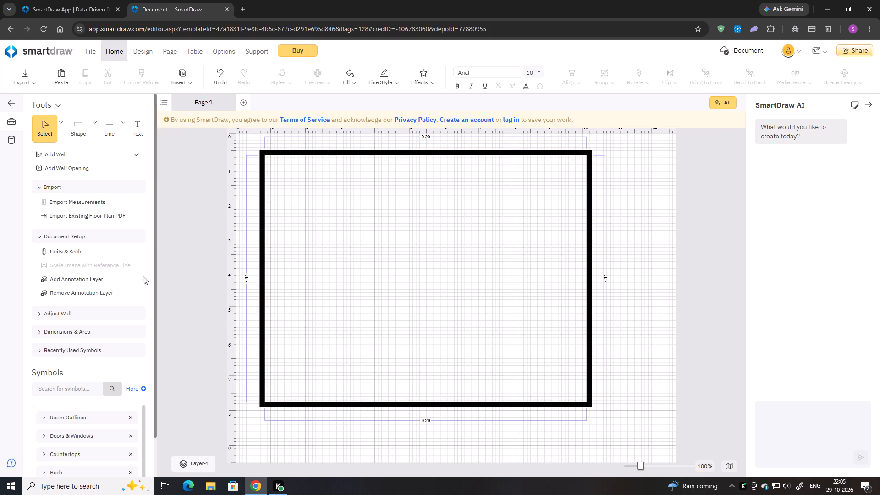
Draw two left-room partitions: a horizontal wall about 3.07 long from the left outer wall and a vertical wall about 5.72 from the top wall.
{"action": "left_click", "coordinate": [109, 149]}
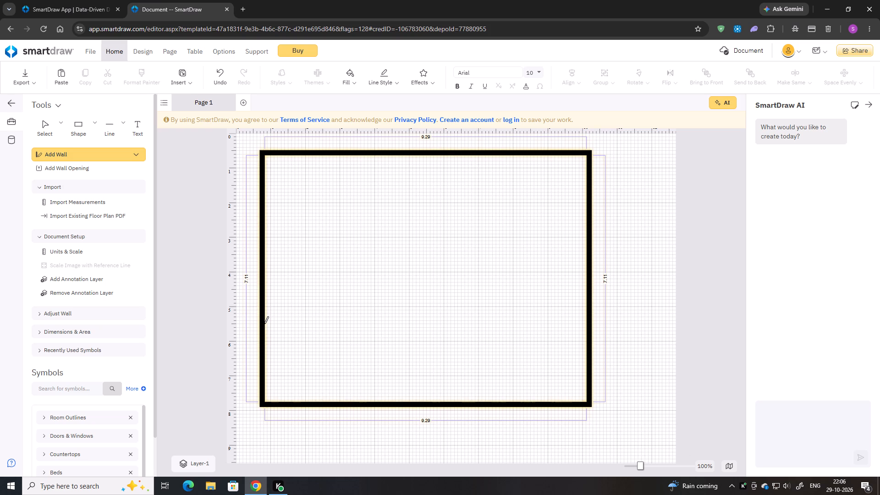
{"action": "left_click", "coordinate": [261, 348]}
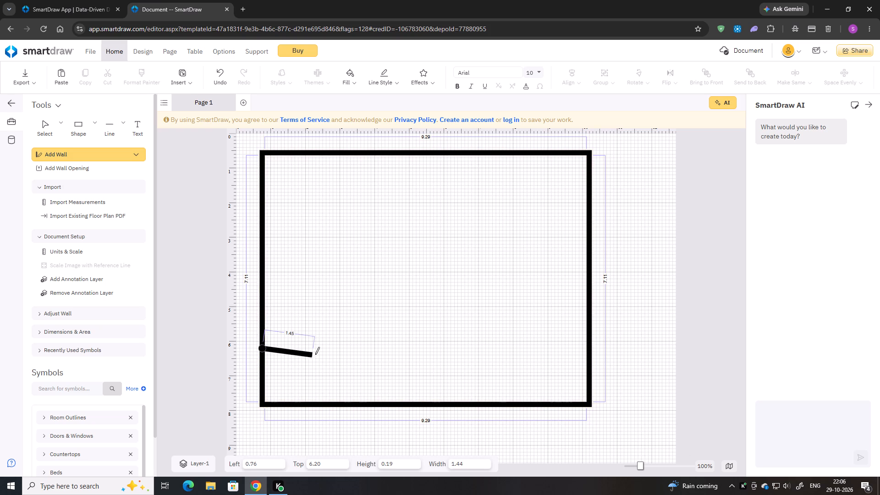
{"action": "left_click", "coordinate": [368, 349]}
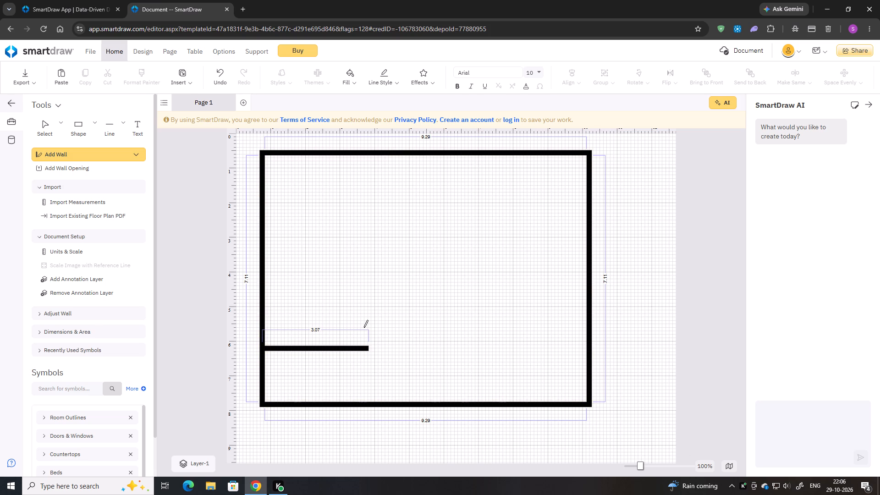
{"action": "left_click", "coordinate": [374, 154]}
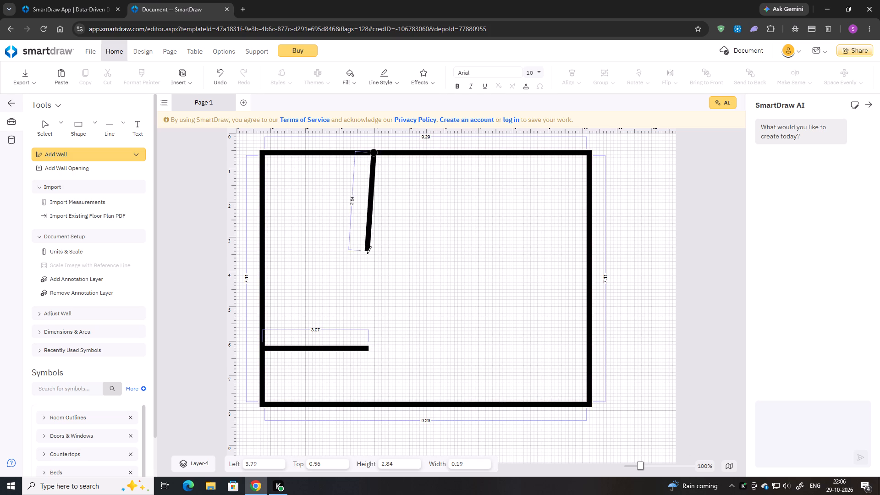
{"action": "left_click", "coordinate": [373, 350]}
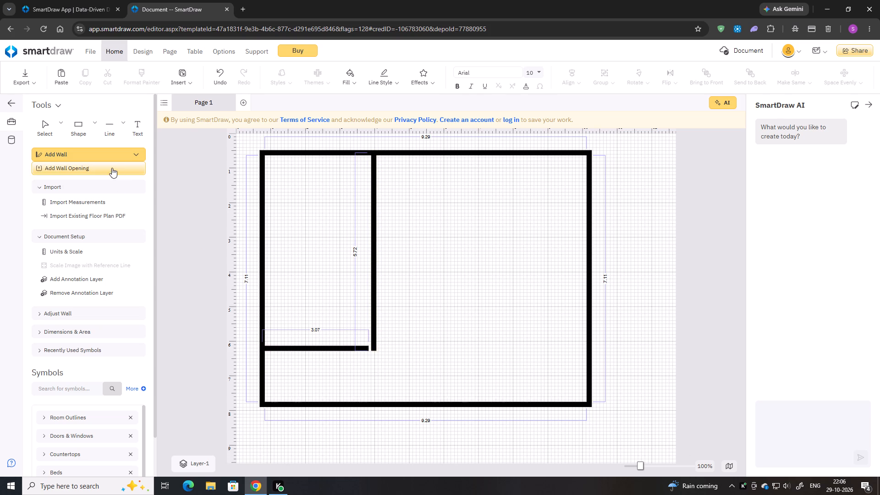
Extend the left room's horizontal partition to about 3.24 so its end joins the bottom of the vertical partition.
{"action": "left_click", "coordinate": [107, 156]}
{"action": "left_click", "coordinate": [355, 350]}
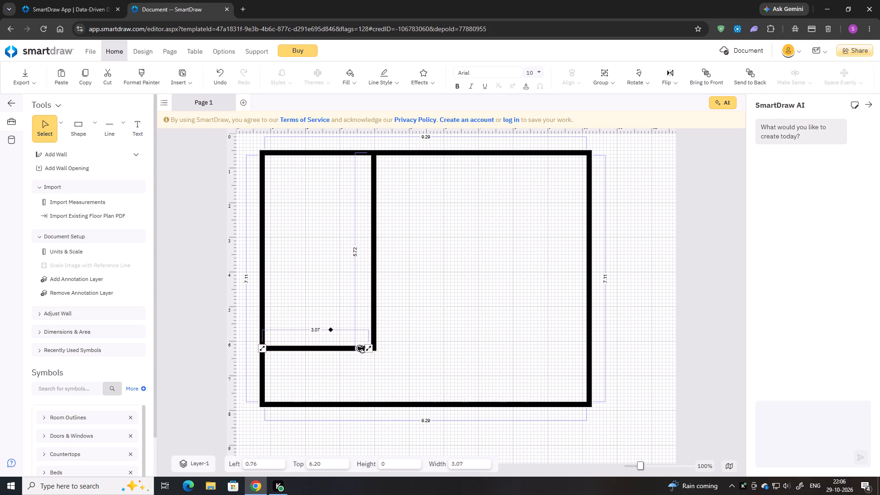
{"action": "left_click_drag", "start_coordinate": [369, 349], "coordinate": [375, 349]}
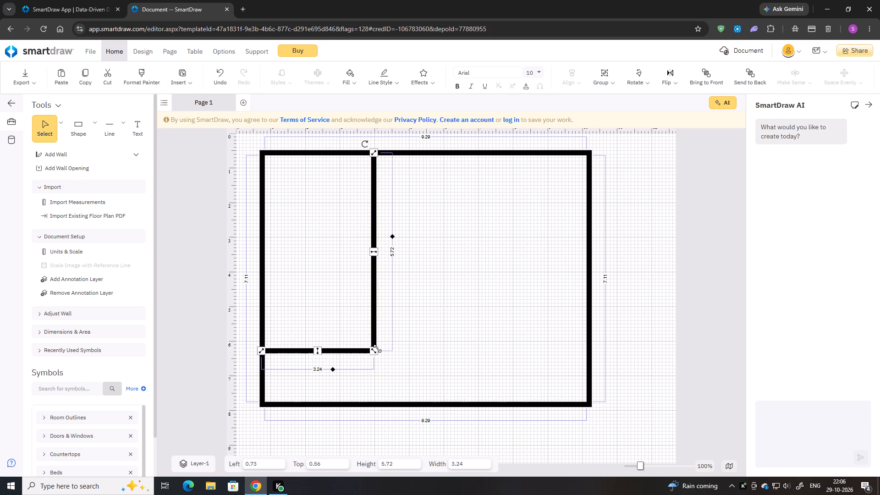
{"action": "left_click", "coordinate": [392, 323]}
{"action": "left_click", "coordinate": [331, 287]}
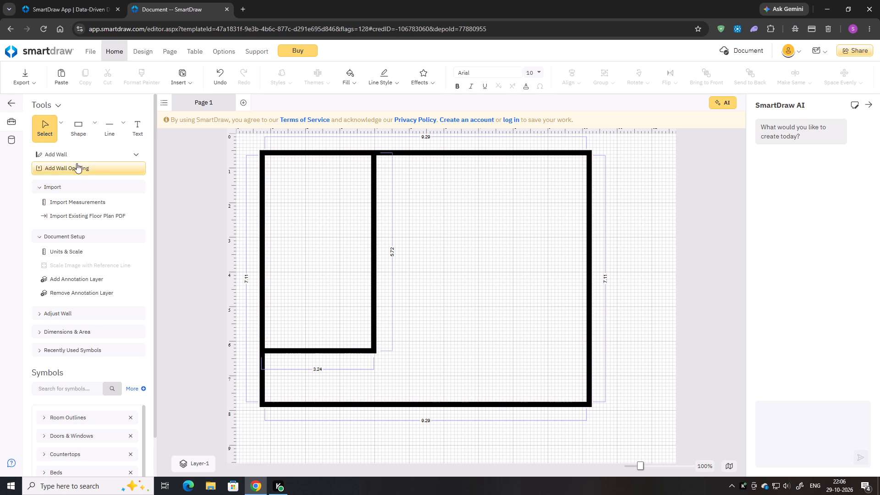
Draw the right room's partitions: a horizontal wall about 3.37 long to the right outer wall and a vertical wall about 5.60 to the top wall.
{"action": "left_click", "coordinate": [76, 152]}
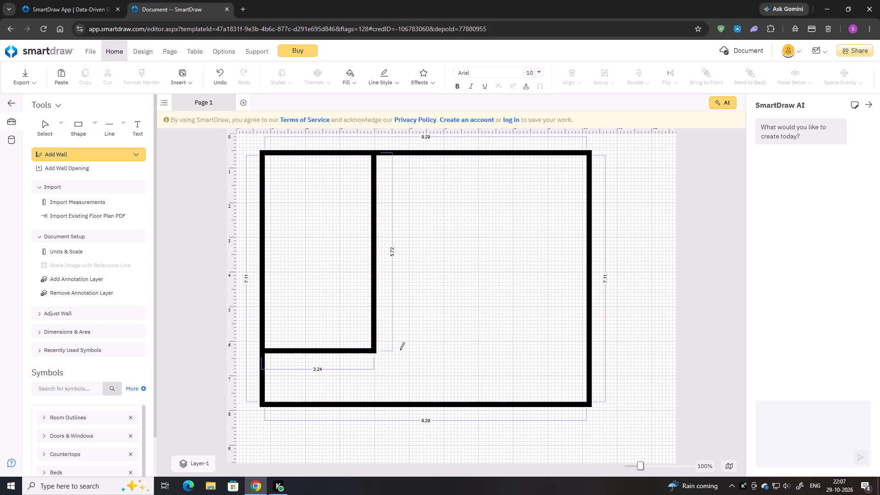
{"action": "left_click", "coordinate": [469, 350]}
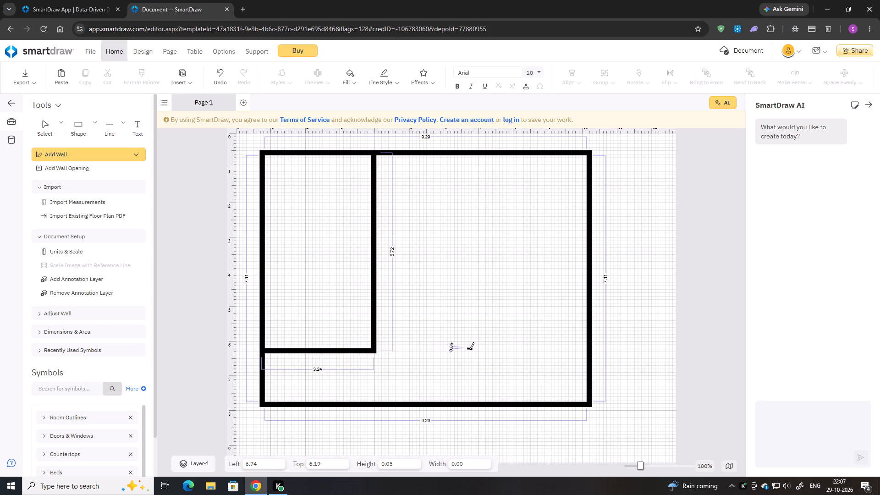
{"action": "left_click", "coordinate": [581, 349]}
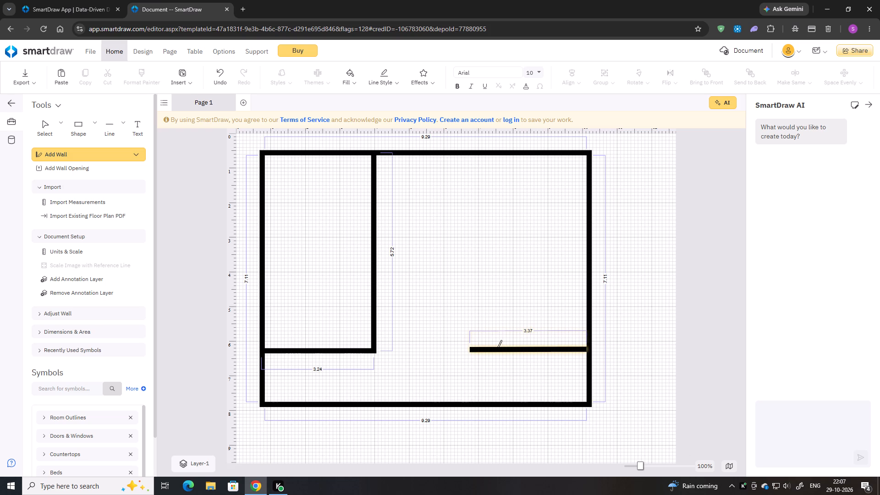
{"action": "left_click", "coordinate": [472, 349]}
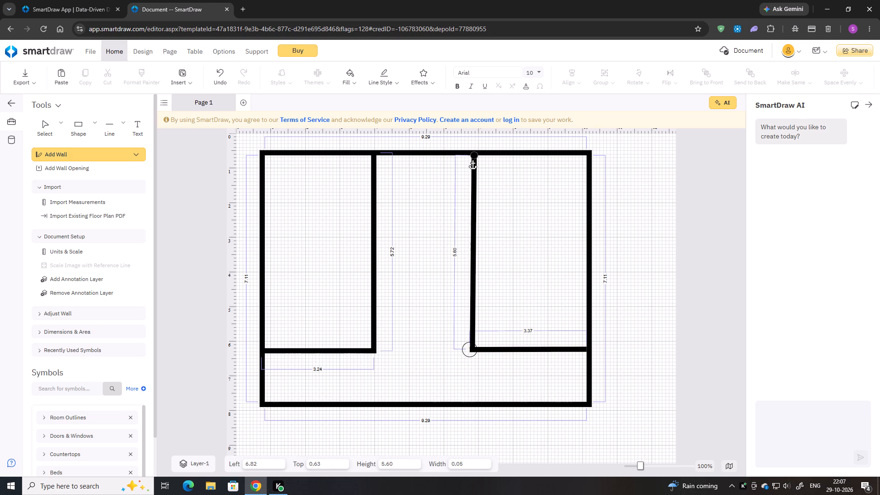
{"action": "left_click", "coordinate": [472, 158]}
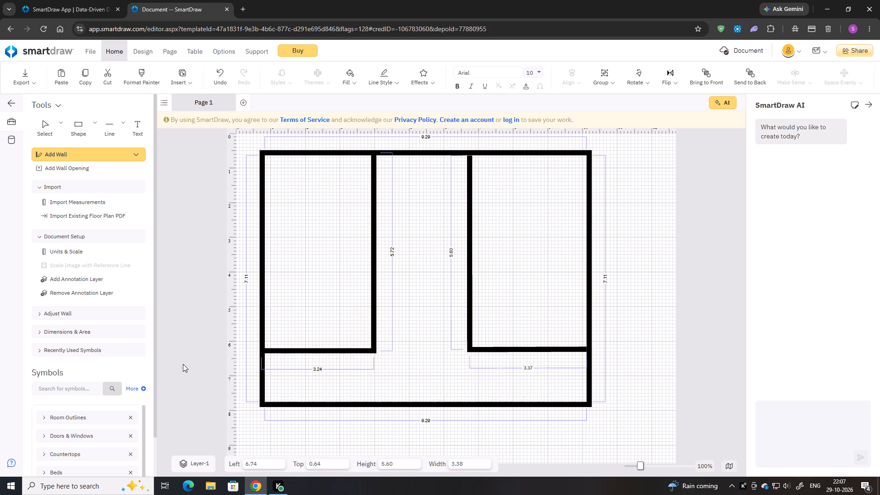
Add a horizontal dividing wall near the top of each side room, about 3.22 long in the left and 3.38 in the right.
{"action": "left_click", "coordinate": [79, 156]}
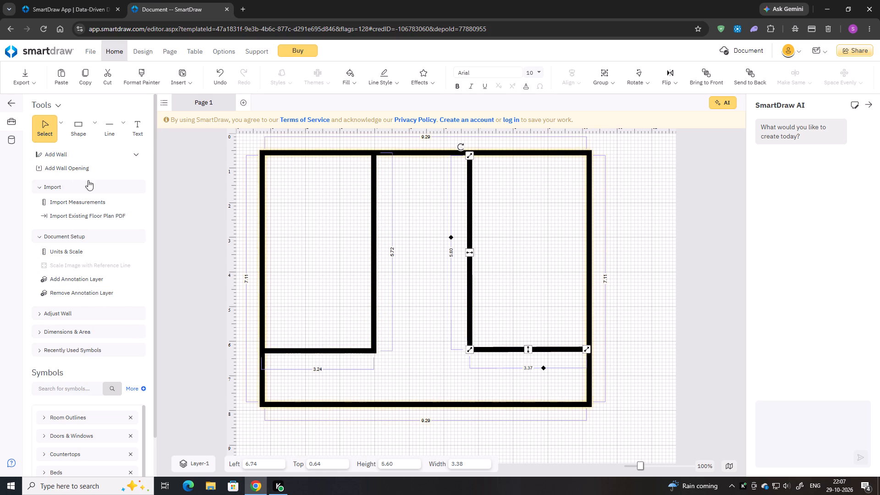
{"action": "left_click", "coordinate": [66, 150]}
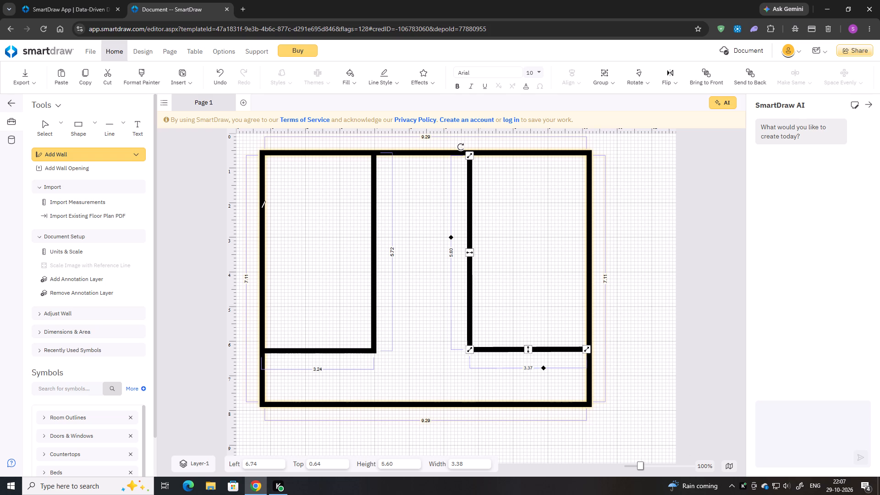
{"action": "left_click", "coordinate": [262, 202]}
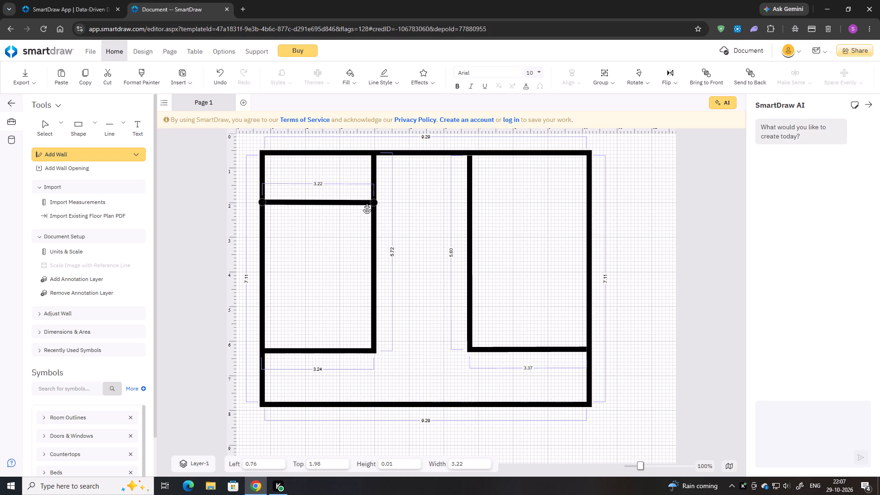
{"action": "left_click", "coordinate": [367, 203]}
{"action": "left_click", "coordinate": [469, 205]}
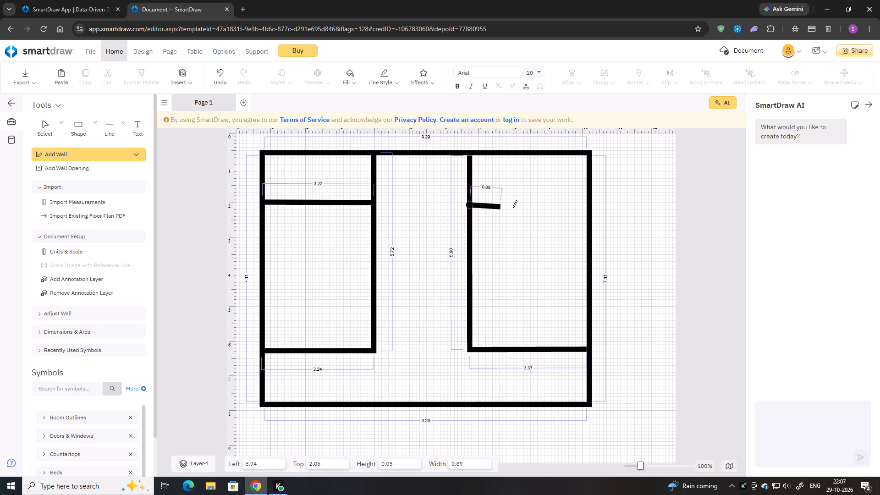
{"action": "left_click", "coordinate": [586, 205]}
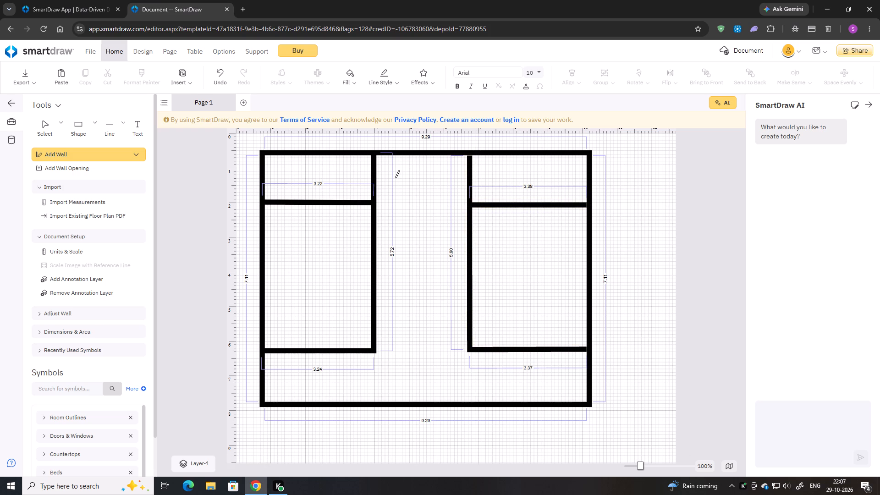
{"action": "left_click", "coordinate": [100, 152]}
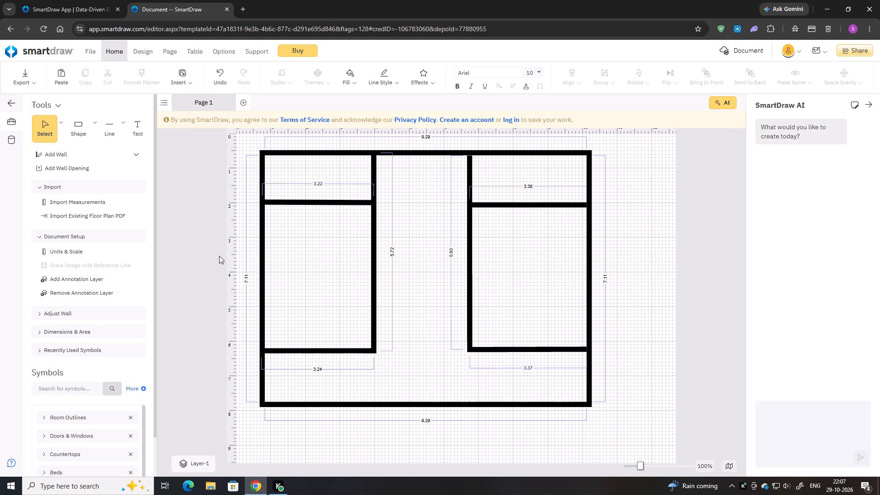
Place a single door from the Doors & Windows symbols on the left outer wall, below the left room.
{"action": "scroll", "coordinate": [407, 350], "scroll_direction": "down", "scroll_amount": 1}
{"action": "left_click", "coordinate": [66, 418]}
{"action": "scroll", "coordinate": [81, 406], "scroll_direction": "down", "scroll_amount": 1}
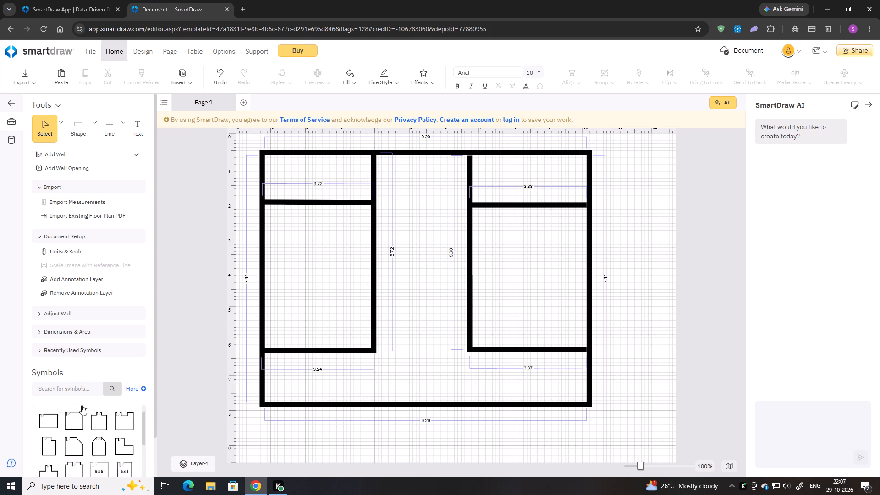
{"action": "scroll", "coordinate": [82, 405], "scroll_direction": "down", "scroll_amount": 2}
{"action": "scroll", "coordinate": [86, 405], "scroll_direction": "up", "scroll_amount": 3}
{"action": "left_click", "coordinate": [72, 418]}
{"action": "scroll", "coordinate": [72, 418], "scroll_direction": "down", "scroll_amount": 2}
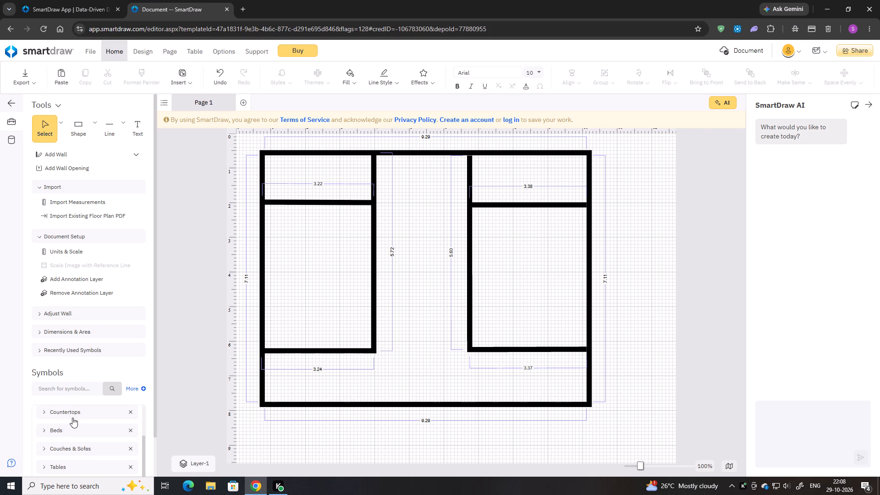
{"action": "scroll", "coordinate": [72, 418], "scroll_direction": "down", "scroll_amount": 3}
{"action": "scroll", "coordinate": [48, 415], "scroll_direction": "up", "scroll_amount": 2}
{"action": "left_click", "coordinate": [59, 435]}
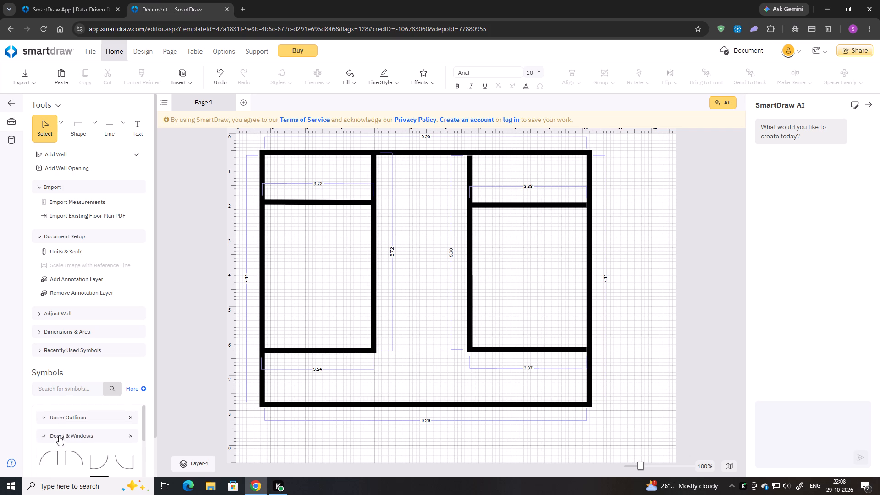
{"action": "scroll", "coordinate": [66, 430], "scroll_direction": "down", "scroll_amount": 1}
{"action": "left_click_drag", "start_coordinate": [48, 419], "coordinate": [264, 365]}
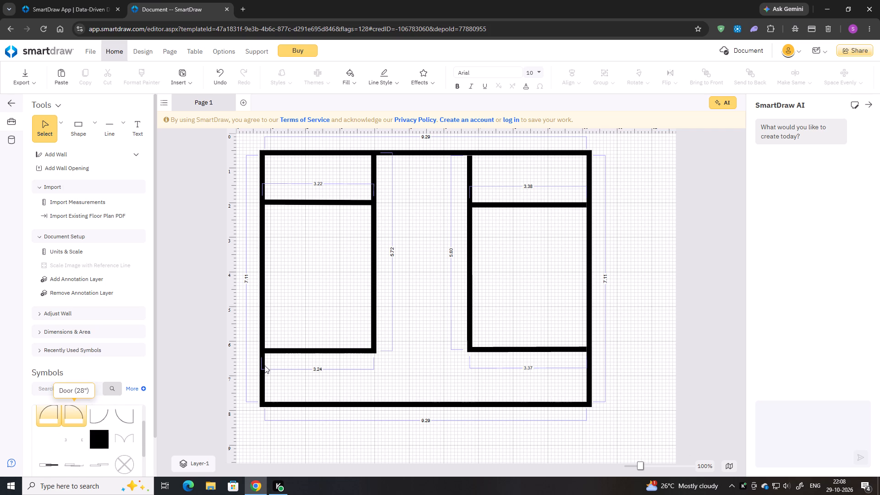
{"action": "left_click_drag", "start_coordinate": [264, 365], "coordinate": [258, 373]}
Flip the new outer-wall door horizontally and vertically so it swings into the building.
{"action": "left_click", "coordinate": [309, 368]}
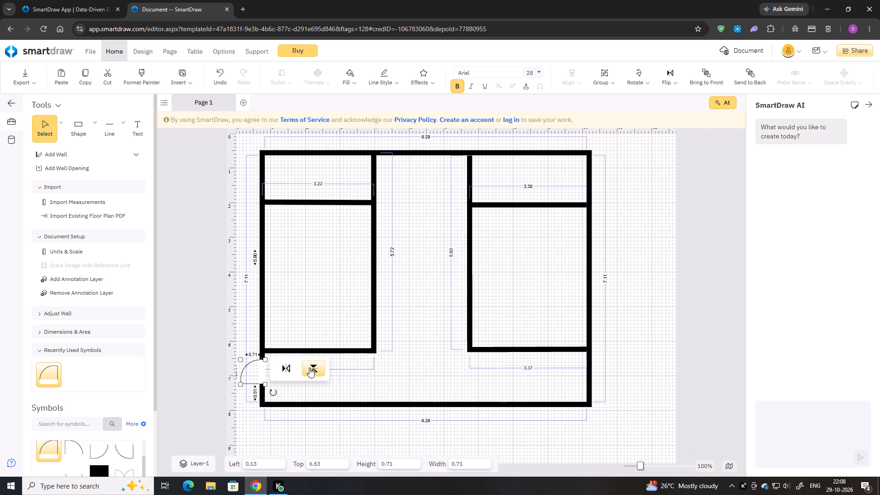
{"action": "left_click", "coordinate": [281, 366]}
{"action": "left_click", "coordinate": [325, 371]}
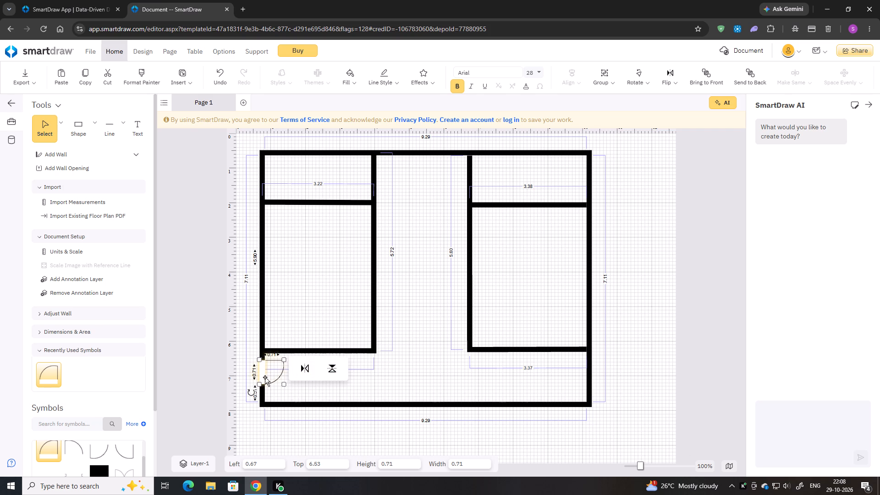
Enlarge the outer-wall door to about 1.04 by 1.04.
{"action": "left_click", "coordinate": [265, 377]}
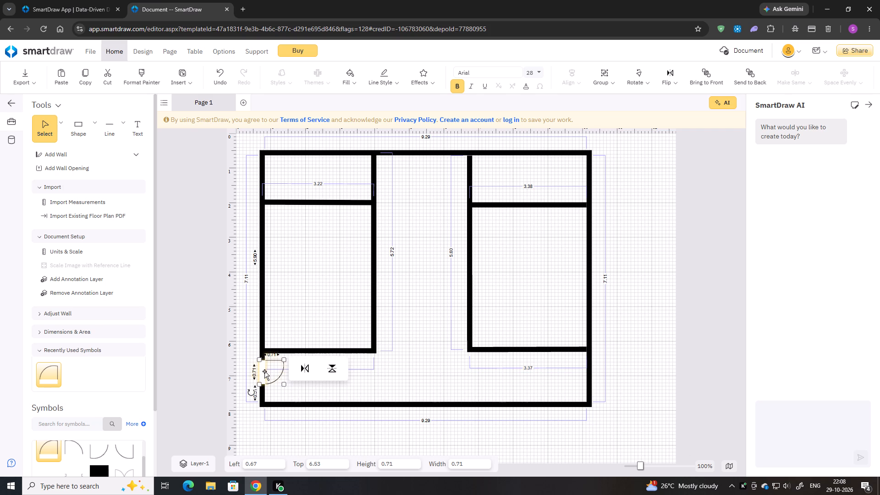
{"action": "left_click_drag", "start_coordinate": [264, 371], "coordinate": [264, 385]}
{"action": "left_click", "coordinate": [260, 381]}
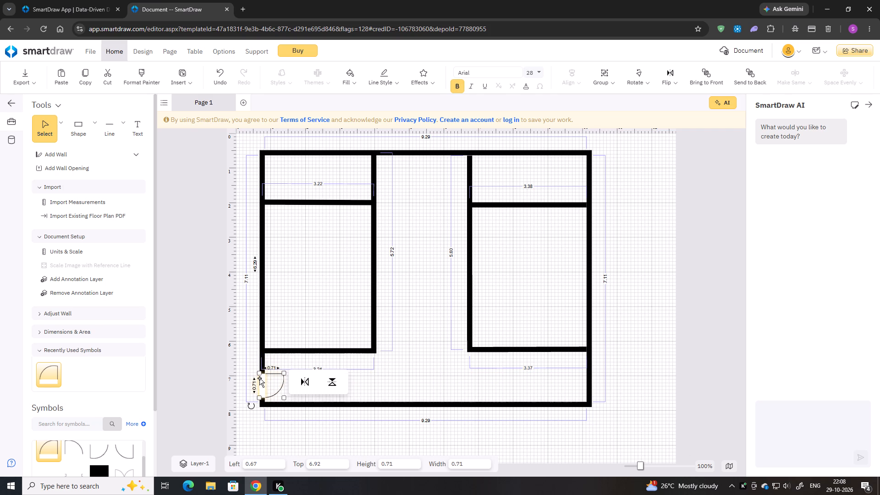
{"action": "left_click_drag", "start_coordinate": [259, 375], "coordinate": [255, 361]}
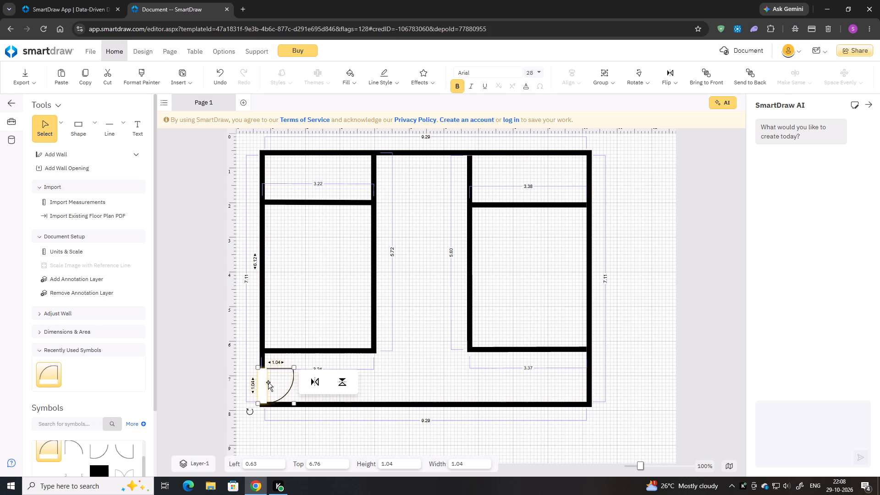
Move the enlarged door up the left outer wall to just below the left room's partition, with its top at about 6.36.
{"action": "left_click_drag", "start_coordinate": [257, 392], "coordinate": [260, 386]}
{"action": "left_click", "coordinate": [261, 385]}
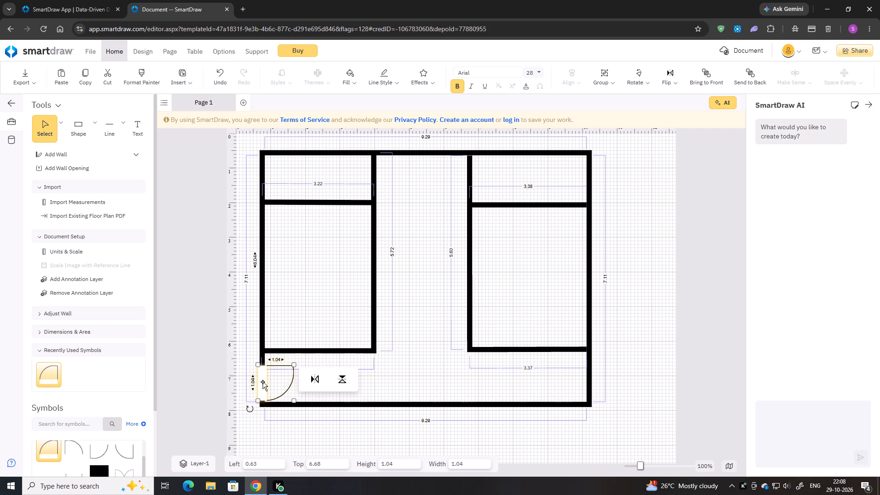
{"action": "key", "text": "Up"}
{"action": "key", "text": "Up"}
{"action": "key", "text": "Up"}
{"action": "key", "text": "Up"}
{"action": "key", "text": "Up"}
{"action": "key", "text": "Up"}
{"action": "key", "text": "Up"}
{"action": "key", "text": "Up"}
{"action": "key", "text": "Up"}
{"action": "key", "text": "Up"}
{"action": "key", "text": "Up"}
{"action": "key", "text": "Up"}
{"action": "key", "text": "Up"}
{"action": "key", "text": "Up"}
{"action": "key", "text": "Up"}
{"action": "key", "text": "Up"}
{"action": "key", "text": "Up"}
{"action": "key", "text": "Up"}
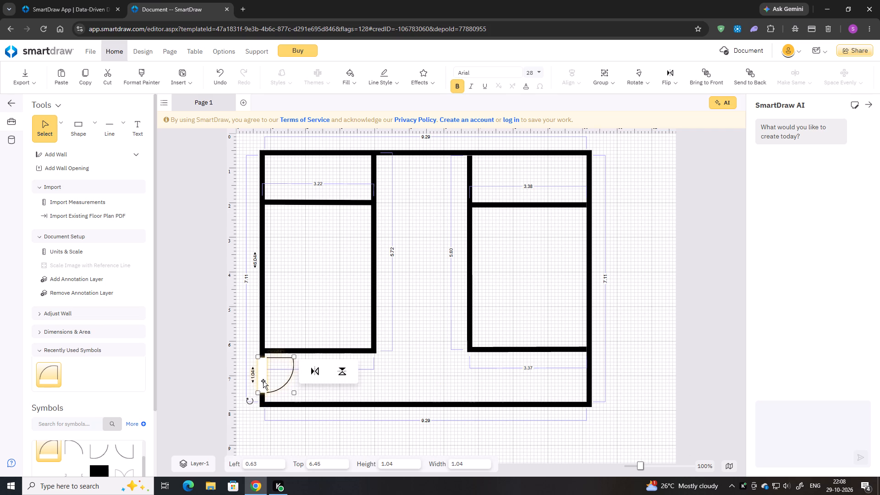
{"action": "key", "text": "Up"}
{"action": "key", "text": "Up"}
{"action": "key", "text": "Up"}
{"action": "key", "text": "Up"}
{"action": "key", "text": "Up"}
{"action": "key", "text": "Up"}
{"action": "key", "text": "Up"}
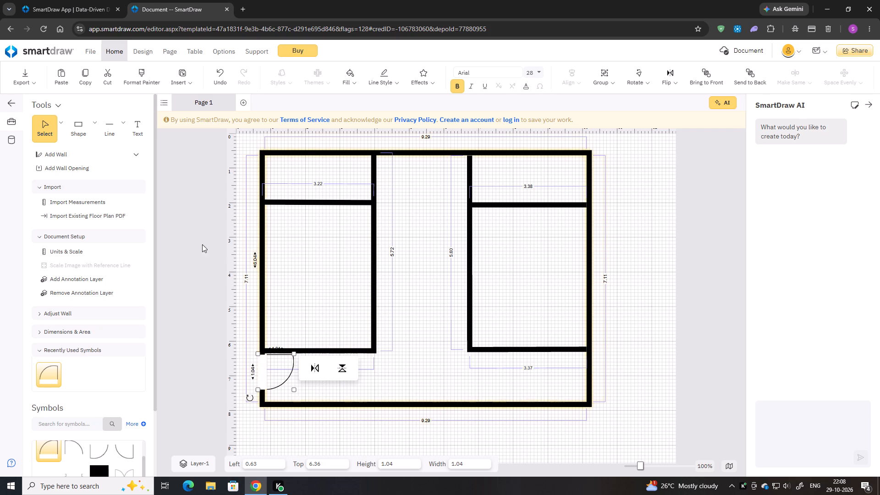
{"action": "left_click", "coordinate": [332, 257]}
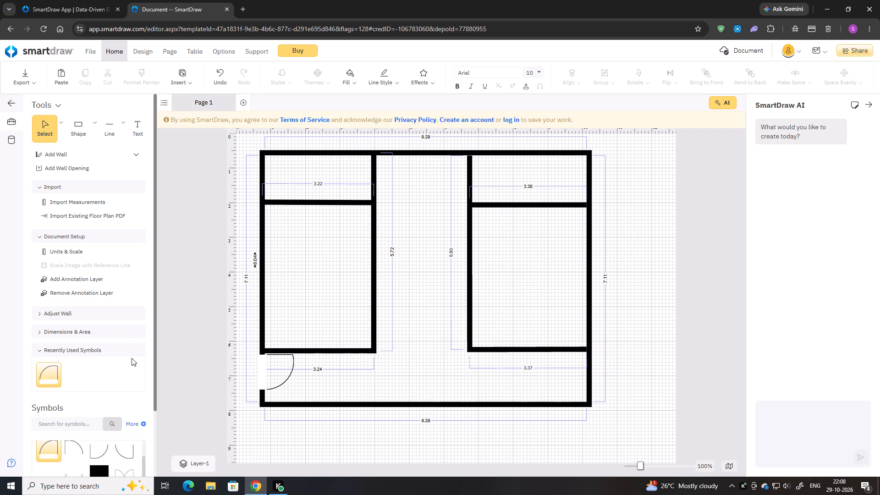
Place a 0.71-wide door in the left room's bottom wall, against the vertical partition, at about 3.18 from the left.
{"action": "left_click_drag", "start_coordinate": [52, 378], "coordinate": [108, 365]}
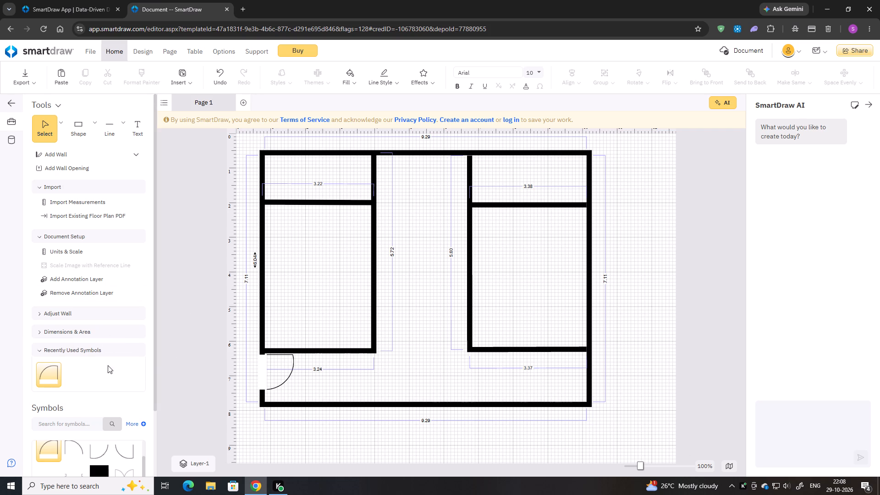
{"action": "left_click_drag", "start_coordinate": [108, 365], "coordinate": [357, 337]}
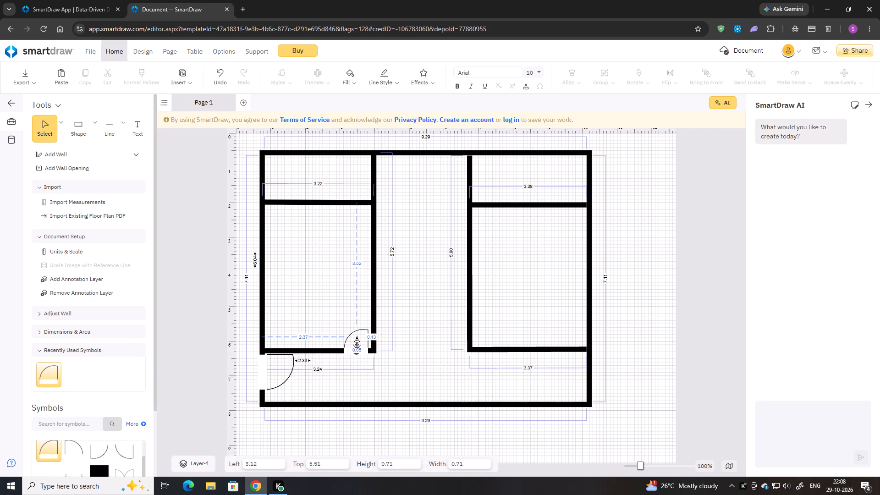
{"action": "left_click_drag", "start_coordinate": [357, 337], "coordinate": [357, 336]}
{"action": "key", "text": "Right"}
{"action": "key", "text": "Right"}
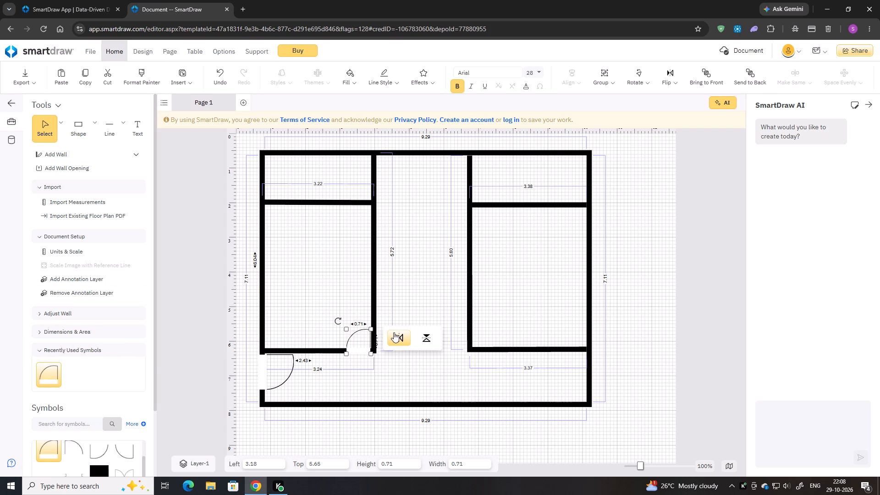
Copy that door into the right room's bottom wall, next to the vertical partition, and flip it horizontally.
{"action": "key", "text": "ctrl+c"}
{"action": "key", "text": "ctrl+v"}
{"action": "left_click_drag", "start_coordinate": [272, 175], "coordinate": [415, 239]}
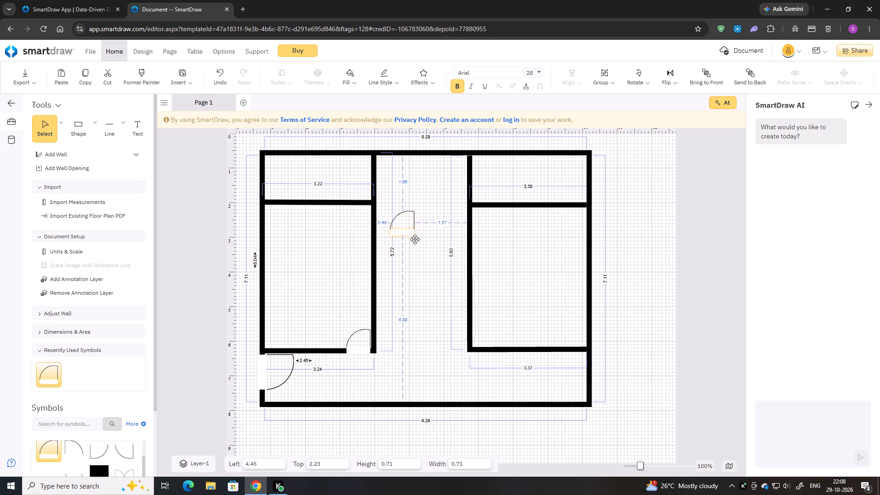
{"action": "left_click_drag", "start_coordinate": [415, 239], "coordinate": [487, 341]}
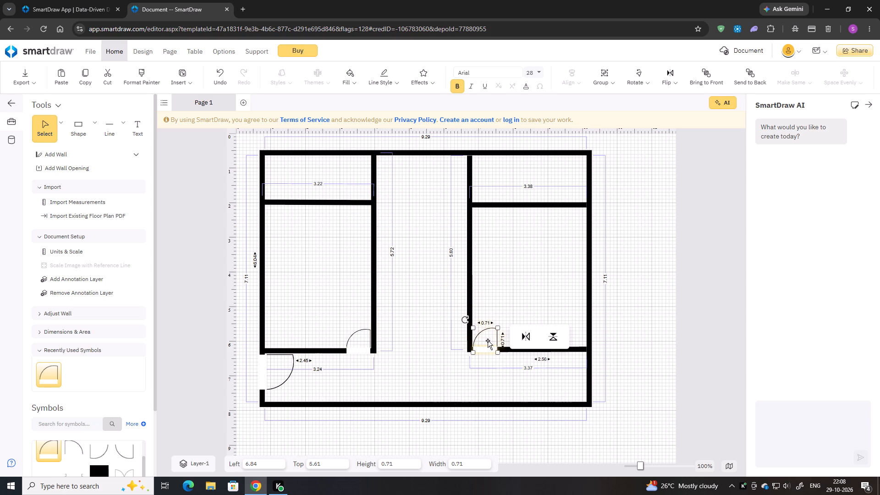
{"action": "left_click", "coordinate": [529, 336]}
{"action": "key", "text": "Left"}
{"action": "left_click", "coordinate": [495, 300]}
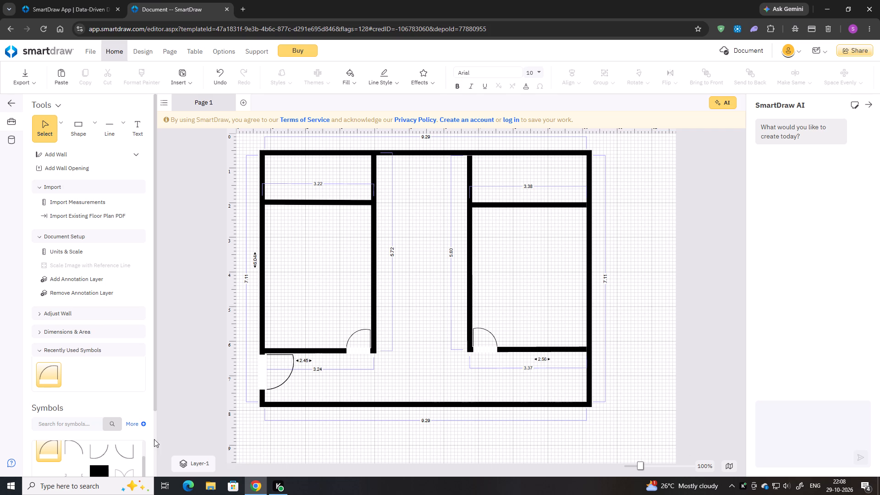
Place a 0.71-wide door in the left side's upper dividing wall, against the vertical partition, at about 3.17 from the left.
{"action": "left_click_drag", "start_coordinate": [49, 377], "coordinate": [350, 197]}
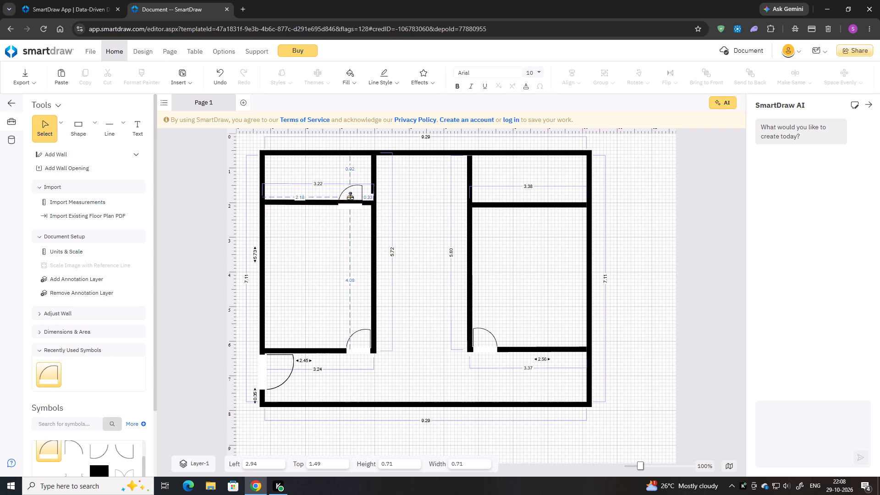
{"action": "left_click_drag", "start_coordinate": [350, 197], "coordinate": [356, 194]}
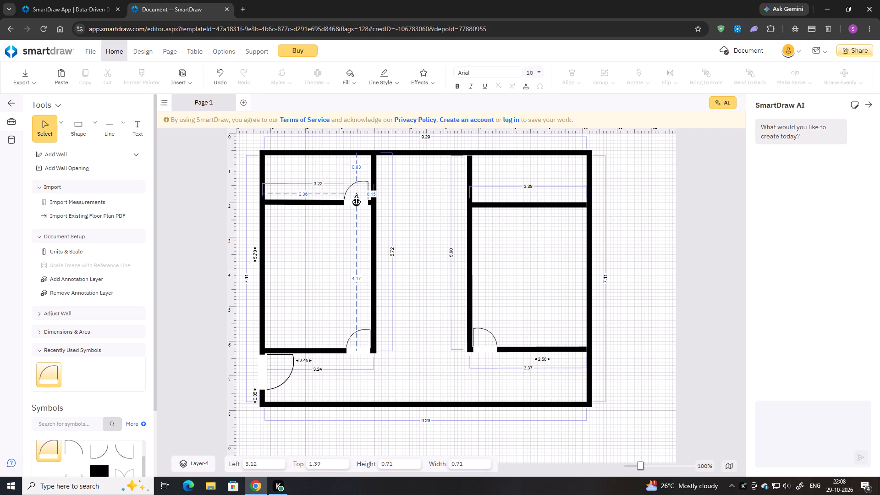
{"action": "left_click_drag", "start_coordinate": [356, 194], "coordinate": [358, 193]}
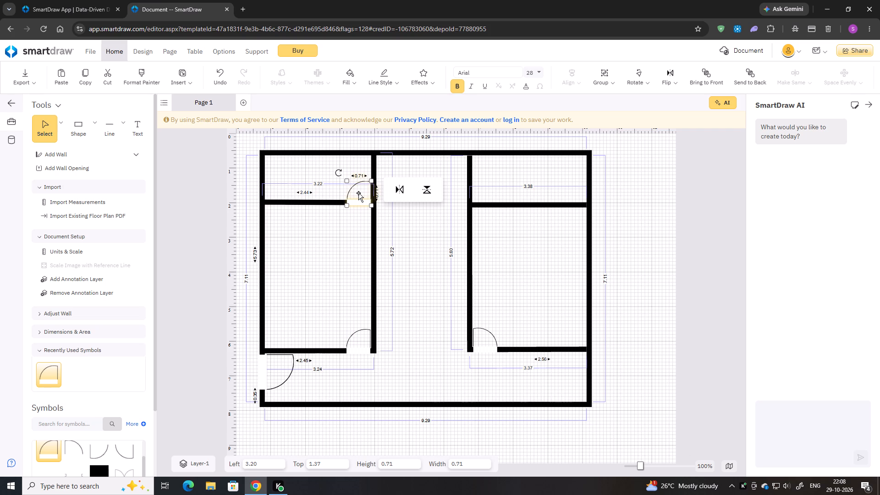
{"action": "key", "text": "Left"}
{"action": "key", "text": "Left"}
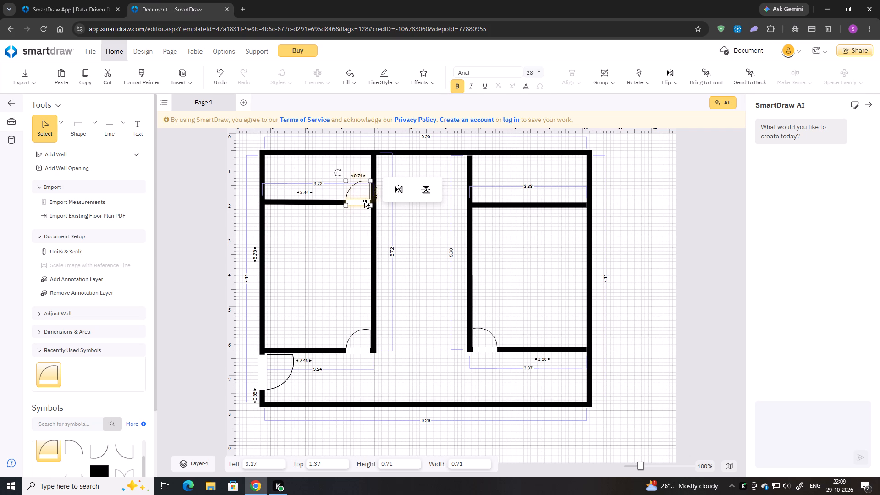
Paste a door into the right side's upper dividing wall next to the vertical partition, flip it horizontally, and align it at about 6.83 from the left.
{"action": "key", "text": "ctrl+v"}
{"action": "left_click_drag", "start_coordinate": [294, 200], "coordinate": [466, 203]}
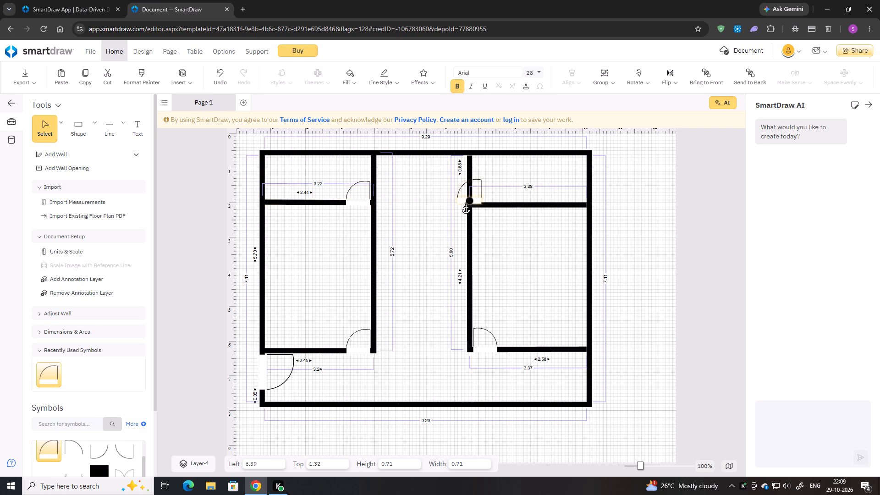
{"action": "left_click_drag", "start_coordinate": [466, 203], "coordinate": [487, 203]}
{"action": "left_click", "coordinate": [527, 190]}
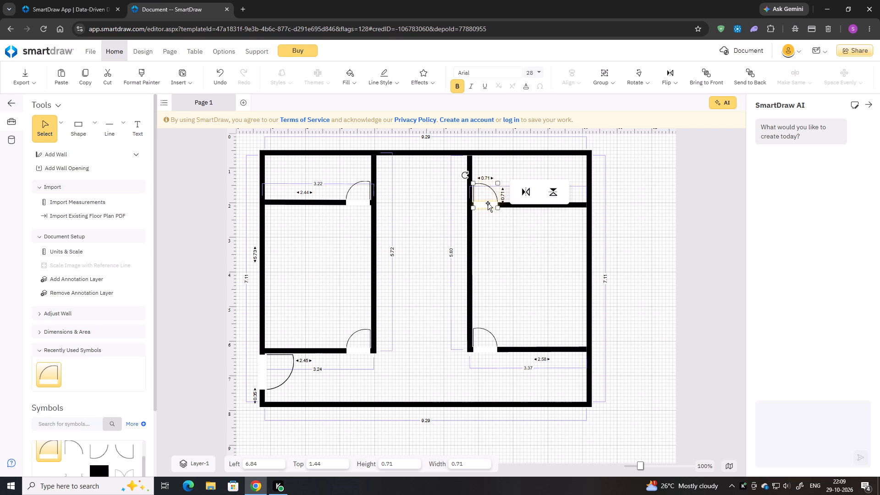
{"action": "key", "text": "Left"}
{"action": "key", "text": "Left"}
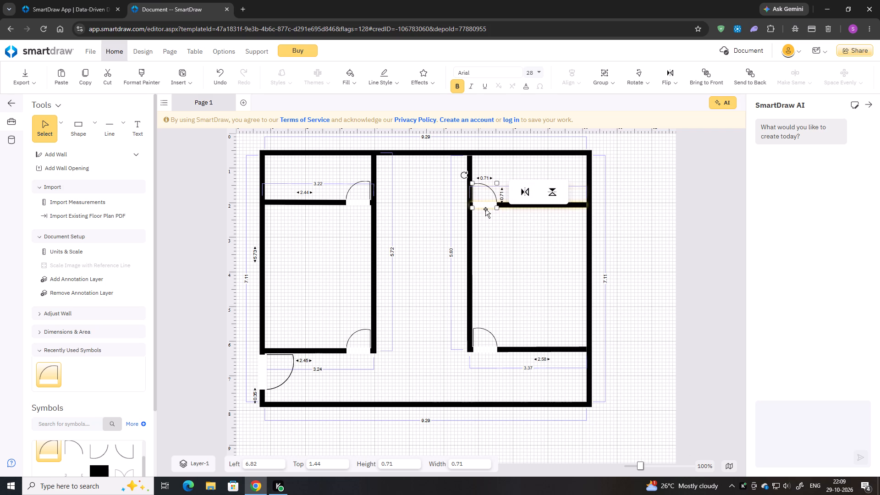
{"action": "left_click", "coordinate": [482, 257]}
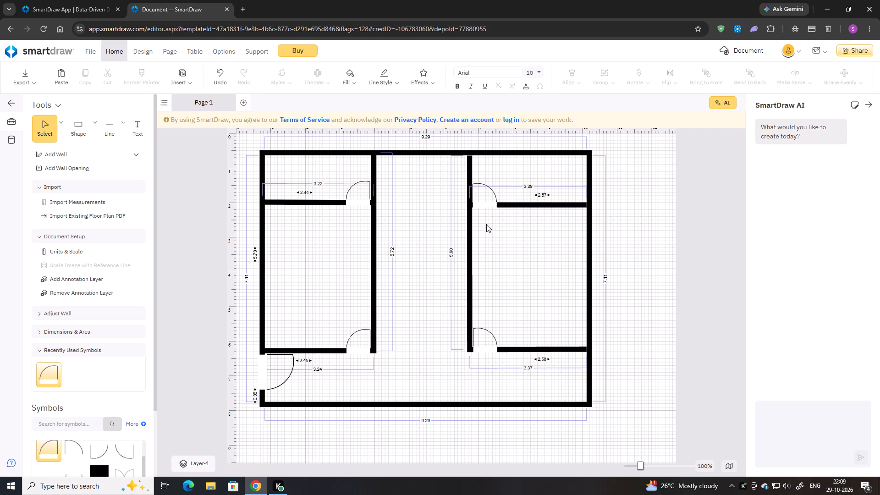
{"action": "left_click", "coordinate": [485, 206]}
{"action": "key", "text": "Right"}
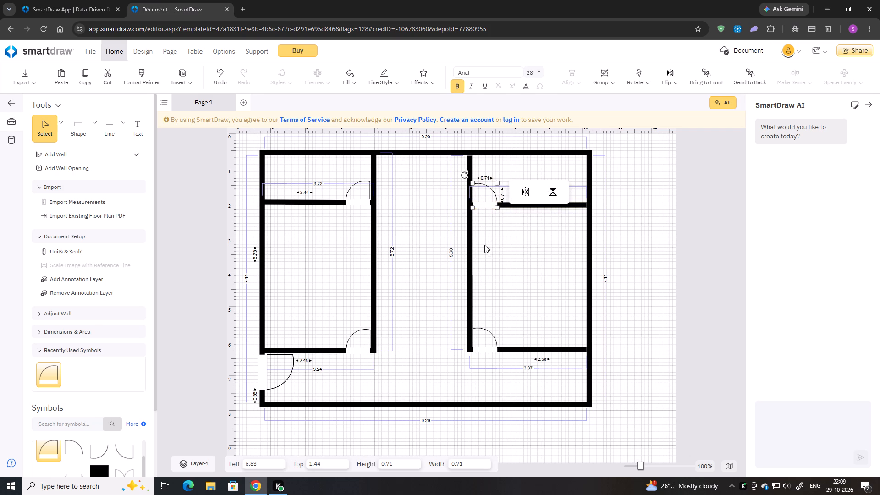
{"action": "left_click", "coordinate": [484, 246]}
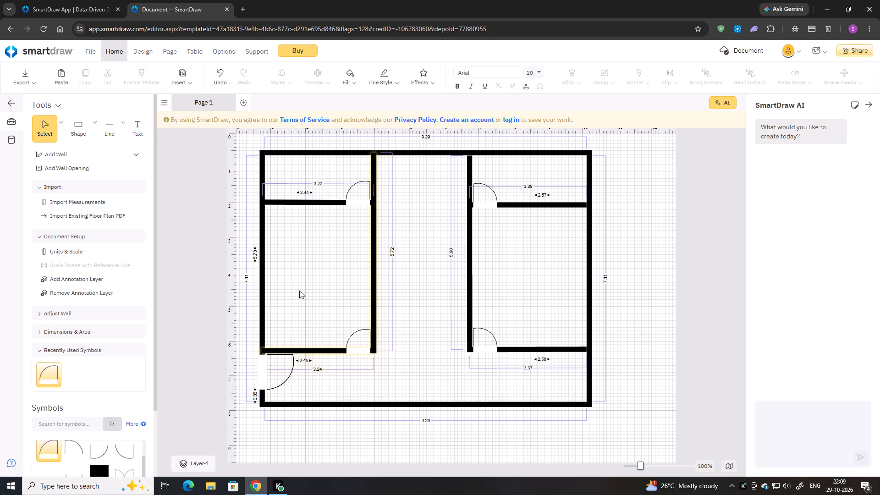
Place a window in the lower part of the left room's outer wall, 1.02 wide, at about 5.00 from the top.
{"action": "scroll", "coordinate": [200, 286], "scroll_direction": "down", "scroll_amount": 1}
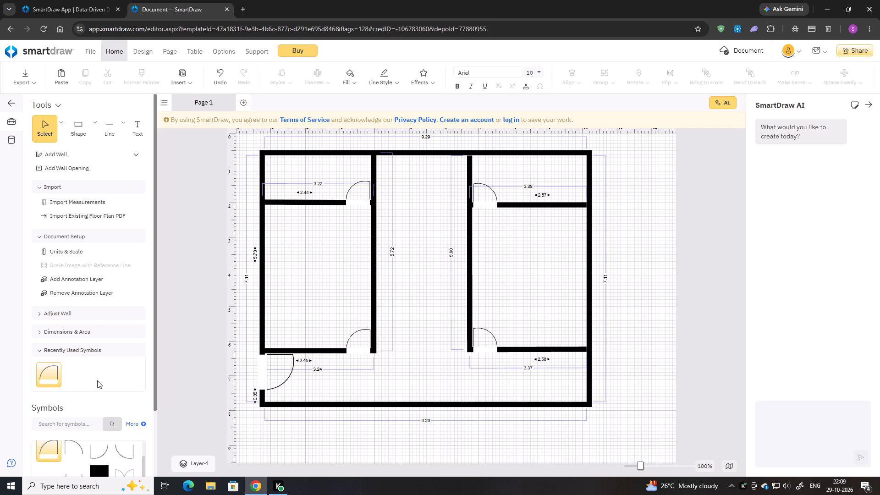
{"action": "scroll", "coordinate": [109, 435], "scroll_direction": "down", "scroll_amount": 1}
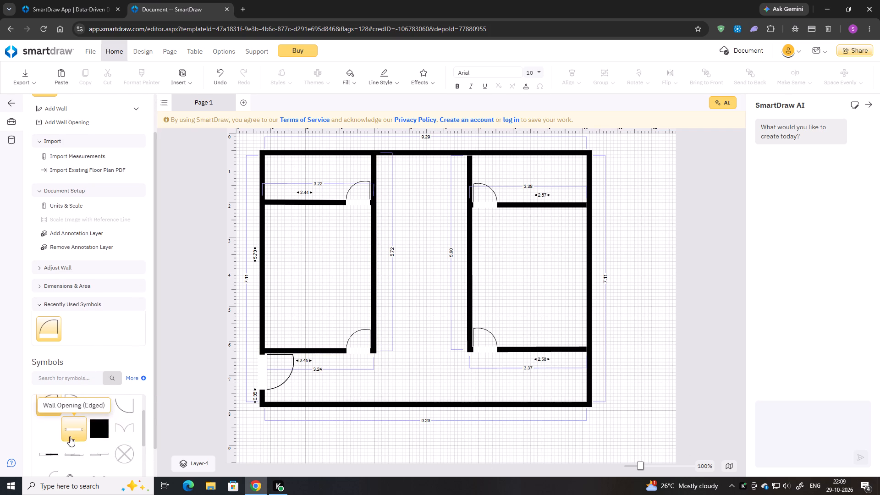
{"action": "scroll", "coordinate": [81, 440], "scroll_direction": "down", "scroll_amount": 1}
{"action": "left_click_drag", "start_coordinate": [124, 435], "coordinate": [246, 315]}
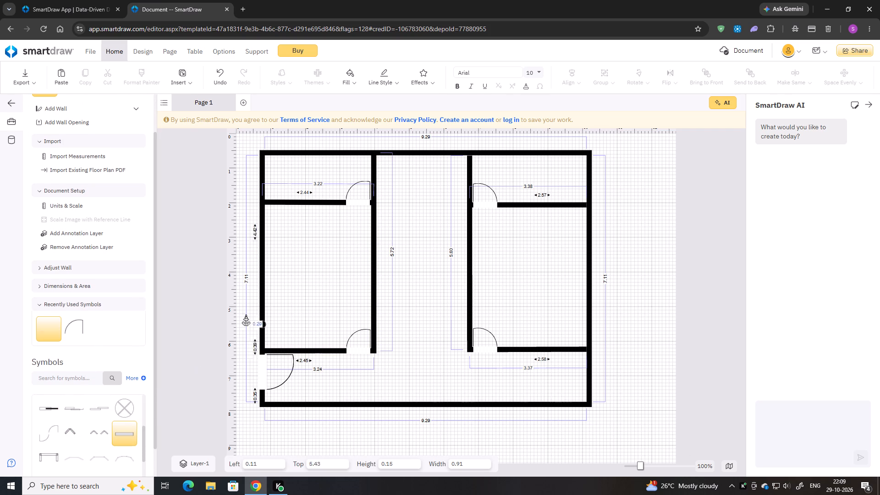
{"action": "left_click_drag", "start_coordinate": [246, 315], "coordinate": [258, 302]}
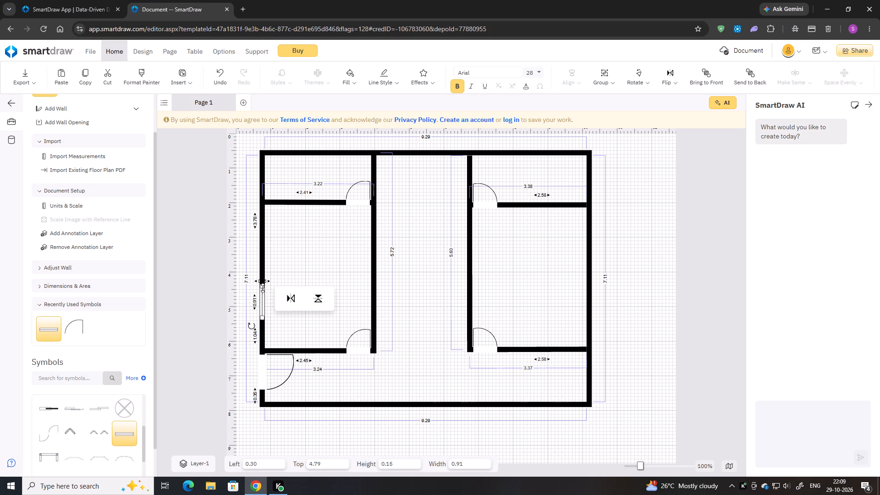
{"action": "left_click_drag", "start_coordinate": [263, 299], "coordinate": [261, 308]}
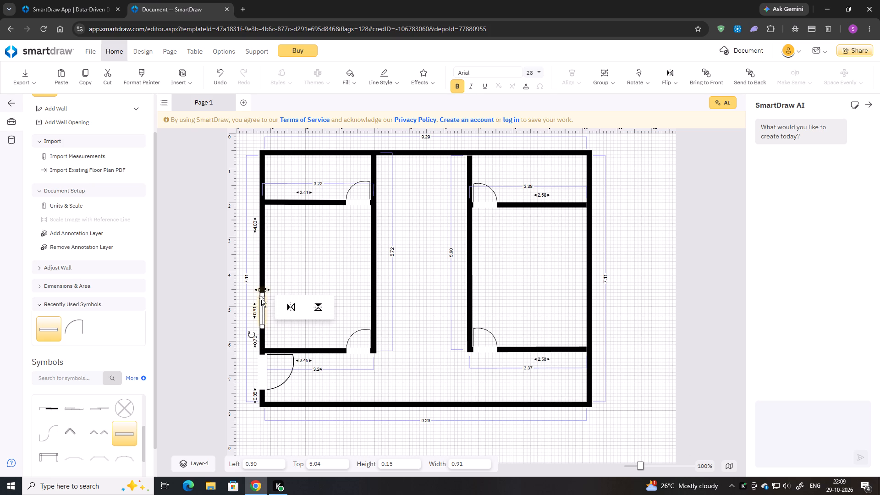
{"action": "left_click_drag", "start_coordinate": [261, 296], "coordinate": [262, 291]}
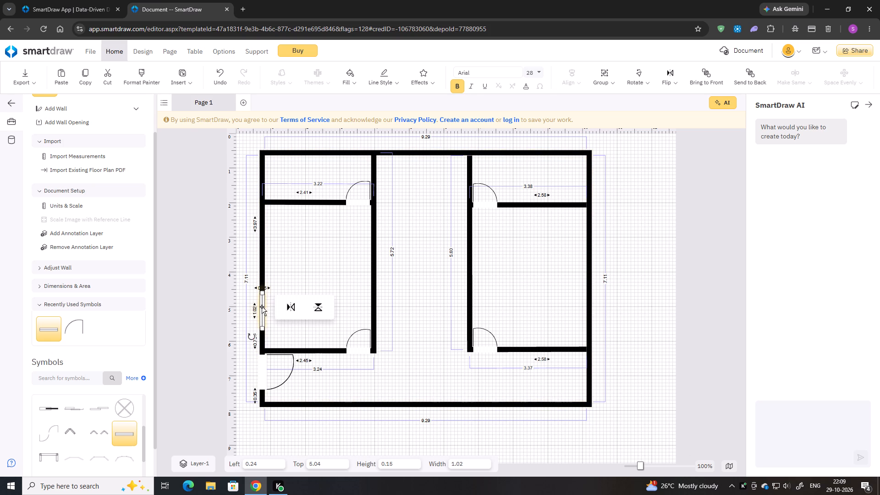
{"action": "left_click", "coordinate": [262, 307]}
{"action": "left_click_drag", "start_coordinate": [262, 310], "coordinate": [263, 306]}
Copy that window and place the copy above it in the same outer wall, at about 2.96 from the top.
{"action": "key", "text": "ctrl+c"}
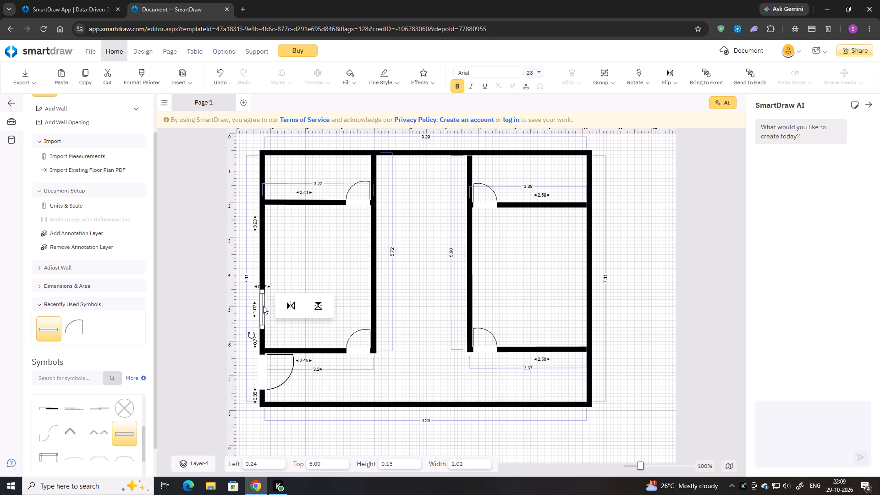
{"action": "key", "text": "ctrl+v"}
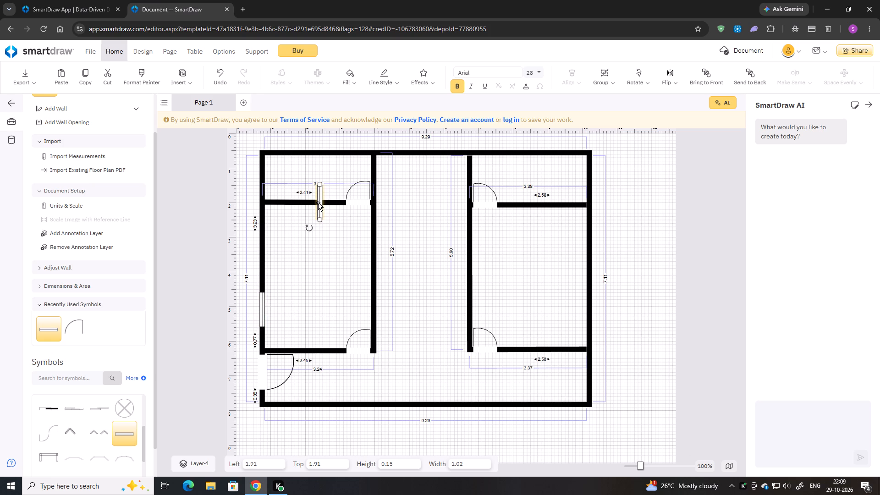
{"action": "left_click_drag", "start_coordinate": [318, 203], "coordinate": [258, 239]}
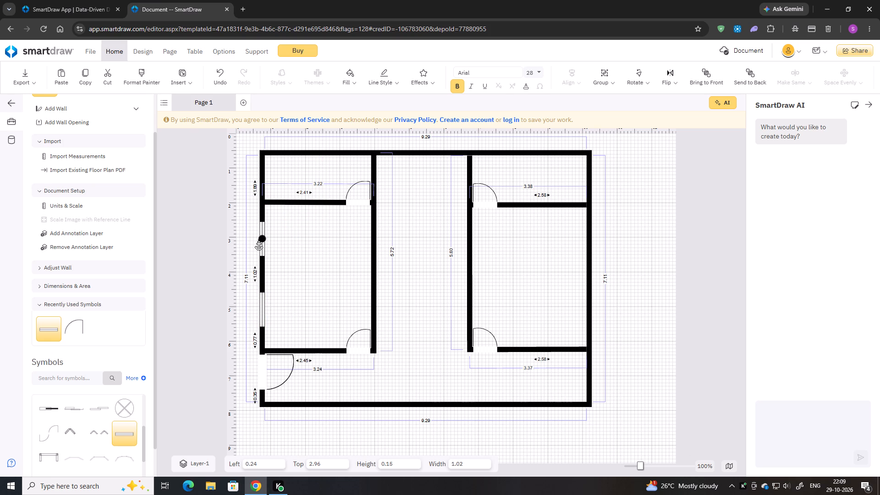
{"action": "left_click_drag", "start_coordinate": [258, 239], "coordinate": [258, 240]}
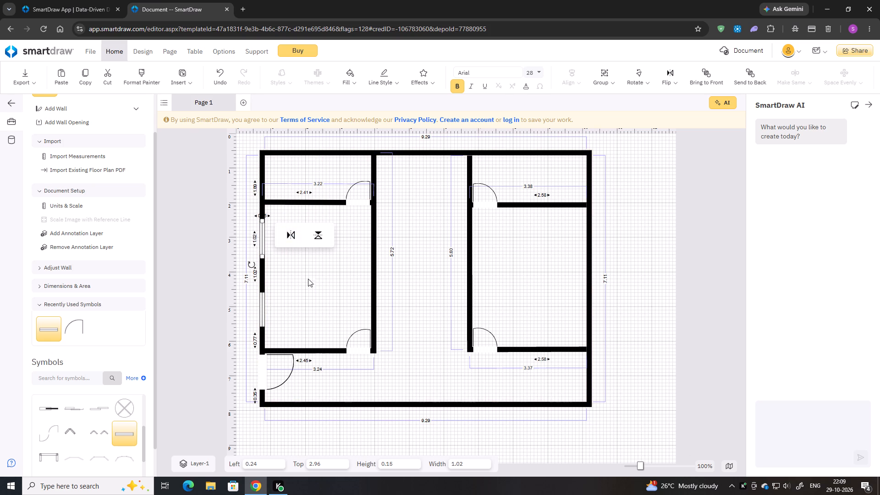
{"action": "left_click", "coordinate": [308, 280]}
Paste a window into the right outer wall, level with the left wall's lower window.
{"action": "key", "text": "ctrl+v"}
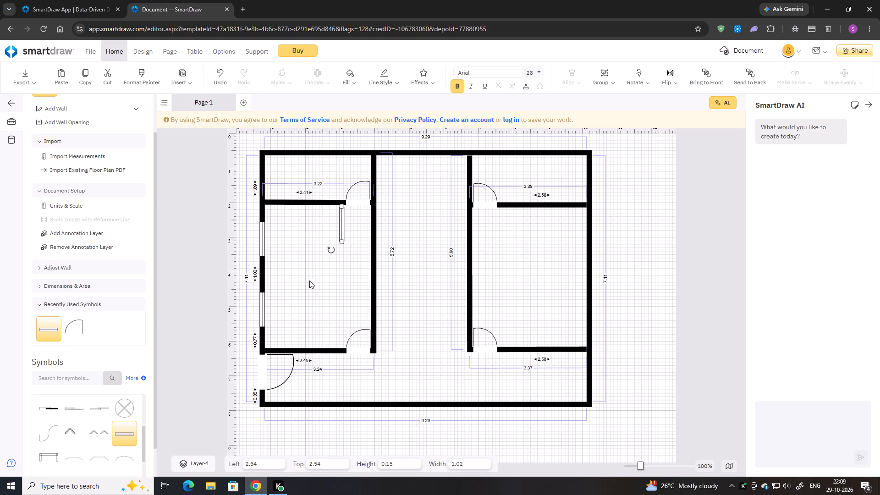
{"action": "left_click_drag", "start_coordinate": [341, 227], "coordinate": [581, 315]}
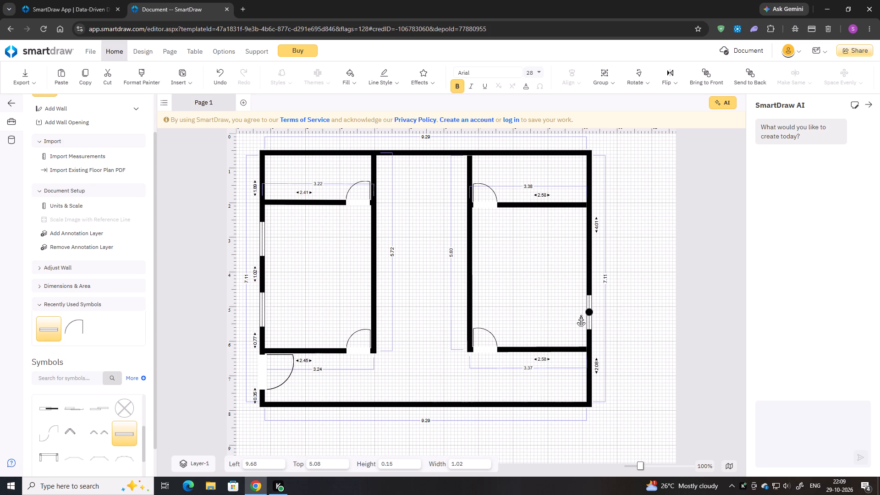
{"action": "left_click_drag", "start_coordinate": [581, 315], "coordinate": [584, 313]}
Paste another window above it in the right outer wall, at about 3.0 from the top.
{"action": "key", "text": "ctrl+v"}
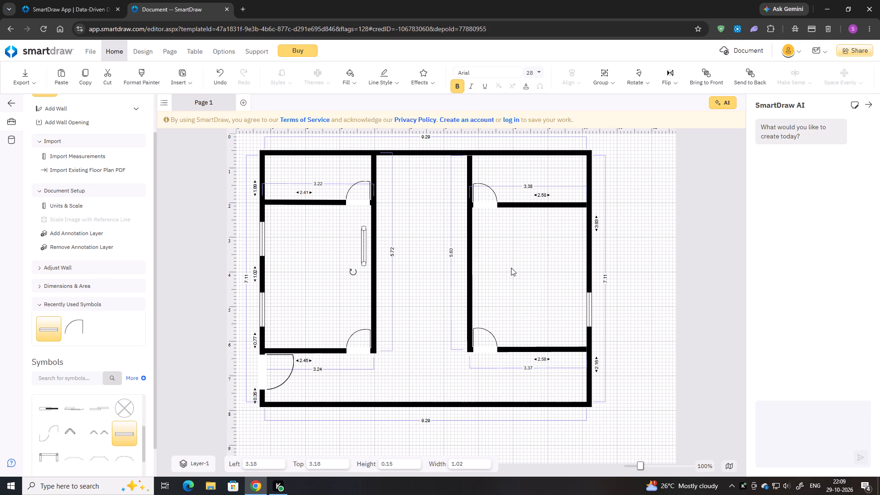
{"action": "left_click_drag", "start_coordinate": [362, 243], "coordinate": [582, 236]}
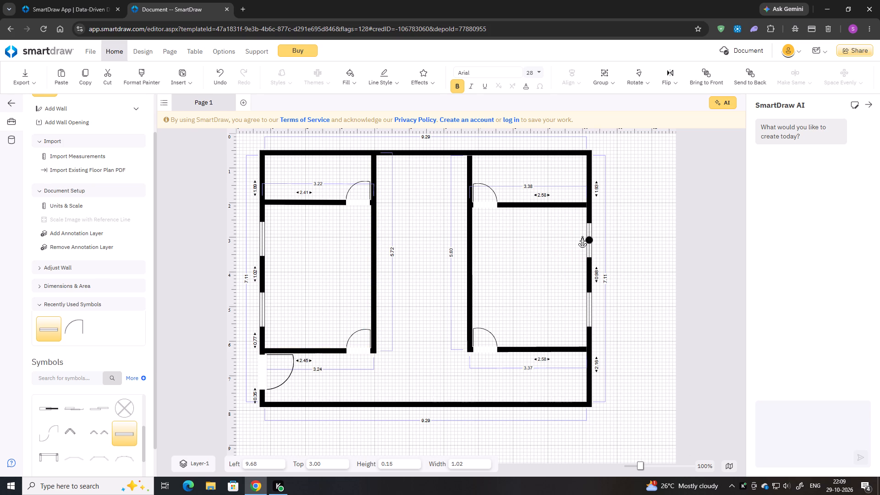
{"action": "left_click_drag", "start_coordinate": [582, 236], "coordinate": [582, 238]}
{"action": "left_click", "coordinate": [560, 257]}
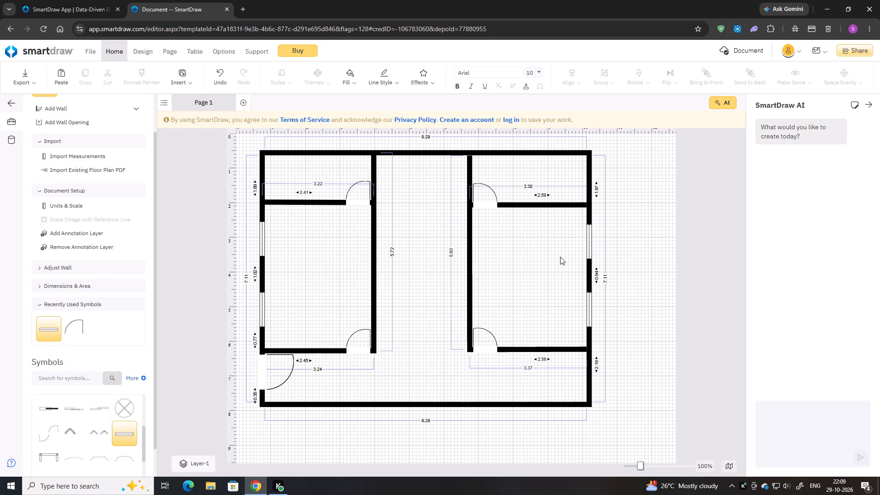
Paste a window into the top outer wall, widen it to about 1.38 and centre it between the two vertical partitions.
{"action": "key", "text": "ctrl+v"}
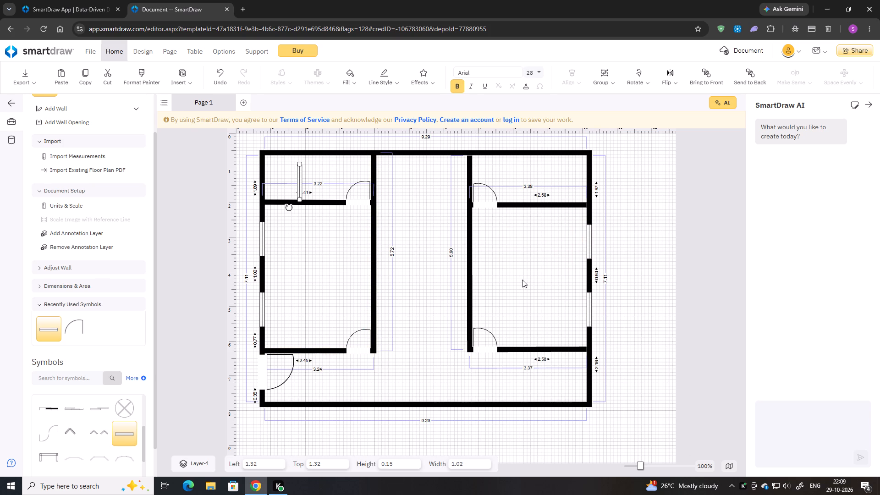
{"action": "left_click_drag", "start_coordinate": [302, 181], "coordinate": [302, 181]}
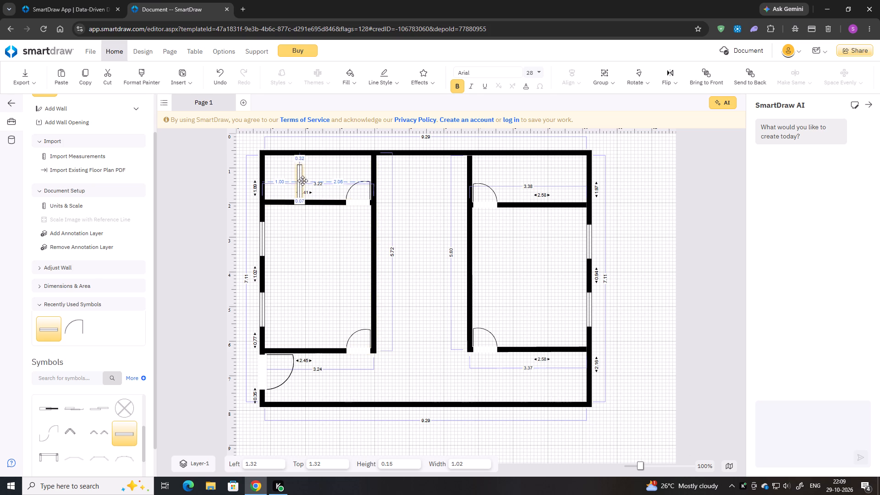
{"action": "left_click_drag", "start_coordinate": [302, 181], "coordinate": [429, 154]}
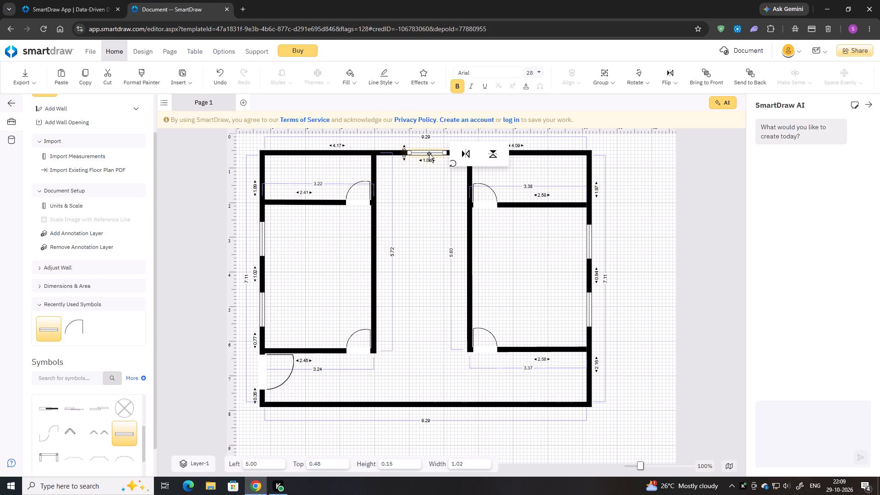
{"action": "left_click_drag", "start_coordinate": [429, 154], "coordinate": [411, 159]}
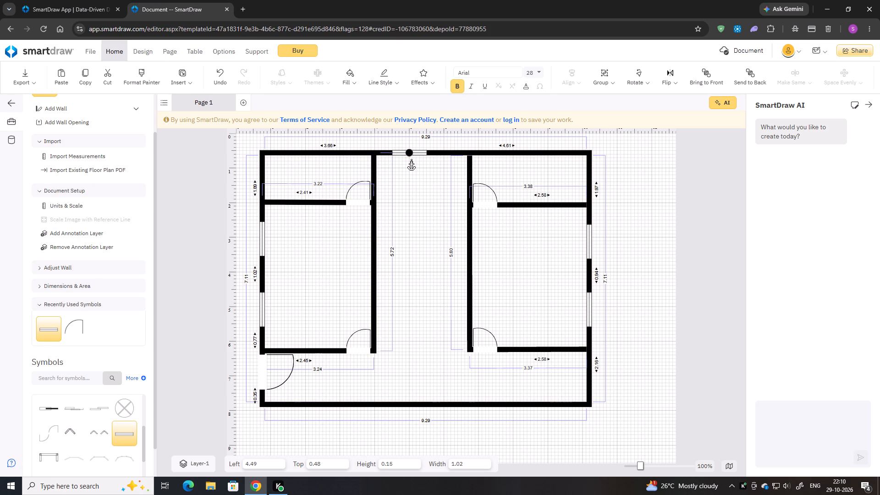
{"action": "left_click_drag", "start_coordinate": [411, 159], "coordinate": [415, 159]}
{"action": "left_click_drag", "start_coordinate": [431, 151], "coordinate": [443, 152]}
{"action": "left_click_drag", "start_coordinate": [418, 151], "coordinate": [423, 154]}
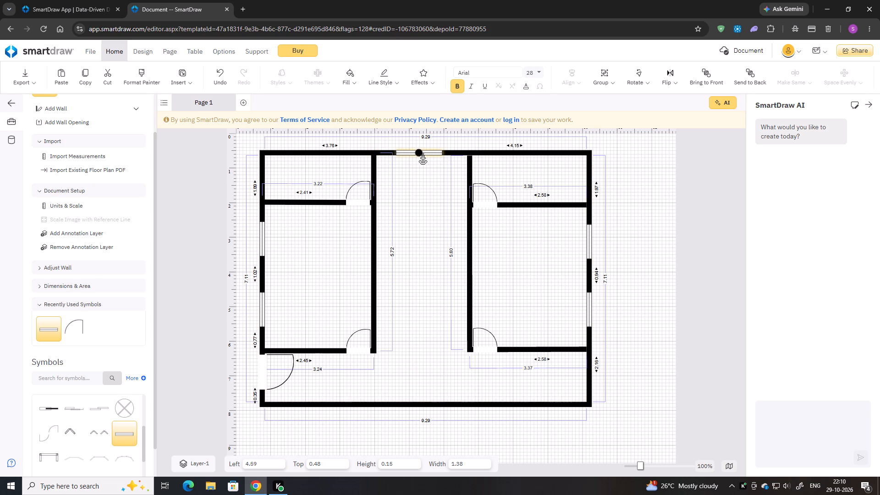
{"action": "left_click_drag", "start_coordinate": [423, 154], "coordinate": [427, 153]}
{"action": "left_click", "coordinate": [420, 193]}
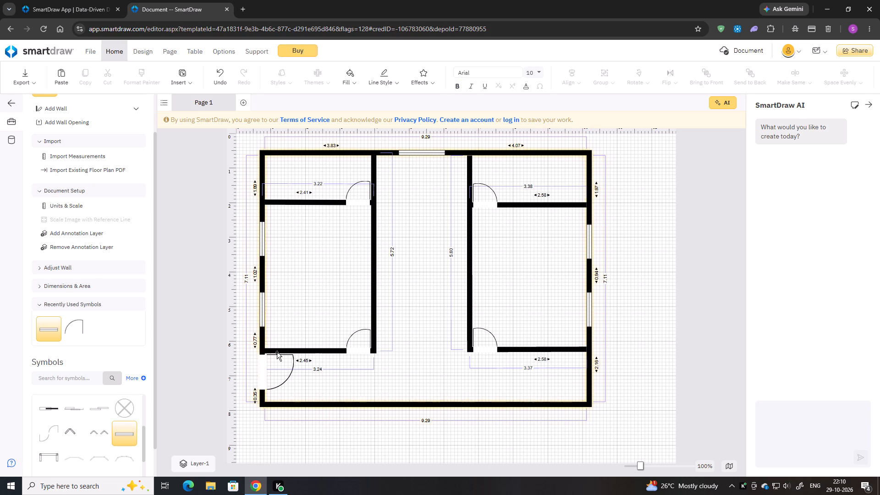
Paste a window into the right outer wall below the right room, at about 6.92 from the top.
{"action": "key", "text": "ctrl+v"}
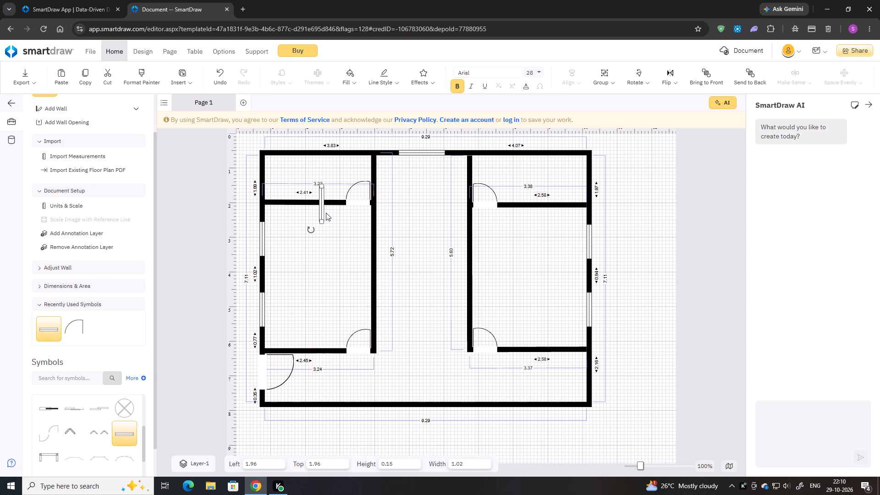
{"action": "left_click_drag", "start_coordinate": [321, 210], "coordinate": [487, 303]}
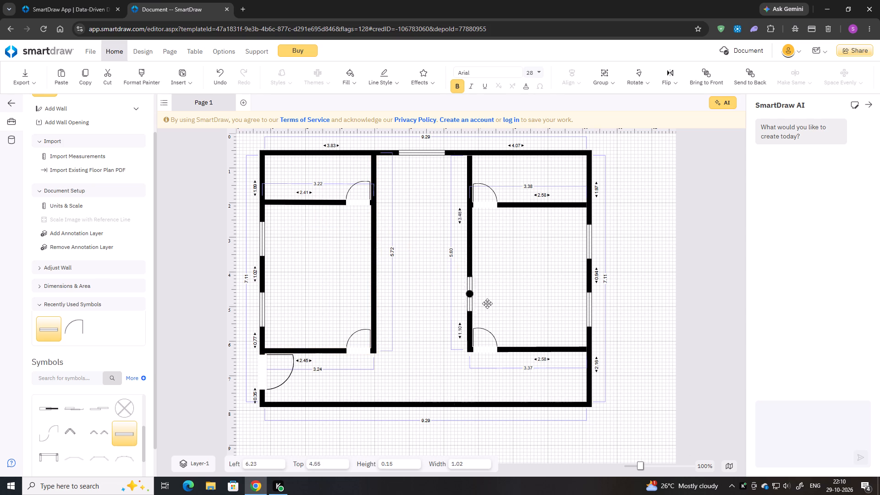
{"action": "left_click_drag", "start_coordinate": [487, 303], "coordinate": [596, 379]}
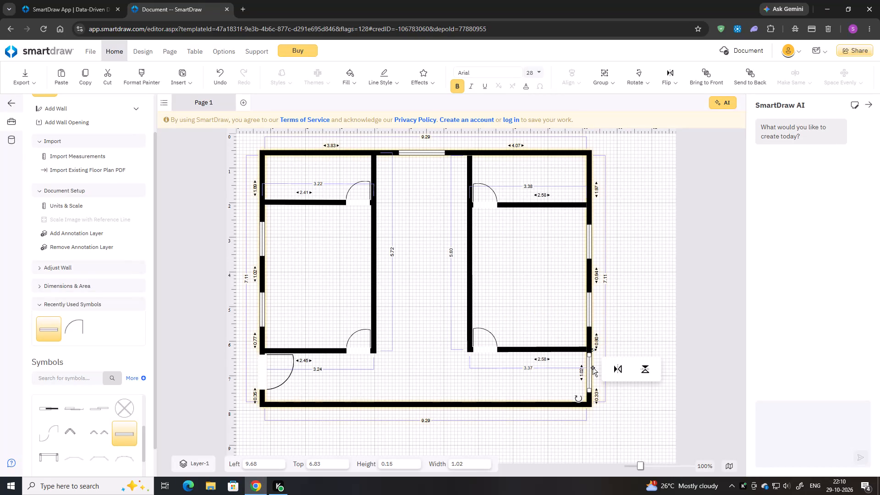
{"action": "key", "text": "Down"}
{"action": "key", "text": "Down"}
{"action": "key", "text": "Down"}
{"action": "key", "text": "Down"}
{"action": "key", "text": "Down"}
{"action": "key", "text": "Down"}
{"action": "key", "text": "Down"}
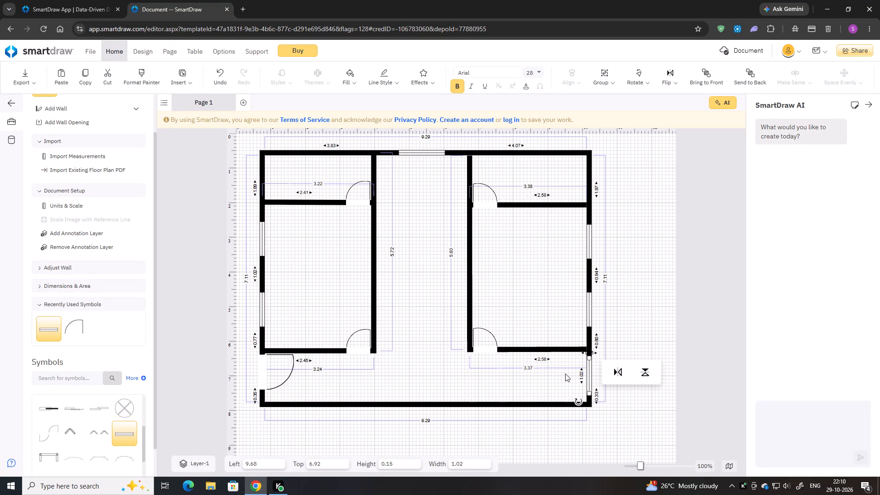
{"action": "left_click", "coordinate": [561, 375]}
{"action": "left_click", "coordinate": [585, 372]}
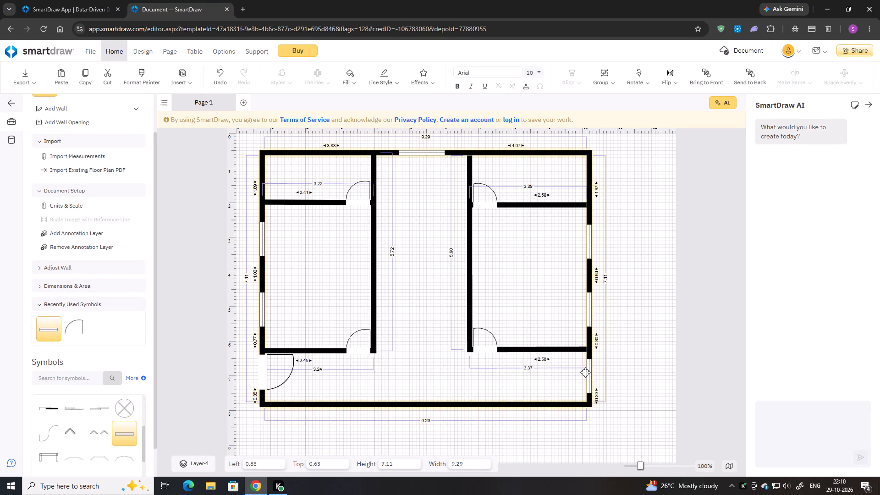
{"action": "key", "text": "Down"}
{"action": "left_click", "coordinate": [518, 383]}
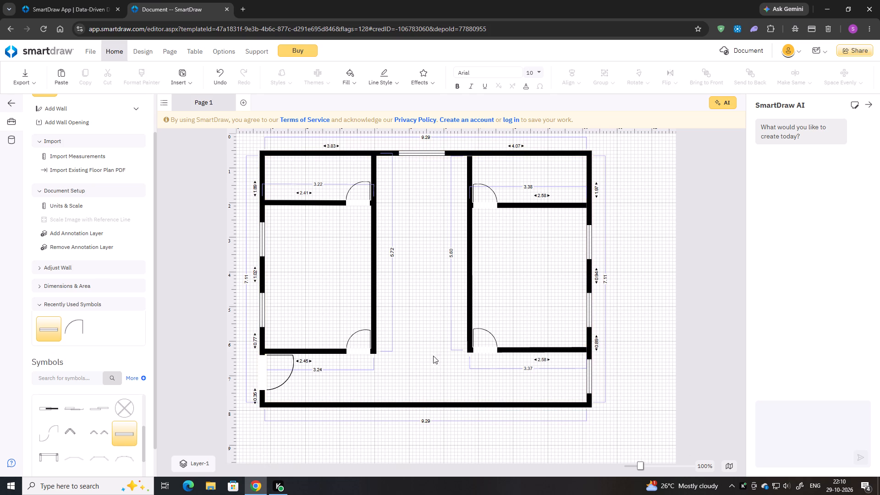
Insert a Queen Bed from the Beds symbols into the left room, at about 1.07 from the left and 2.20 from the top.
{"action": "scroll", "coordinate": [425, 340], "scroll_direction": "up", "scroll_amount": 1}
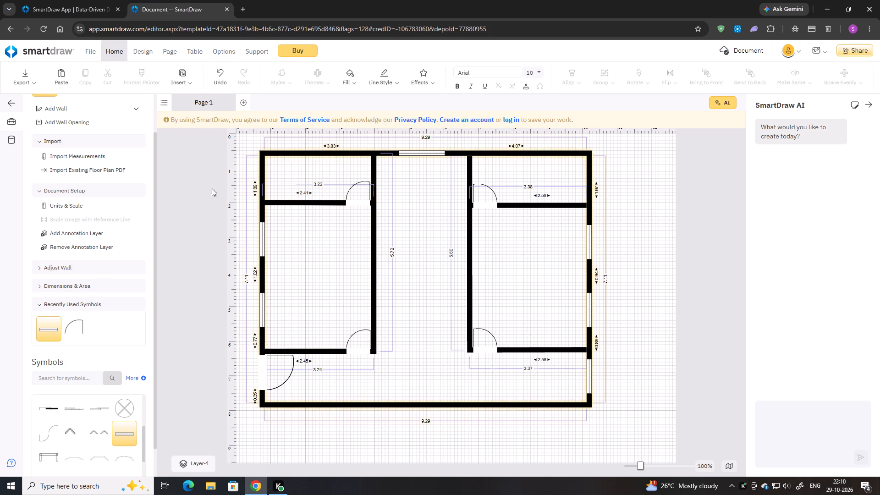
{"action": "scroll", "coordinate": [123, 421], "scroll_direction": "down", "scroll_amount": 1}
{"action": "scroll", "coordinate": [130, 417], "scroll_direction": "up", "scroll_amount": 1}
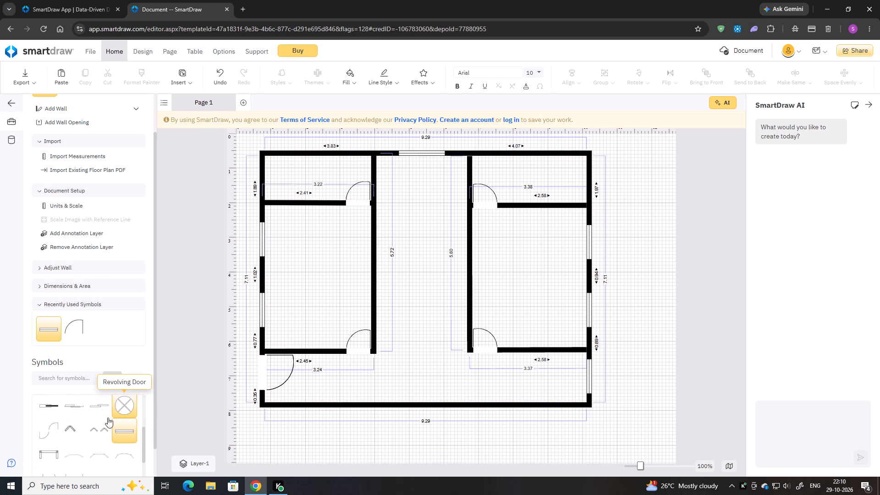
{"action": "scroll", "coordinate": [98, 420], "scroll_direction": "down", "scroll_amount": 2}
{"action": "scroll", "coordinate": [138, 415], "scroll_direction": "down", "scroll_amount": 2}
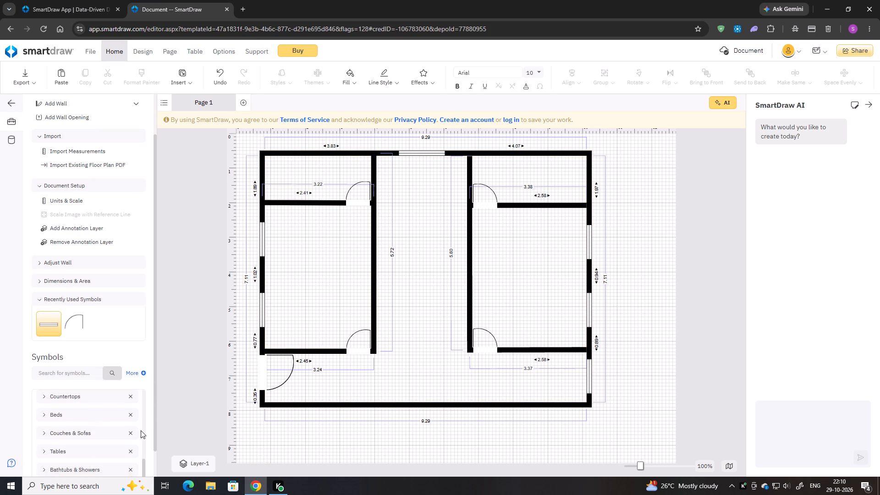
{"action": "left_click", "coordinate": [59, 390]}
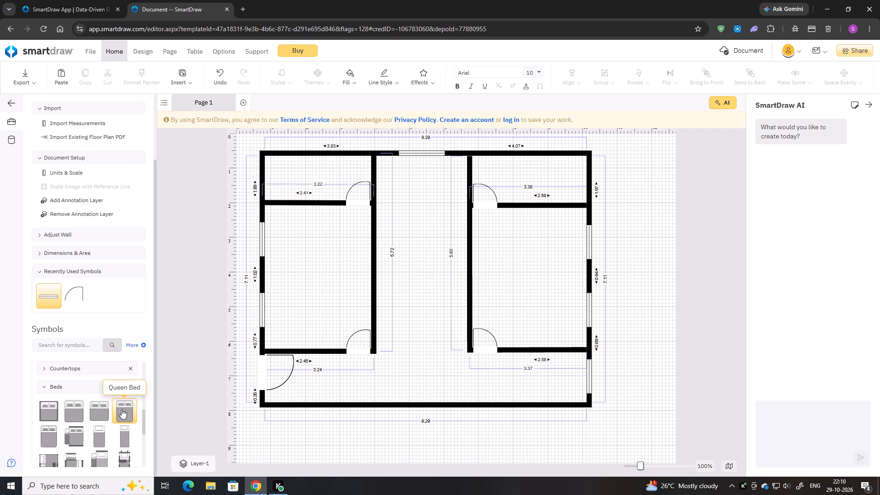
{"action": "left_click_drag", "start_coordinate": [121, 409], "coordinate": [304, 255]}
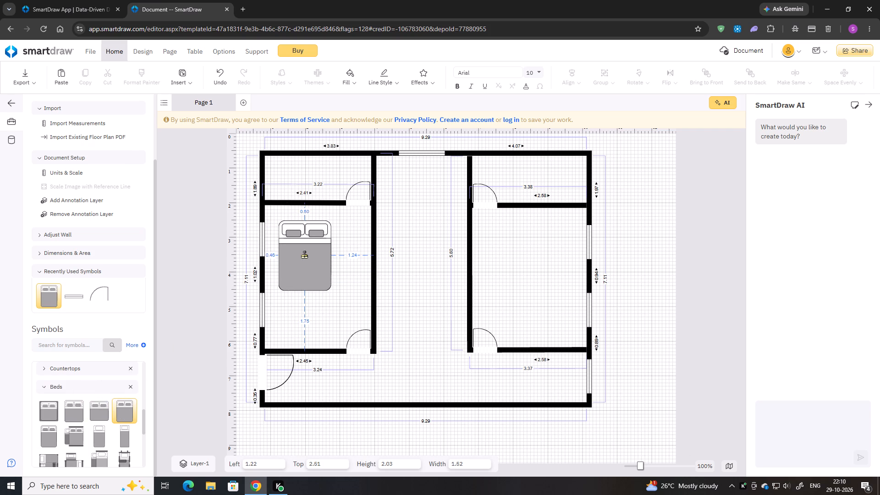
{"action": "left_click_drag", "start_coordinate": [304, 255], "coordinate": [299, 245]}
Shrink the bed to about 0.93 by 1.31 and move it into the left room's upper-left corner, at about 0.88 and 2.16.
{"action": "left_click_drag", "start_coordinate": [326, 279], "coordinate": [298, 247]}
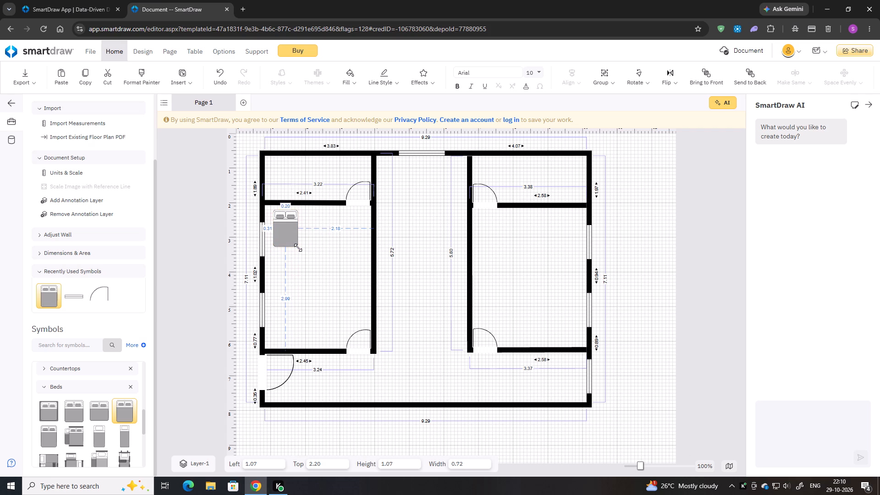
{"action": "left_click_drag", "start_coordinate": [298, 247], "coordinate": [305, 255]}
{"action": "left_click_drag", "start_coordinate": [299, 241], "coordinate": [297, 240]}
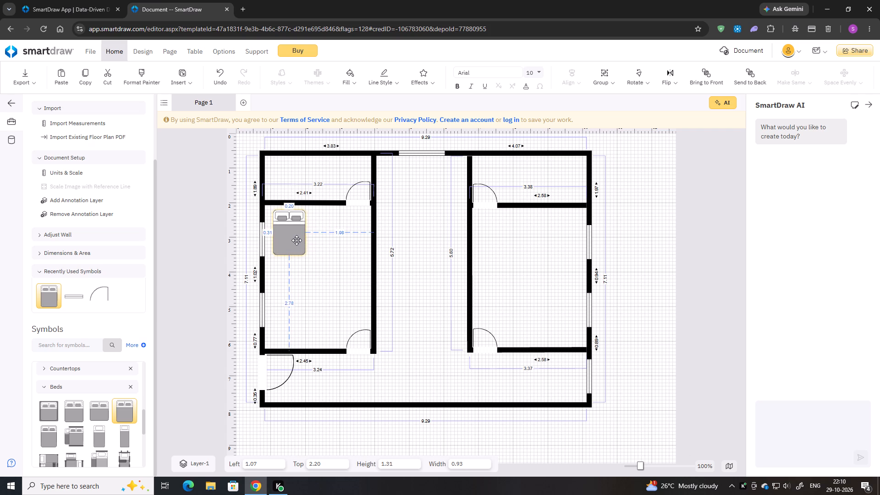
{"action": "left_click_drag", "start_coordinate": [297, 240], "coordinate": [293, 239]}
{"action": "key", "text": "Left"}
{"action": "key", "text": "Left"}
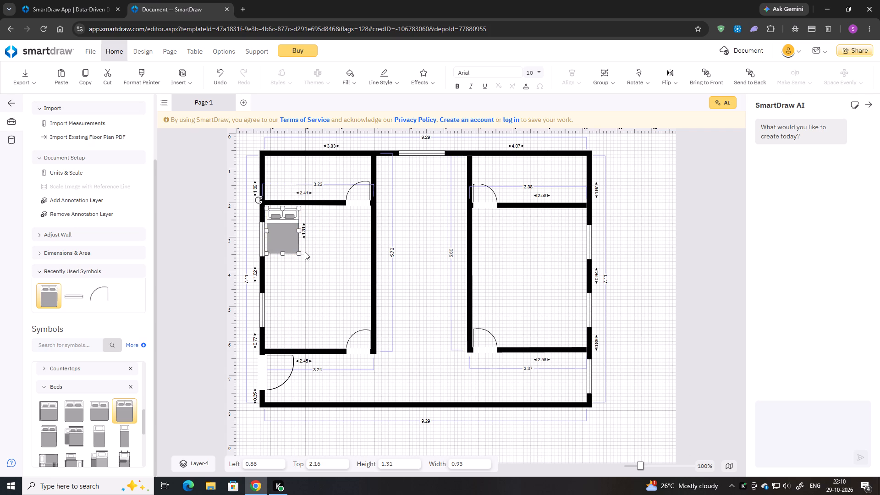
Nudge the left room's bed tight into the upper-left corner, at about 0.83 from the left and 2.07 from the top.
{"action": "key", "text": "Left"}
{"action": "key", "text": "Left"}
{"action": "key", "text": "Left"}
{"action": "key", "text": "Up"}
{"action": "key", "text": "Up"}
{"action": "key", "text": "Up"}
{"action": "key", "text": "Up"}
{"action": "key", "text": "Up"}
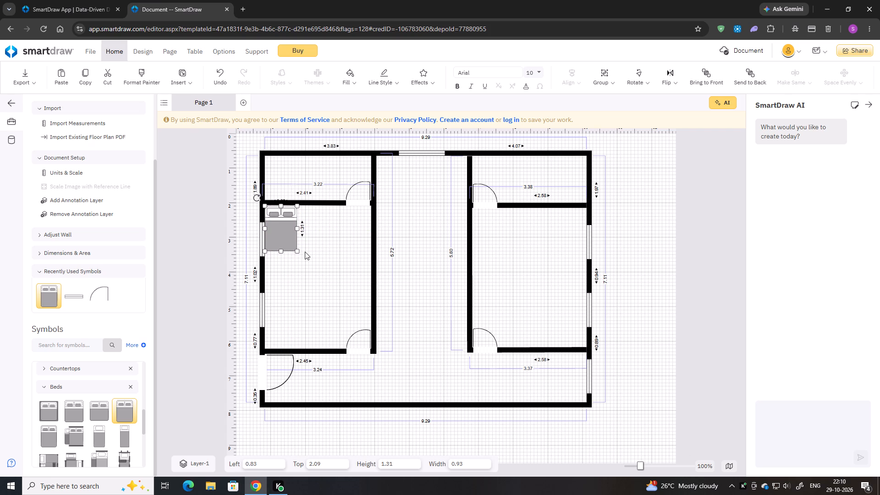
{"action": "key", "text": "Up"}
{"action": "key", "text": "Up"}
{"action": "left_click", "coordinate": [304, 252]}
Copy the bed into the right room's upper-right corner, at about 9.20 from the left and 2.16 from the top.
{"action": "right_click", "coordinate": [280, 231]}
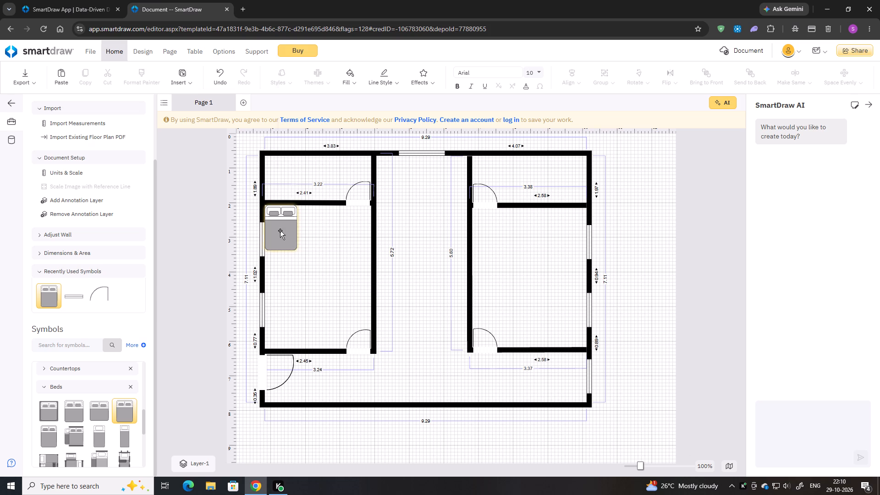
{"action": "left_click", "coordinate": [324, 266]}
{"action": "right_click", "coordinate": [323, 268]}
{"action": "left_click", "coordinate": [285, 236]}
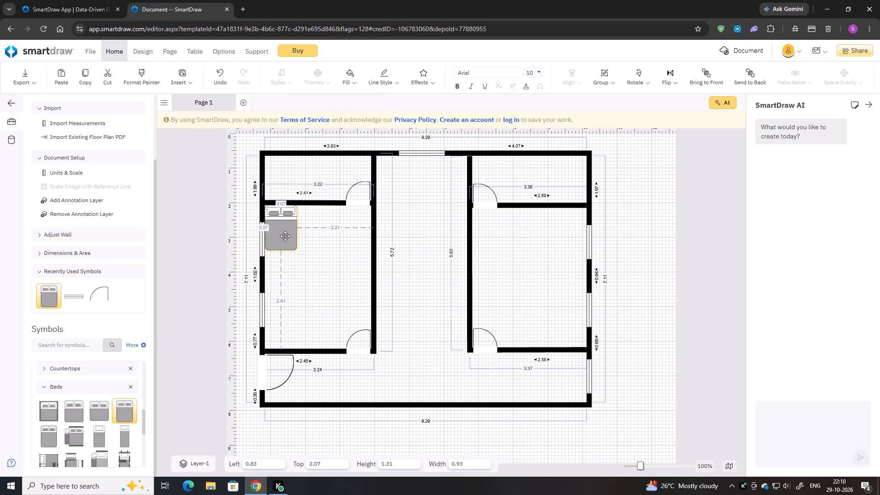
{"action": "key", "text": "ctrl+c"}
{"action": "key", "text": "ctrl+v"}
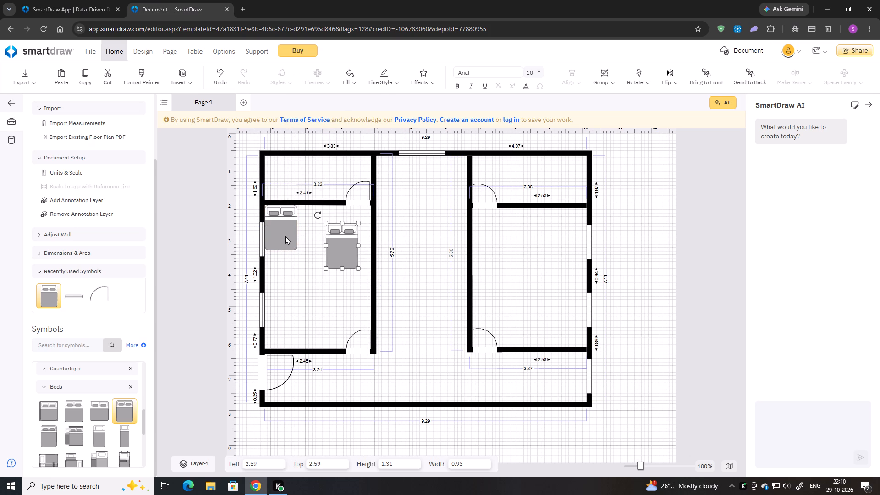
{"action": "left_click_drag", "start_coordinate": [342, 248], "coordinate": [571, 244]}
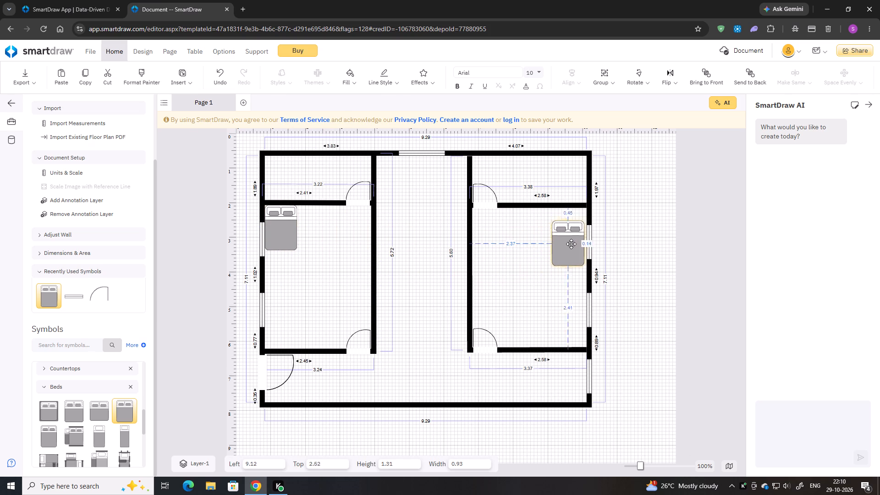
{"action": "left_click_drag", "start_coordinate": [571, 244], "coordinate": [572, 233]}
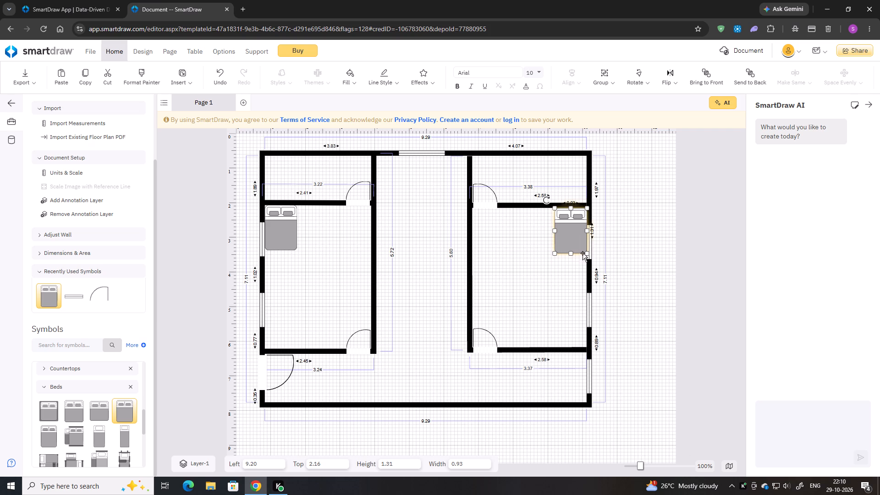
{"action": "left_click", "coordinate": [571, 280]}
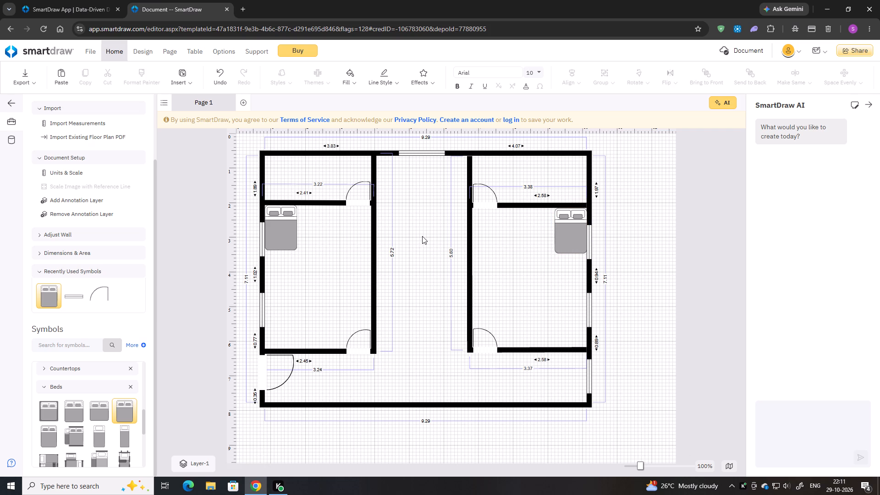
Search the symbols for "televition" and insert the flat television symbol from the Trade Show results.
{"action": "scroll", "coordinate": [95, 412], "scroll_direction": "down", "scroll_amount": 1}
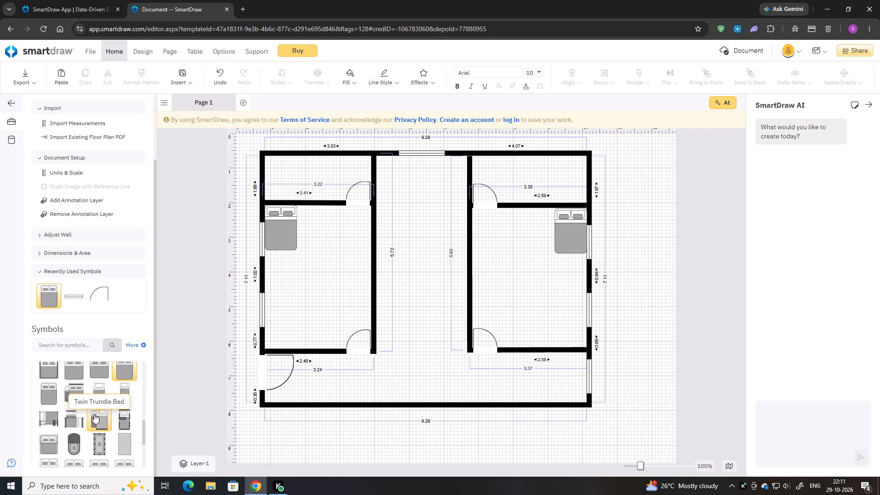
{"action": "scroll", "coordinate": [90, 415], "scroll_direction": "down", "scroll_amount": 1}
{"action": "left_click", "coordinate": [67, 351]}
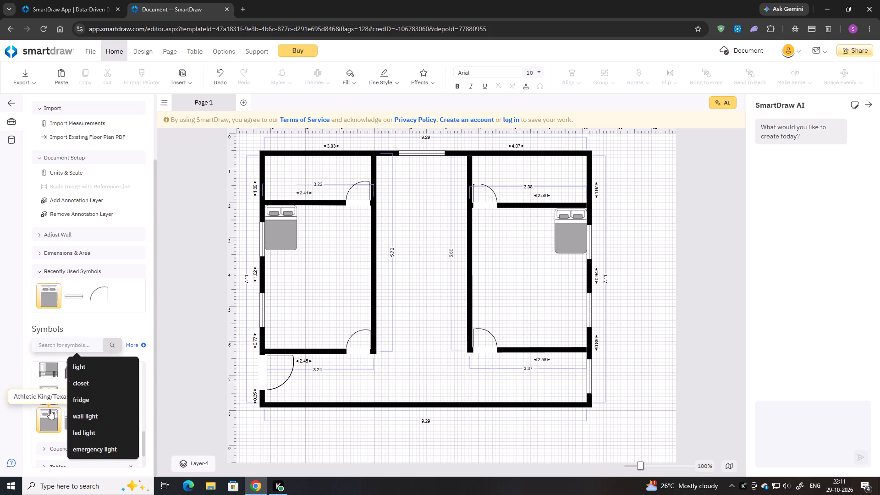
{"action": "type", "text": "tel"}
{"action": "type", "text": "evitio"}
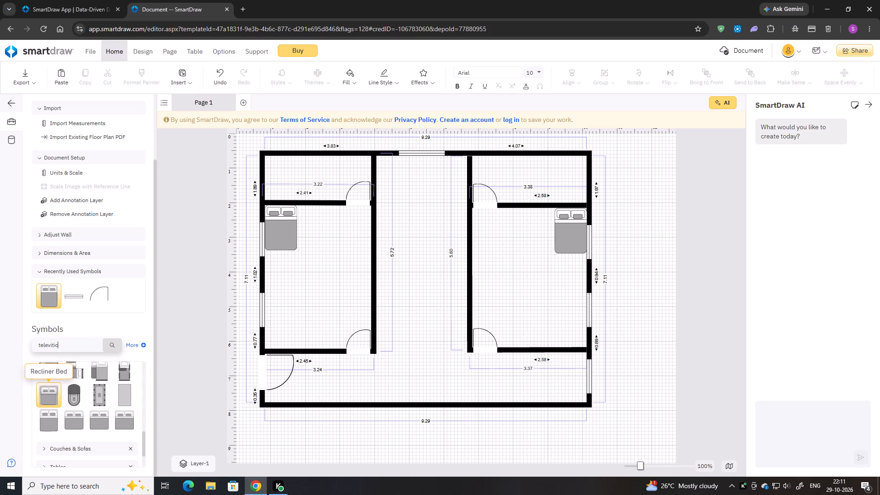
{"action": "key", "text": "n"}
{"action": "key", "text": "Return"}
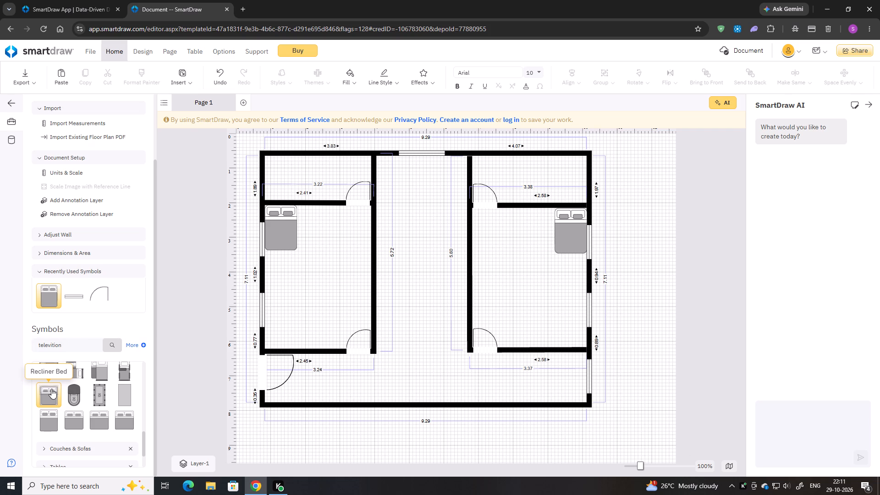
{"action": "scroll", "coordinate": [47, 392], "scroll_direction": "down", "scroll_amount": 1}
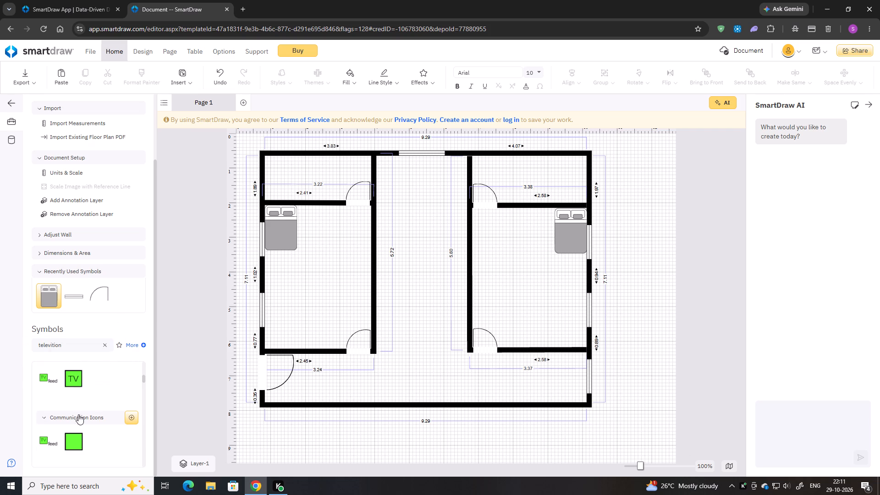
{"action": "scroll", "coordinate": [75, 420], "scroll_direction": "down", "scroll_amount": 6}
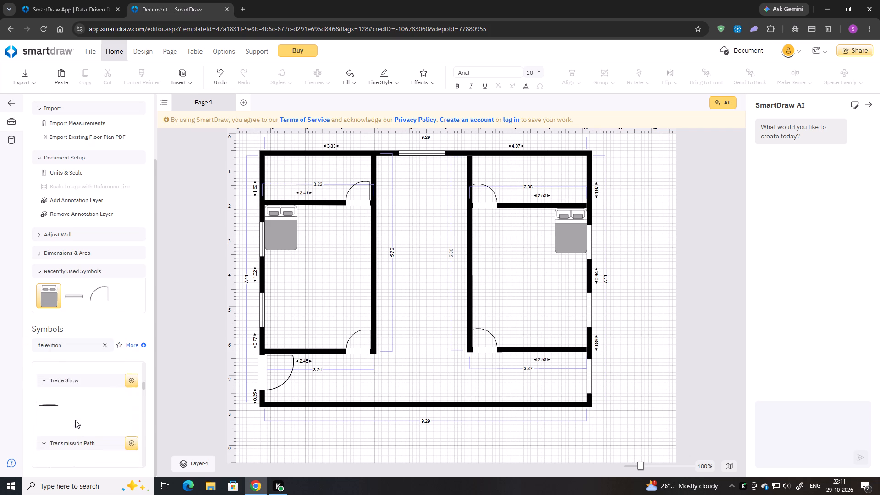
{"action": "scroll", "coordinate": [75, 420], "scroll_direction": "up", "scroll_amount": 1}
{"action": "double_click", "coordinate": [51, 392]}
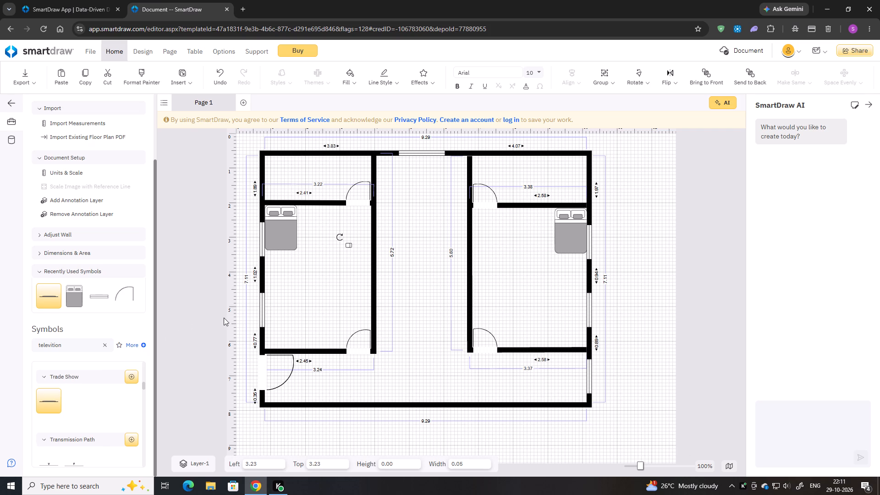
Enlarge the television to about 1.51 wide by 0.10 high and rotate it by 180°.
{"action": "left_click_drag", "start_coordinate": [351, 246], "coordinate": [337, 248]}
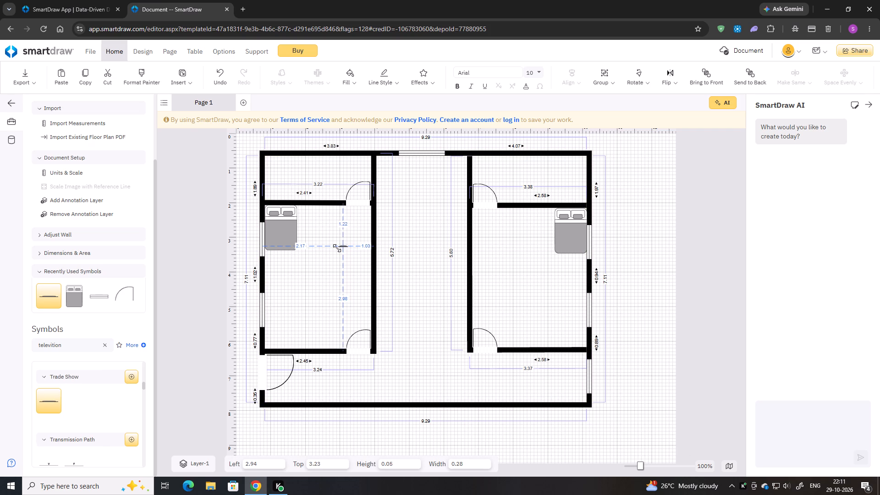
{"action": "left_click_drag", "start_coordinate": [337, 248], "coordinate": [307, 258]}
{"action": "left_click", "coordinate": [297, 240]}
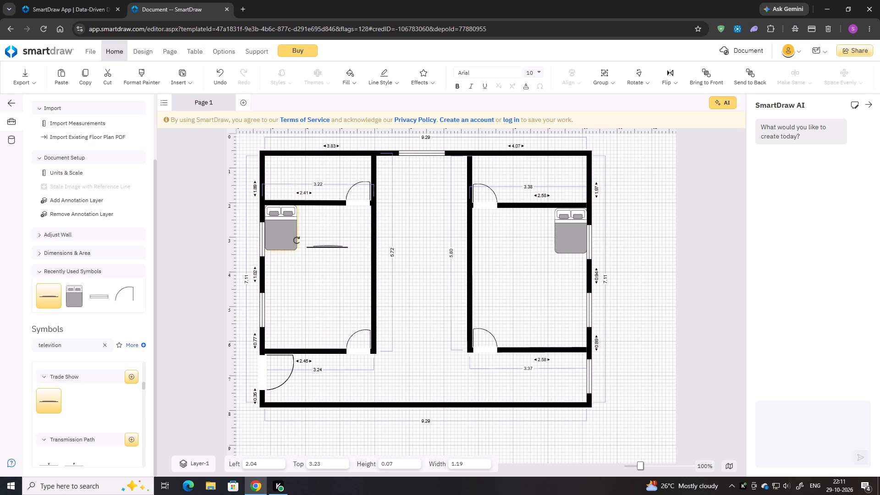
{"action": "left_click_drag", "start_coordinate": [301, 235], "coordinate": [300, 271]}
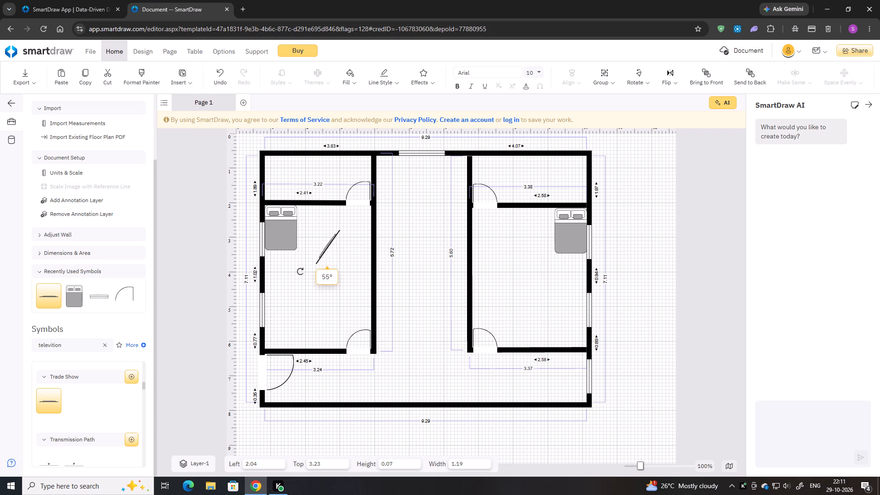
{"action": "left_click_drag", "start_coordinate": [300, 271], "coordinate": [367, 264]}
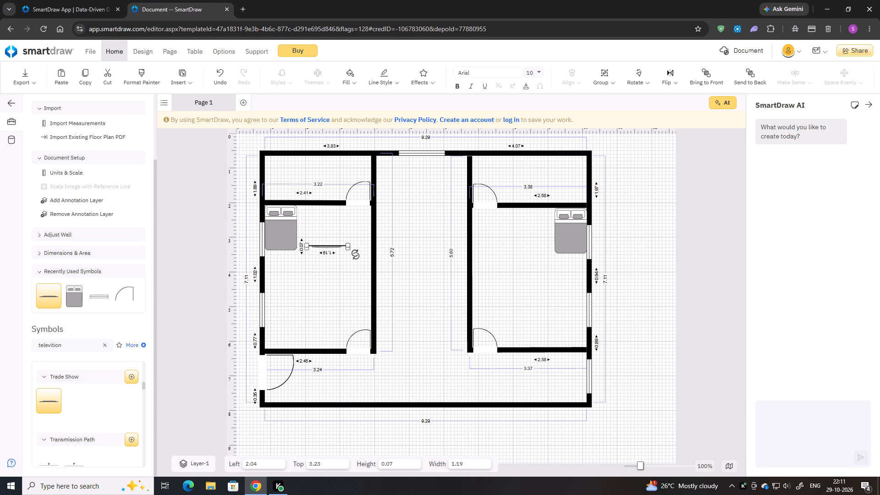
{"action": "left_click_drag", "start_coordinate": [349, 246], "coordinate": [359, 243]}
Move the television against the left room's bottom wall, at about 1.24 from the left and 6.12 from the top.
{"action": "left_click_drag", "start_coordinate": [340, 245], "coordinate": [314, 344]}
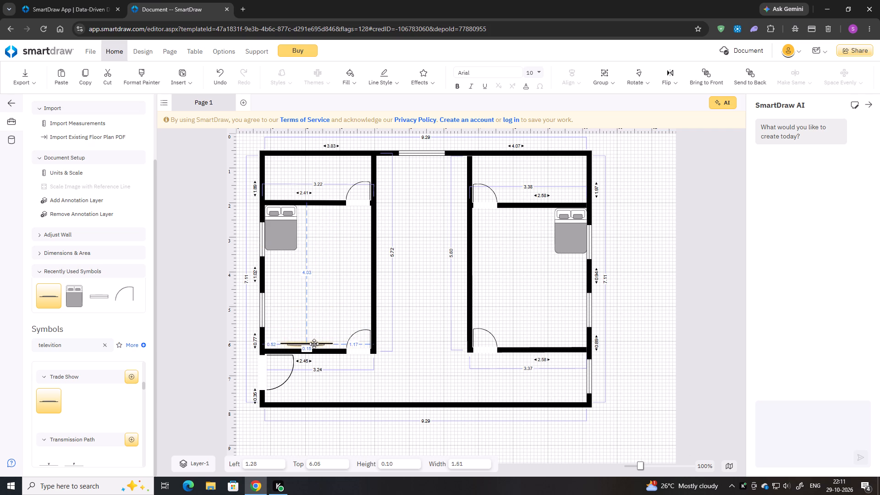
{"action": "left_click_drag", "start_coordinate": [314, 344], "coordinate": [313, 346]}
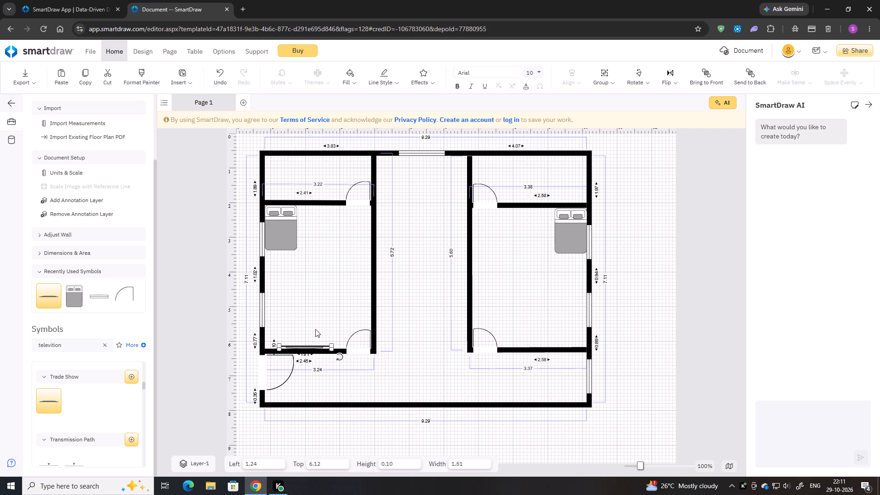
{"action": "left_click", "coordinate": [319, 323]}
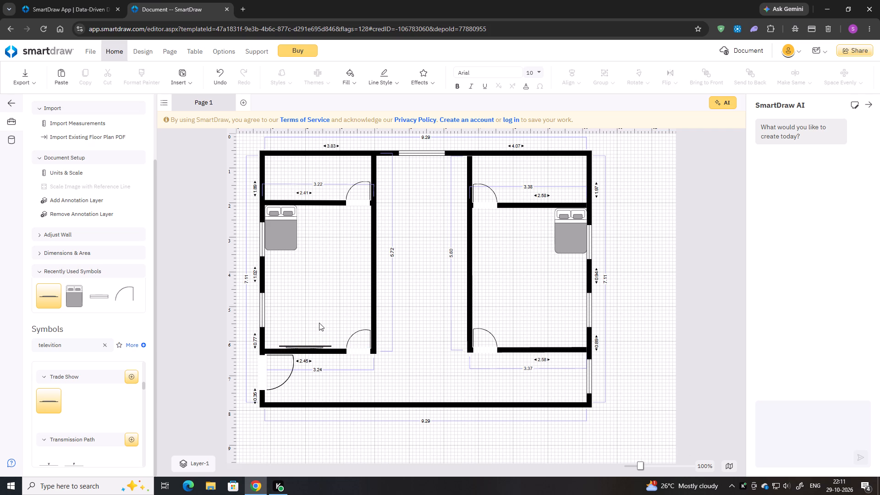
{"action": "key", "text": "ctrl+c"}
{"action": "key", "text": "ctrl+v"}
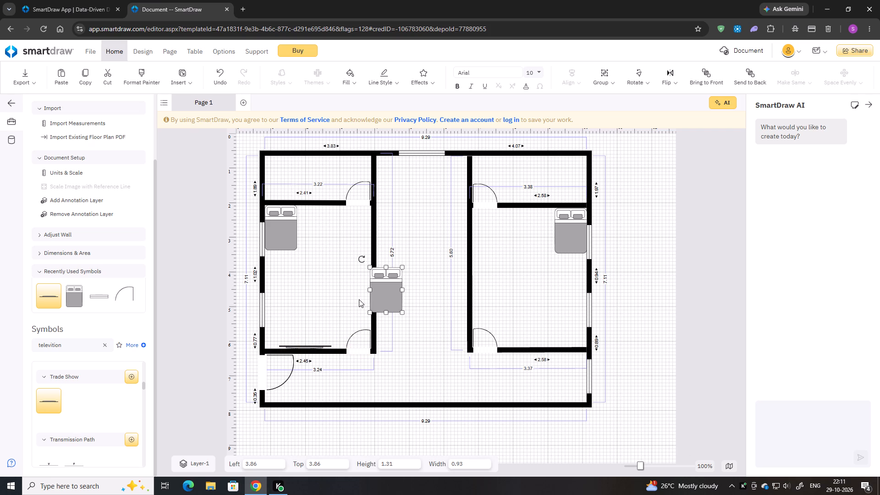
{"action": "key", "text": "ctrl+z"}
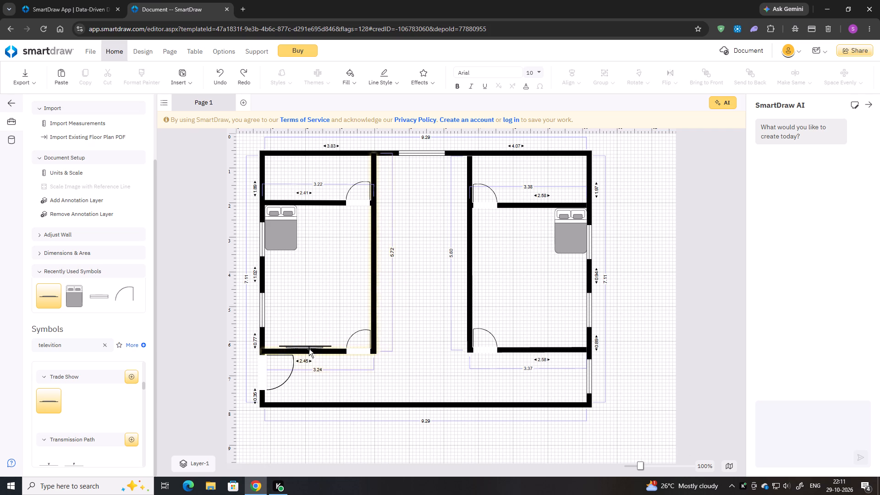
Copy the television to the right room's bottom wall, at about 8.09 from the left and 6.09 from the top.
{"action": "left_click", "coordinate": [309, 347]}
{"action": "key", "text": "ctrl+c"}
{"action": "key", "text": "ctrl+v"}
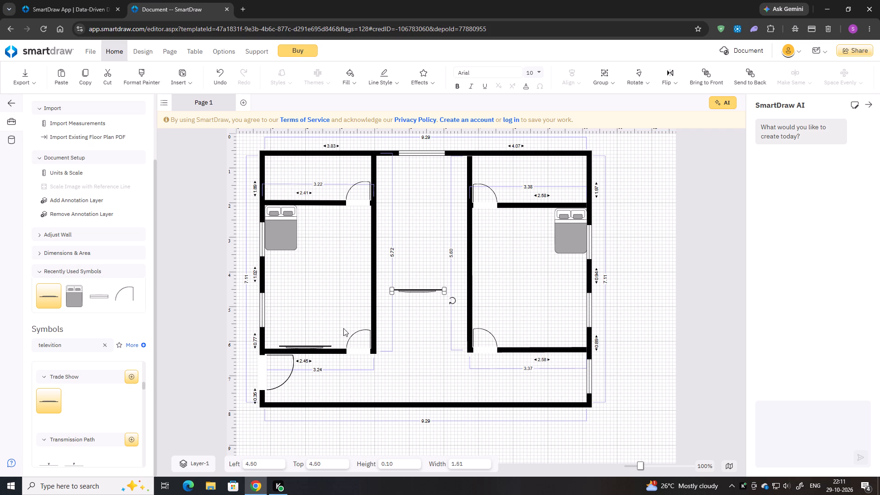
{"action": "left_click_drag", "start_coordinate": [419, 289], "coordinate": [544, 341]}
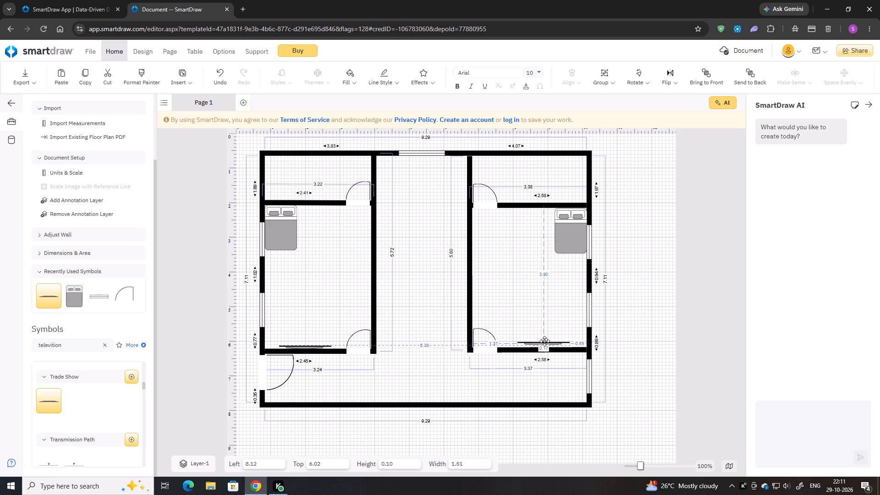
{"action": "left_click_drag", "start_coordinate": [544, 341], "coordinate": [543, 345]}
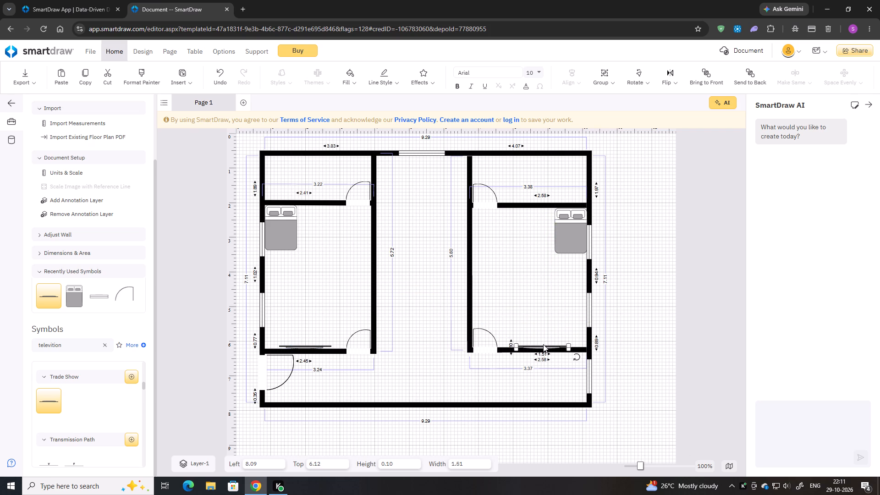
{"action": "key", "text": "Up"}
{"action": "key", "text": "Up"}
{"action": "key", "text": "Up"}
{"action": "key", "text": "Down"}
{"action": "key", "text": "Up"}
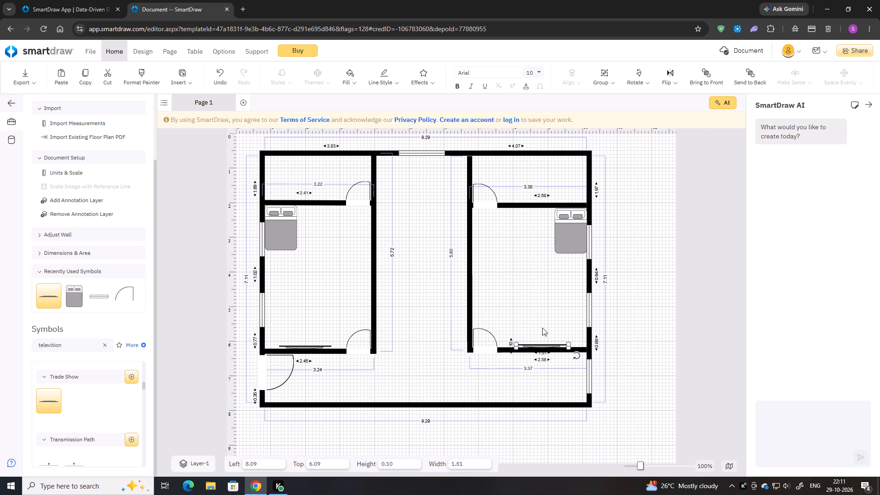
{"action": "left_click", "coordinate": [543, 328]}
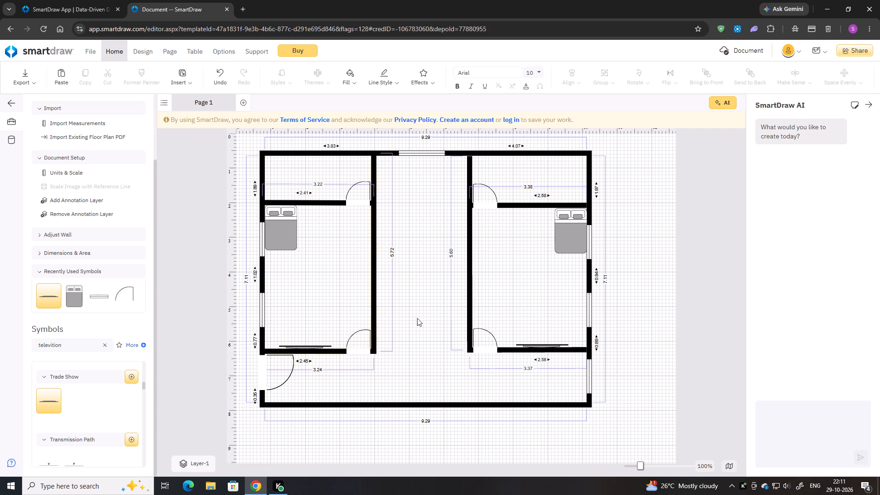
Search the symbols for "closet" and insert the Wardrobe symbol from the Storage Furniture results.
{"action": "left_click", "coordinate": [107, 344]}
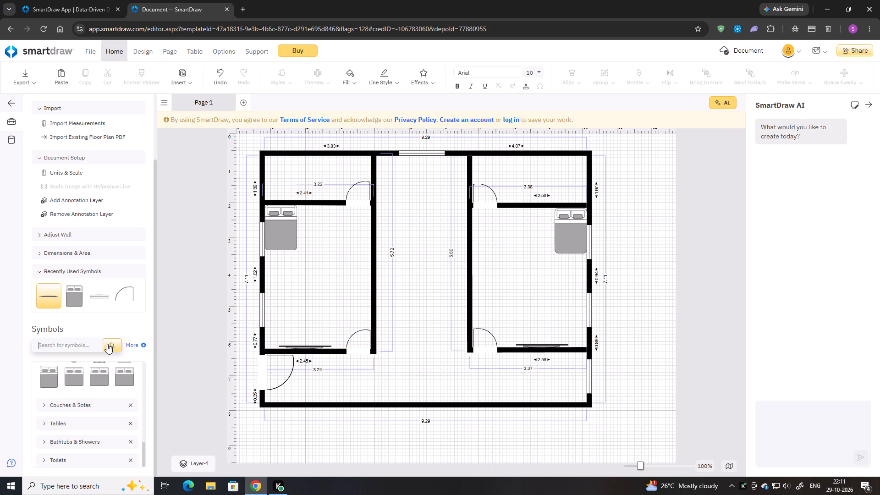
{"action": "key", "text": "c"}
{"action": "key", "text": "l"}
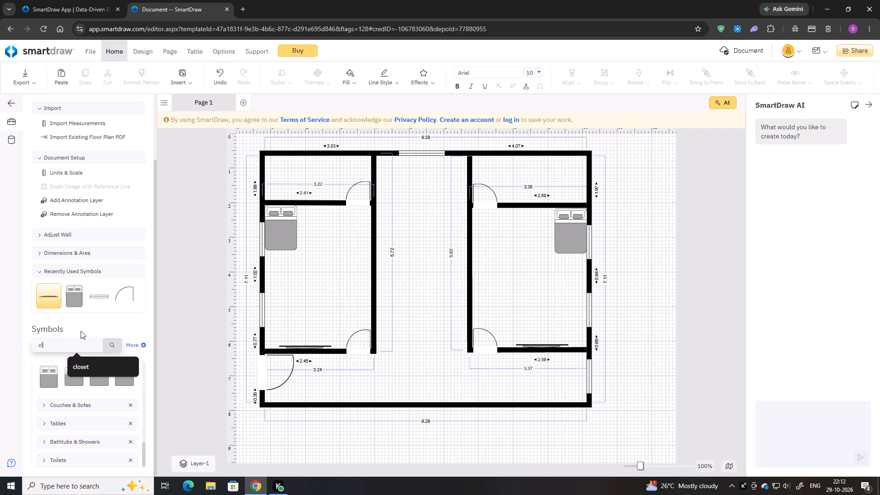
{"action": "key", "text": "o"}
{"action": "type", "text": "set"}
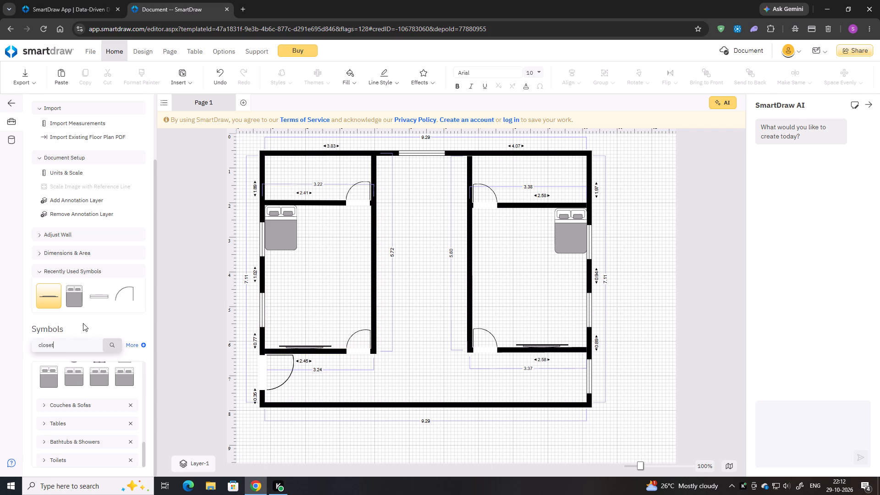
{"action": "key", "text": "Return"}
{"action": "scroll", "coordinate": [63, 368], "scroll_direction": "down", "scroll_amount": 2}
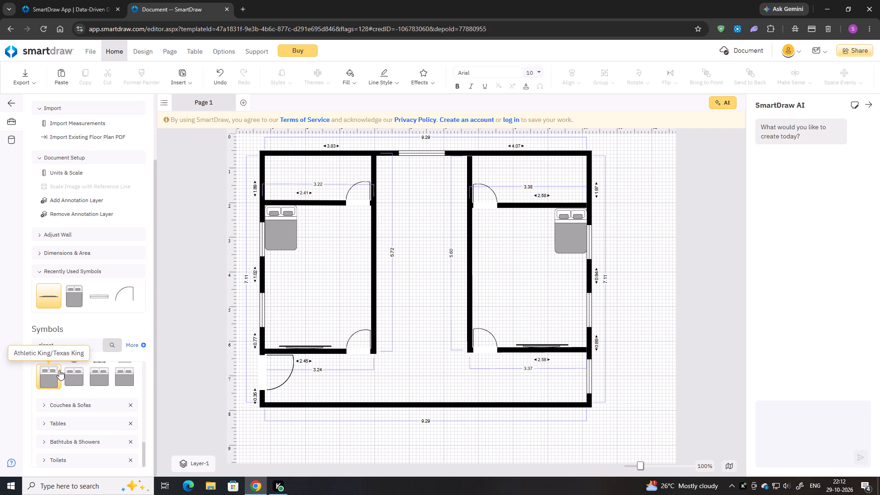
{"action": "scroll", "coordinate": [73, 385], "scroll_direction": "down", "scroll_amount": 4}
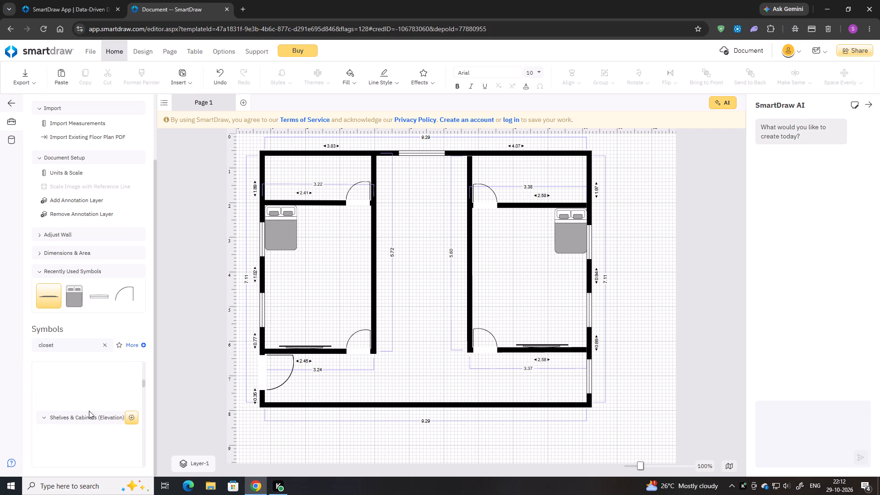
{"action": "scroll", "coordinate": [124, 445], "scroll_direction": "down", "scroll_amount": 3}
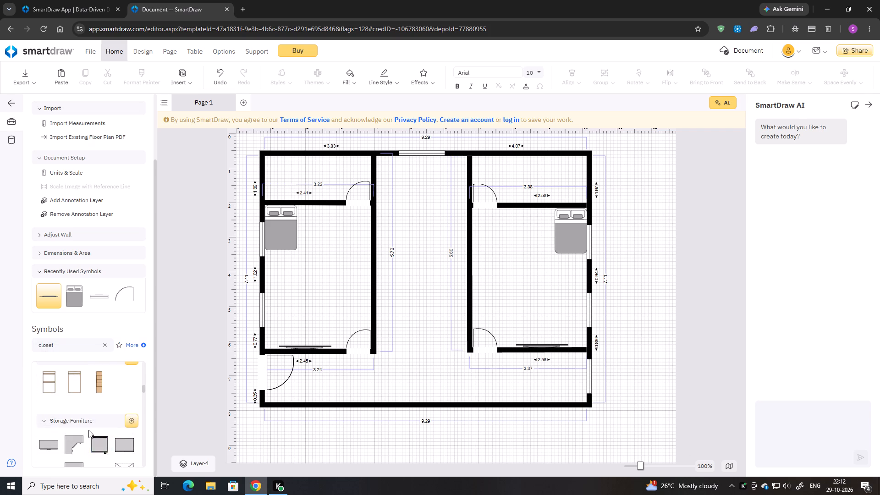
{"action": "scroll", "coordinate": [83, 430], "scroll_direction": "down", "scroll_amount": 1}
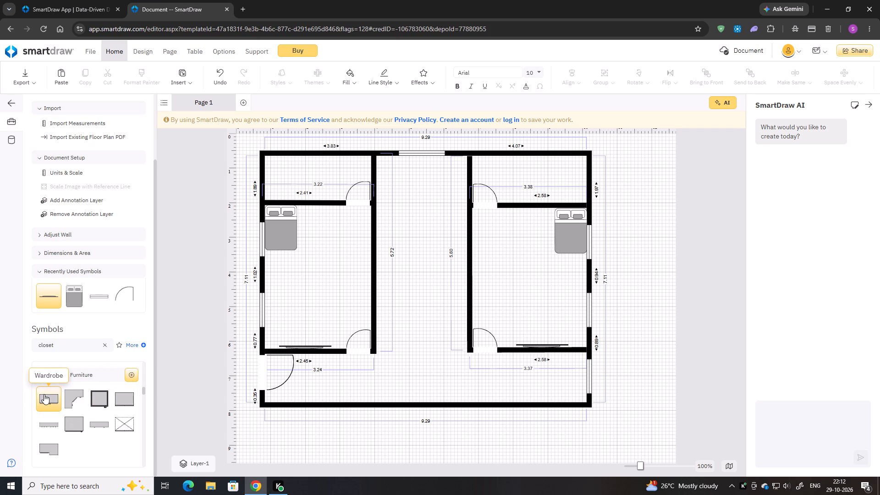
{"action": "double_click", "coordinate": [44, 394]}
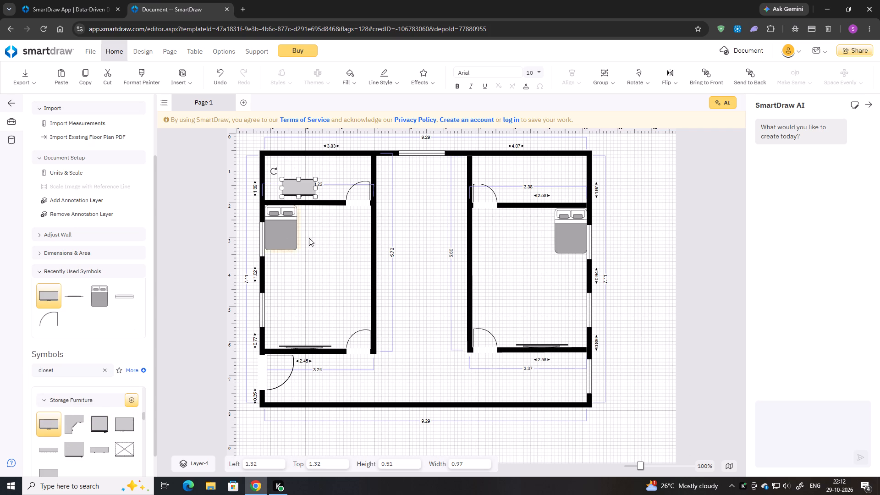
Move the wardrobe into the left bedroom, turned 180° and widened to about 1.61.
{"action": "left_click_drag", "start_coordinate": [301, 187], "coordinate": [323, 298]}
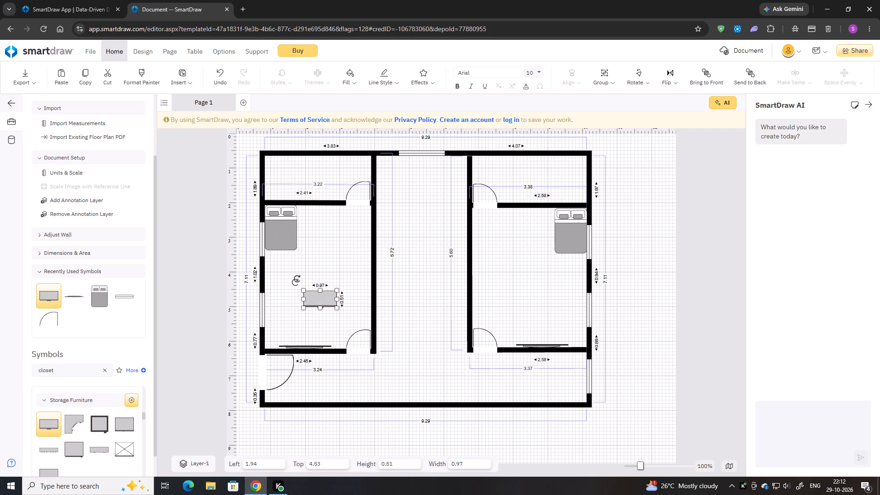
{"action": "left_click_drag", "start_coordinate": [297, 280], "coordinate": [346, 318]}
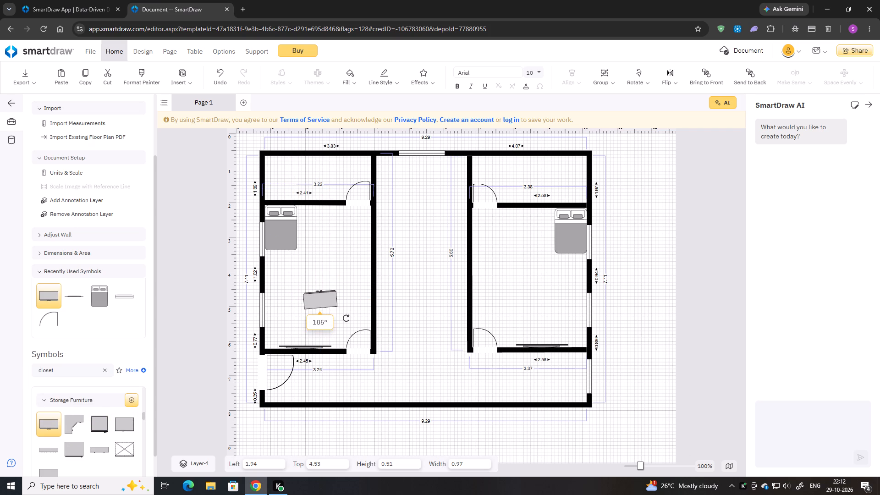
{"action": "left_click_drag", "start_coordinate": [346, 318], "coordinate": [345, 319]}
{"action": "left_click_drag", "start_coordinate": [337, 300], "coordinate": [344, 298]}
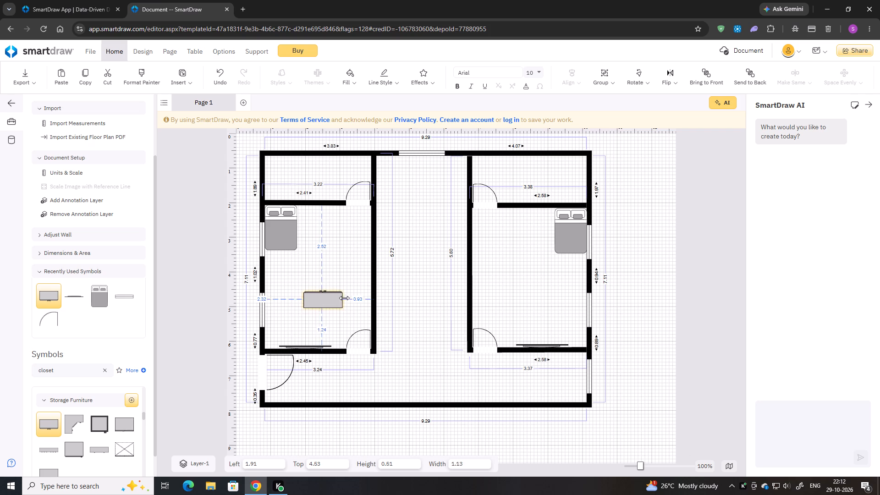
{"action": "left_click_drag", "start_coordinate": [344, 298], "coordinate": [359, 301]}
Place the wardrobe, widened to about 1.74, against the left bedroom's bottom wall, at about 1.04 from the left and 5.70 from the top.
{"action": "left_click_drag", "start_coordinate": [344, 302], "coordinate": [317, 326]}
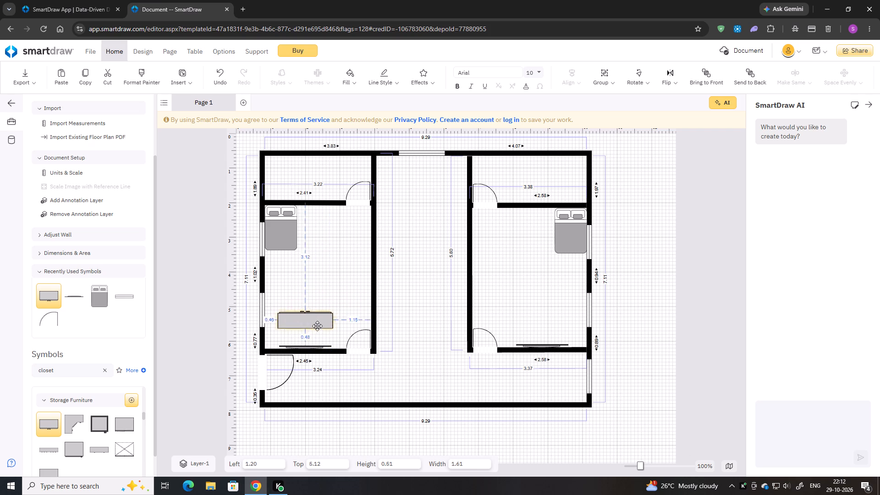
{"action": "left_click_drag", "start_coordinate": [317, 326], "coordinate": [313, 341]}
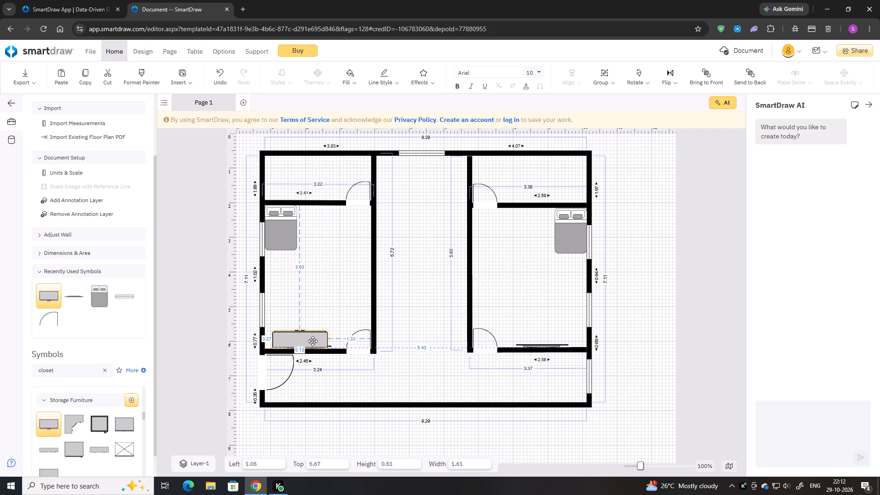
{"action": "left_click_drag", "start_coordinate": [313, 341], "coordinate": [317, 344]}
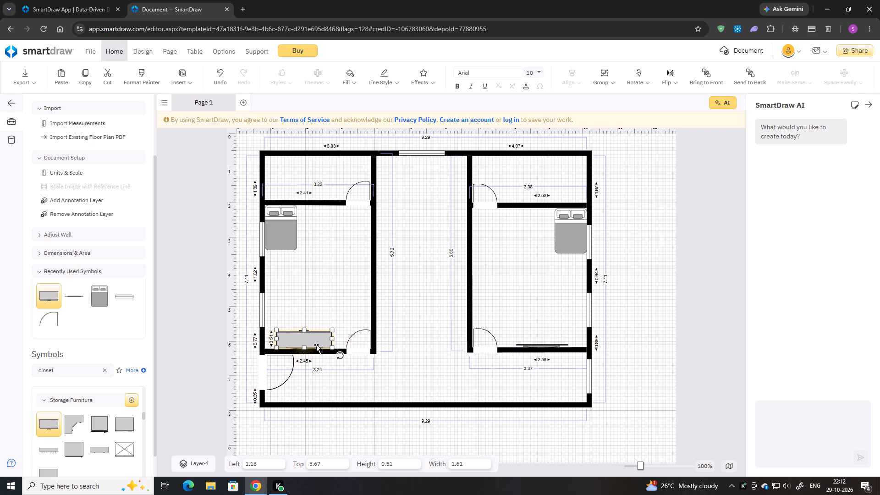
{"action": "left_click_drag", "start_coordinate": [330, 337], "coordinate": [333, 338]}
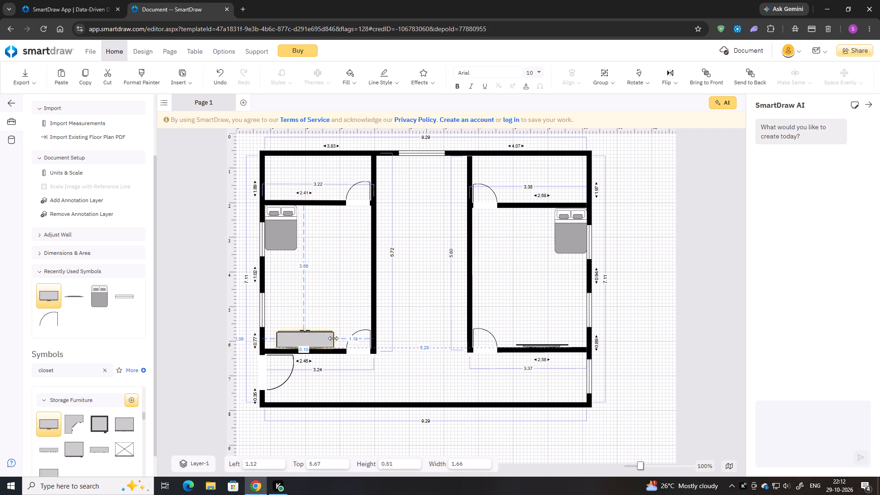
{"action": "left_click_drag", "start_coordinate": [333, 338], "coordinate": [337, 339]}
{"action": "left_click_drag", "start_coordinate": [325, 339], "coordinate": [320, 341]}
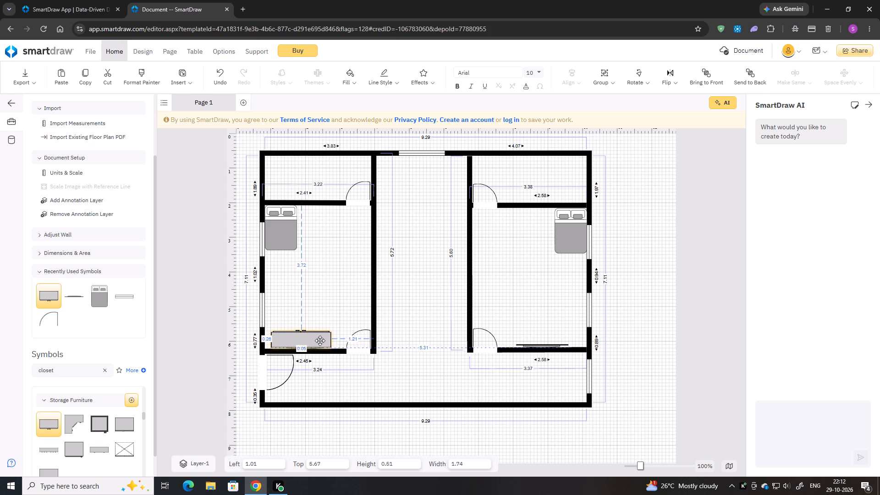
{"action": "left_click_drag", "start_coordinate": [320, 341], "coordinate": [320, 341]}
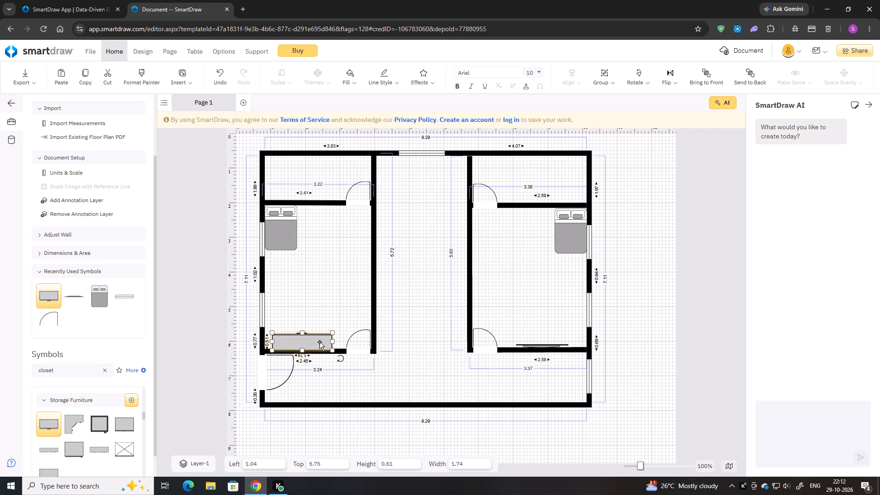
{"action": "key", "text": "Up"}
{"action": "key", "text": "Up"}
{"action": "key", "text": "Up"}
{"action": "key", "text": "Up"}
Send the wardrobe behind the television and shift it to about 1.13 from the left.
{"action": "right_click", "coordinate": [319, 336]}
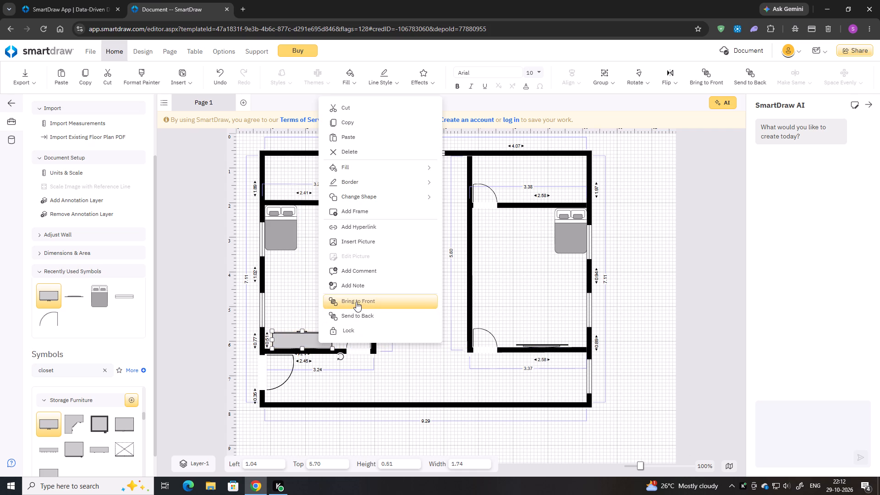
{"action": "left_click", "coordinate": [359, 317]}
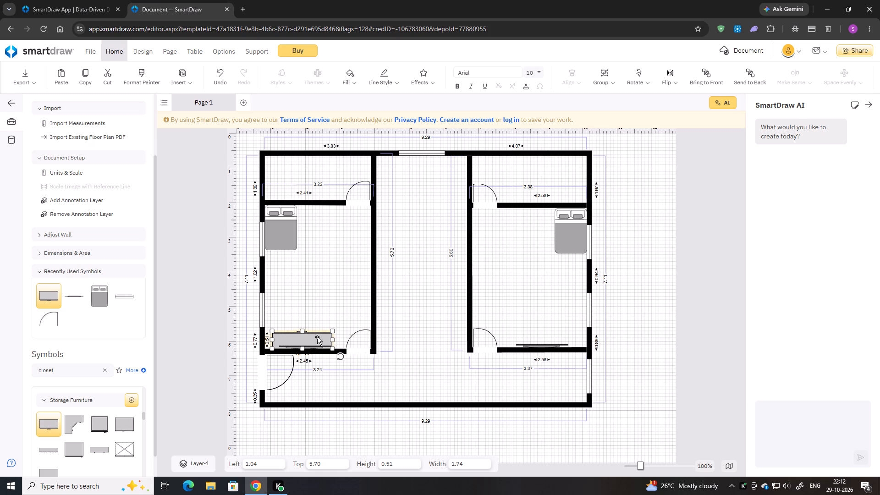
{"action": "key", "text": "Right"}
{"action": "key", "text": "Right"}
{"action": "key", "text": "Right"}
{"action": "key", "text": "Right"}
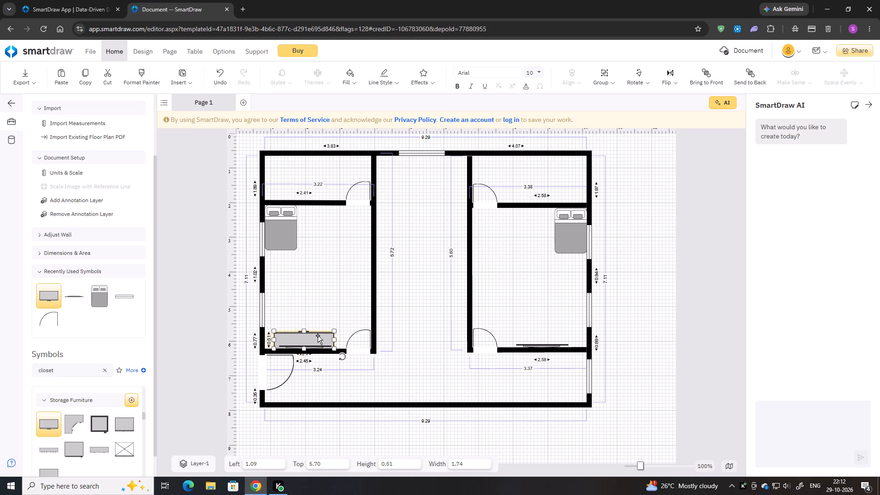
{"action": "key", "text": "Right"}
{"action": "key", "text": "Right"}
{"action": "key", "text": "Right"}
{"action": "left_click", "coordinate": [338, 306]}
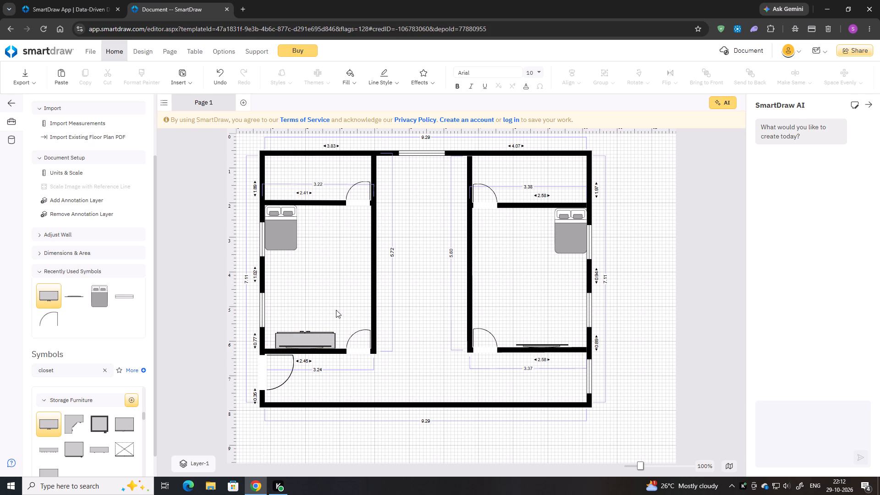
Copy the wardrobe to the right bedroom's bottom wall, at about 7.87 from the left and 5.70 from the top, and send it behind the television.
{"action": "left_click", "coordinate": [318, 341]}
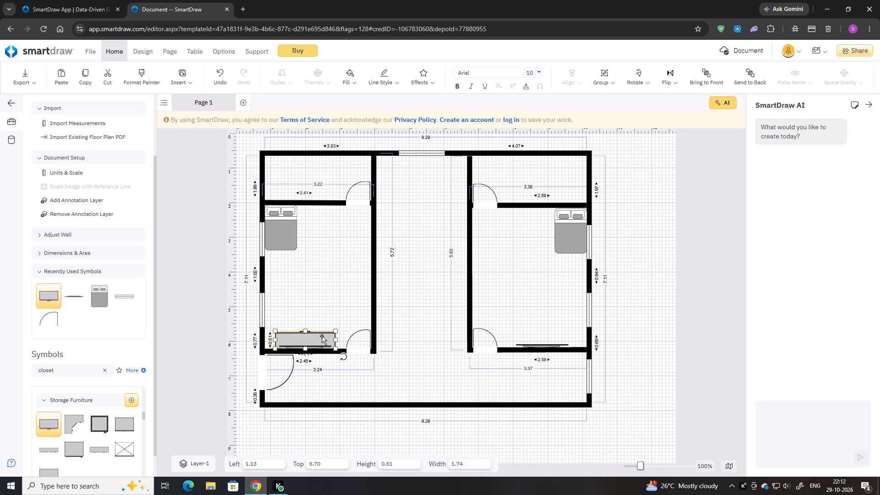
{"action": "key", "text": "ctrl+c"}
{"action": "key", "text": "ctrl+v"}
{"action": "left_click_drag", "start_coordinate": [341, 214], "coordinate": [377, 243]}
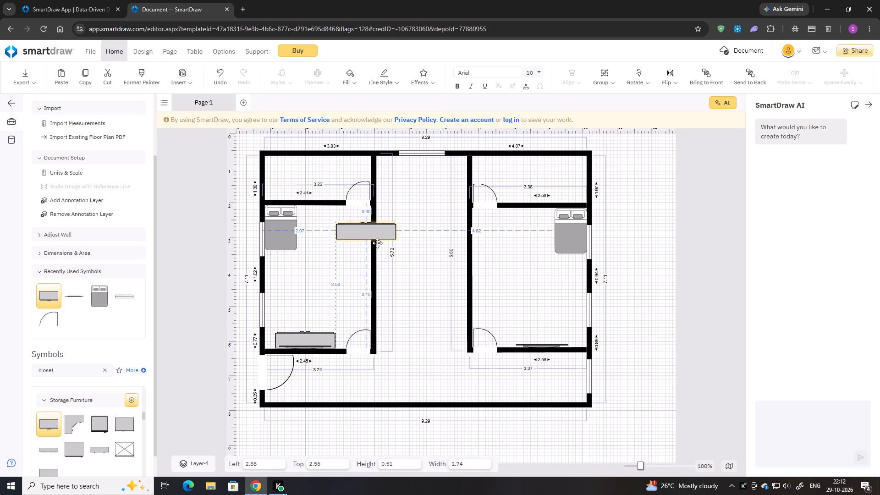
{"action": "left_click_drag", "start_coordinate": [377, 243], "coordinate": [545, 342]}
{"action": "right_click", "coordinate": [545, 341]}
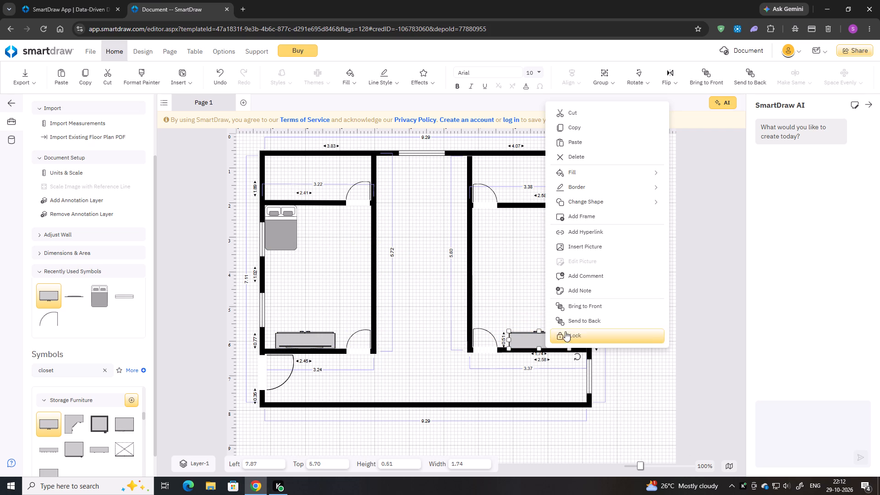
{"action": "left_click", "coordinate": [572, 323]}
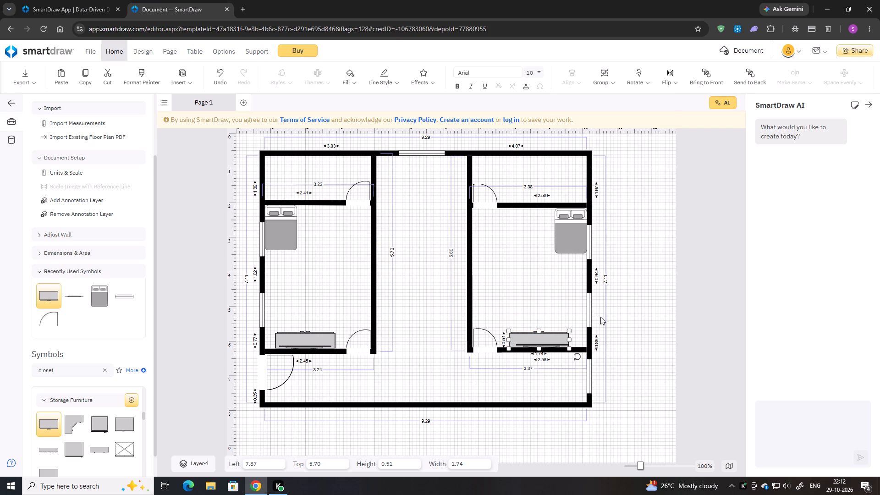
Nudge the right bedroom's wardrobe about 0.1 to the right and slightly upward to align it with the television.
{"action": "key", "text": "Right"}
{"action": "key", "text": "Right"}
{"action": "key", "text": "Right"}
{"action": "key", "text": "Right"}
{"action": "key", "text": "Right"}
{"action": "key", "text": "Right"}
{"action": "key", "text": "Right"}
{"action": "key", "text": "Right"}
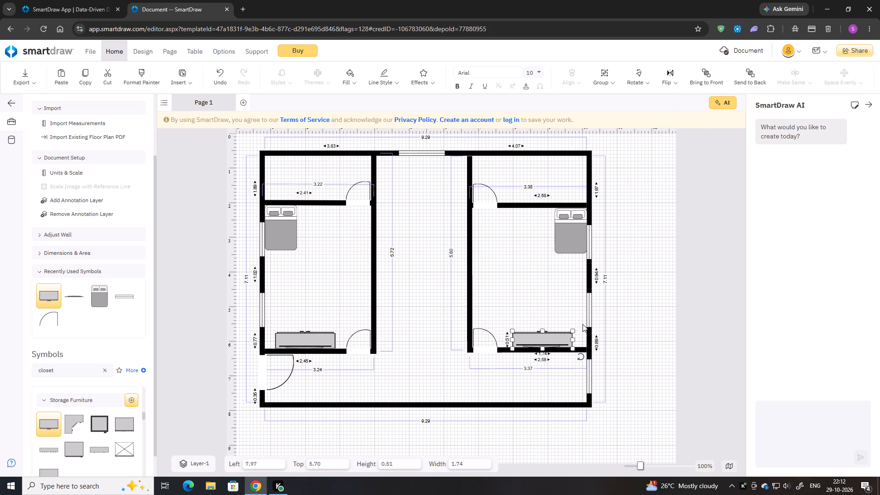
{"action": "key", "text": "Up"}
{"action": "key", "text": "Up"}
{"action": "key", "text": "Up"}
{"action": "key", "text": "Up"}
{"action": "key", "text": "Up"}
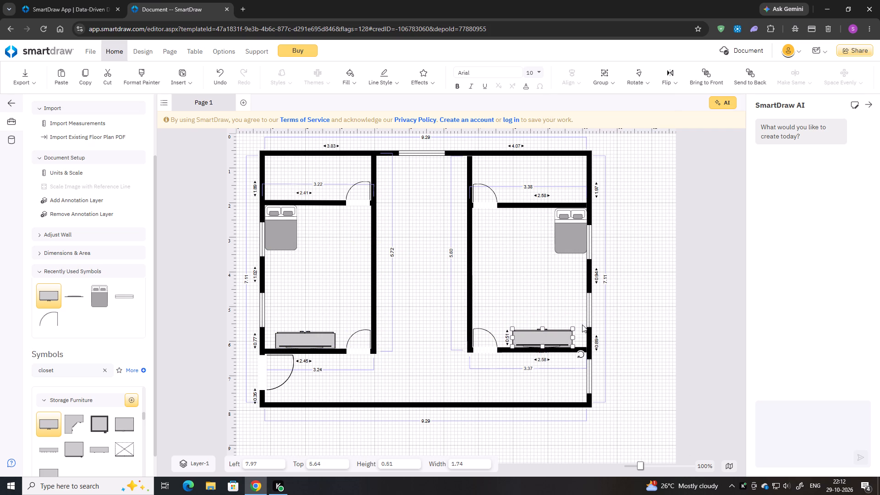
{"action": "key", "text": "Down"}
{"action": "key", "text": "Down"}
{"action": "key", "text": "Left"}
{"action": "left_click", "coordinate": [560, 301]}
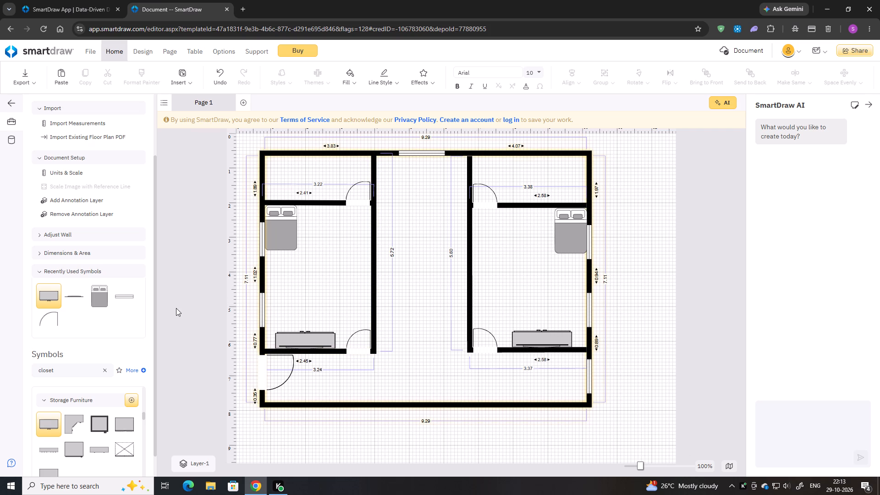
Clear the symbol search and place a 0.61 by 1.07 rectangular table from Tables against the left bedroom's outer wall, about 3.94 from the top.
{"action": "scroll", "coordinate": [93, 437], "scroll_direction": "down", "scroll_amount": 1}
{"action": "scroll", "coordinate": [86, 412], "scroll_direction": "up", "scroll_amount": 2}
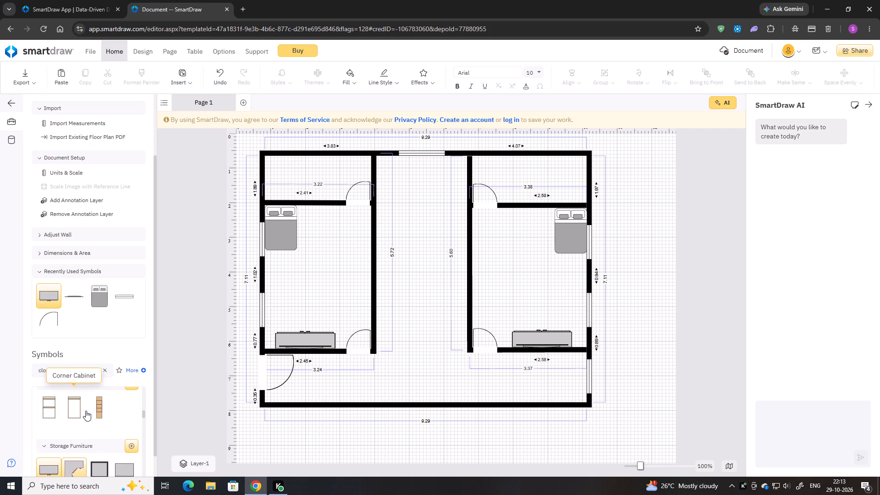
{"action": "scroll", "coordinate": [90, 411], "scroll_direction": "up", "scroll_amount": 2}
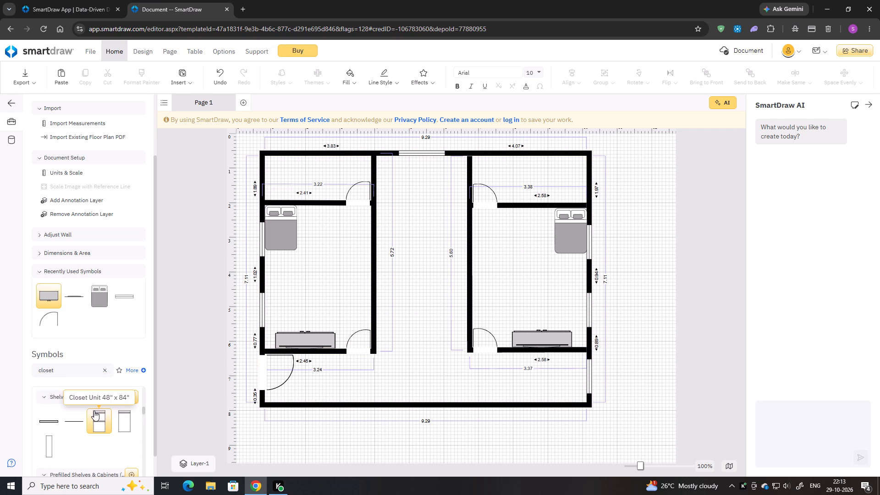
{"action": "scroll", "coordinate": [108, 419], "scroll_direction": "up", "scroll_amount": 2}
{"action": "scroll", "coordinate": [71, 453], "scroll_direction": "up", "scroll_amount": 1}
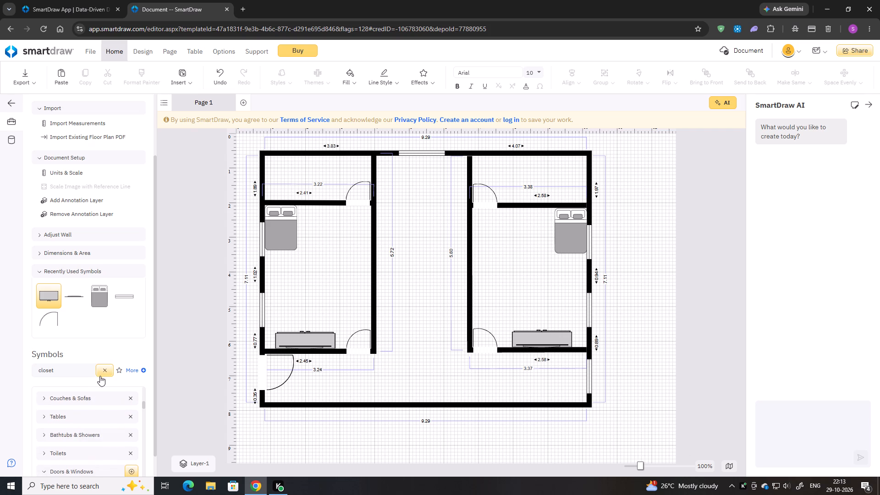
{"action": "left_click", "coordinate": [103, 374]}
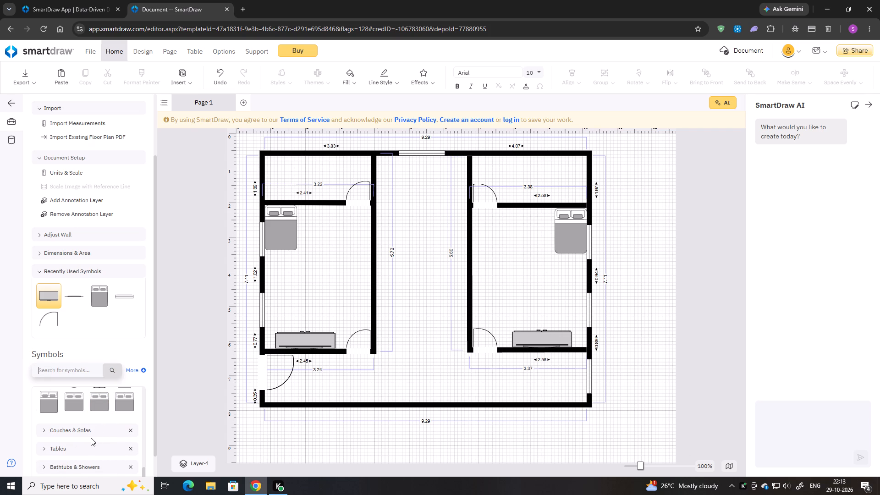
{"action": "left_click", "coordinate": [58, 451]}
{"action": "scroll", "coordinate": [89, 435], "scroll_direction": "down", "scroll_amount": 1}
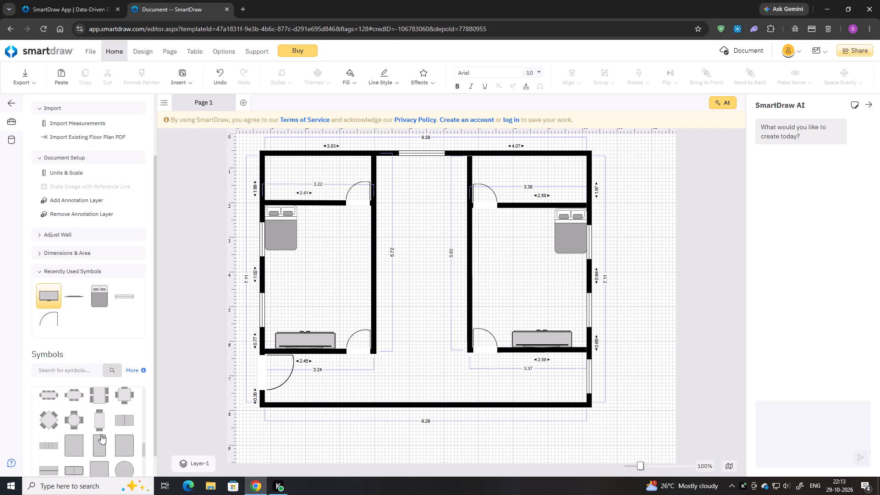
{"action": "left_click_drag", "start_coordinate": [98, 438], "coordinate": [285, 292]}
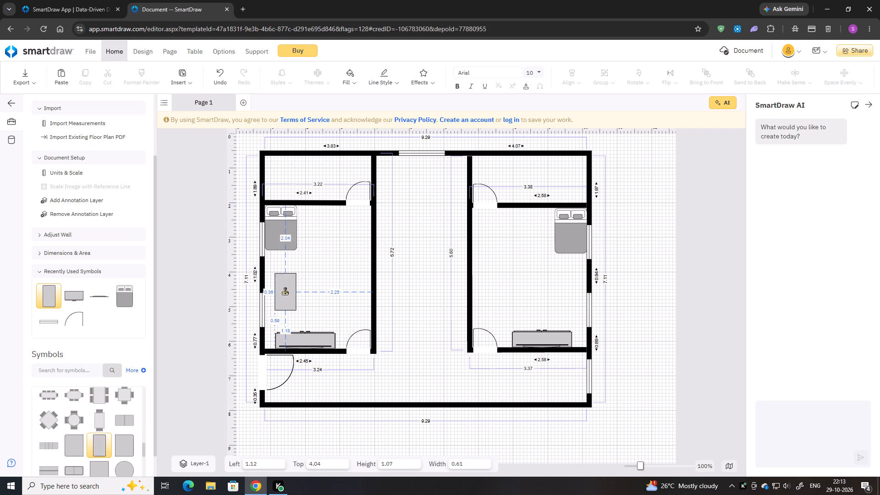
{"action": "left_click_drag", "start_coordinate": [285, 292], "coordinate": [276, 289]}
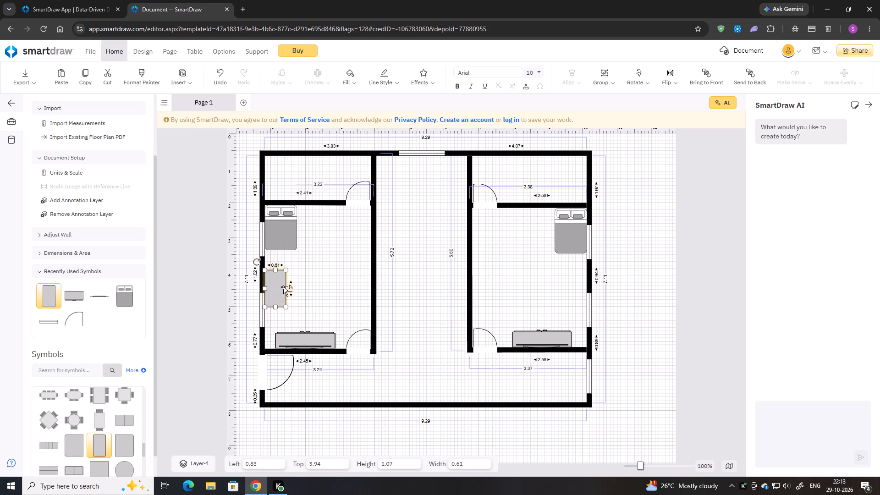
Resize the left bedroom's table to 0.56 wide by 1.55 high and move it to about 3.98 from the top.
{"action": "left_click", "coordinate": [287, 289]}
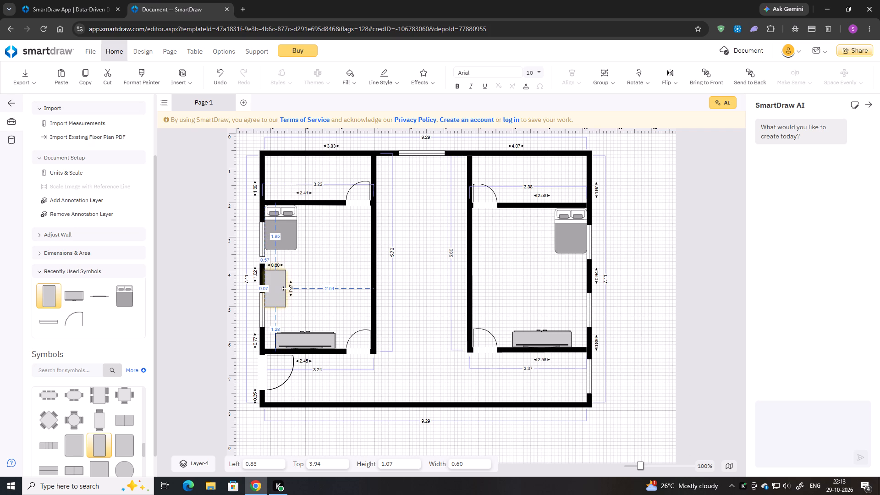
{"action": "left_click_drag", "start_coordinate": [273, 272], "coordinate": [275, 262]}
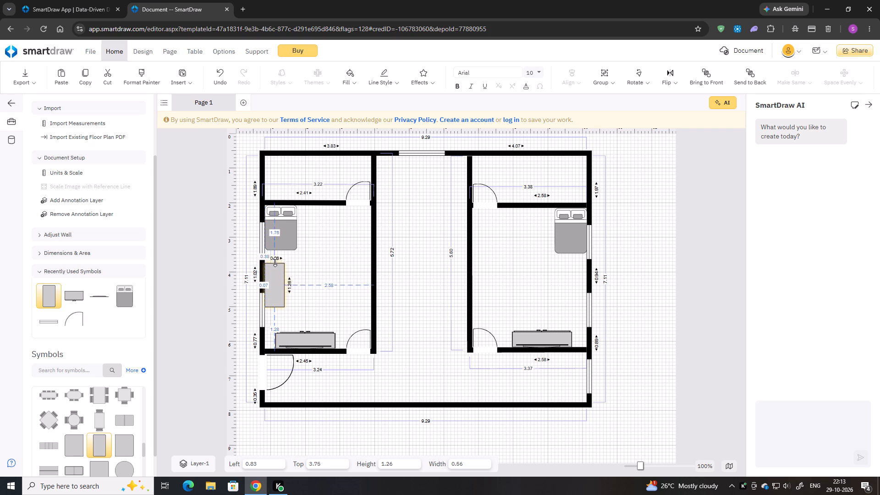
{"action": "left_click_drag", "start_coordinate": [275, 262], "coordinate": [277, 254]}
{"action": "left_click_drag", "start_coordinate": [277, 271], "coordinate": [276, 289]}
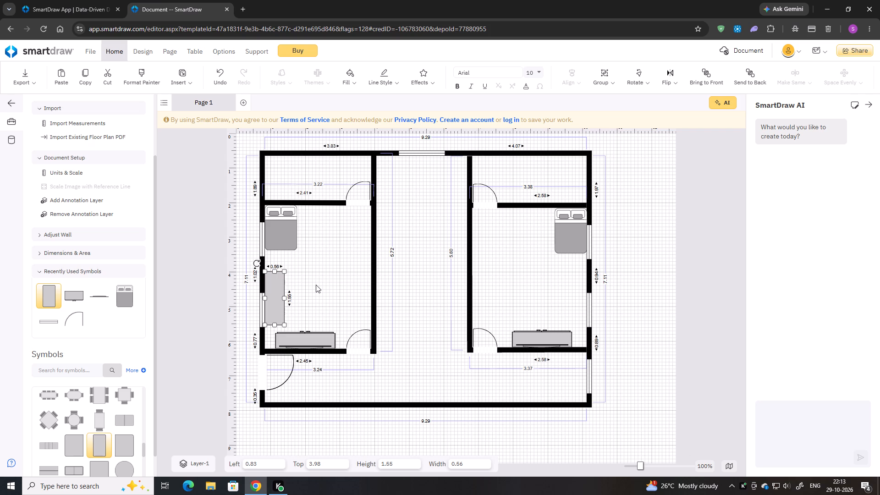
Copy the table to the right bedroom's outer wall, at about 9.57 from the left and 3.79 from the top.
{"action": "key", "text": "ctrl+c"}
{"action": "key", "text": "ctrl+v"}
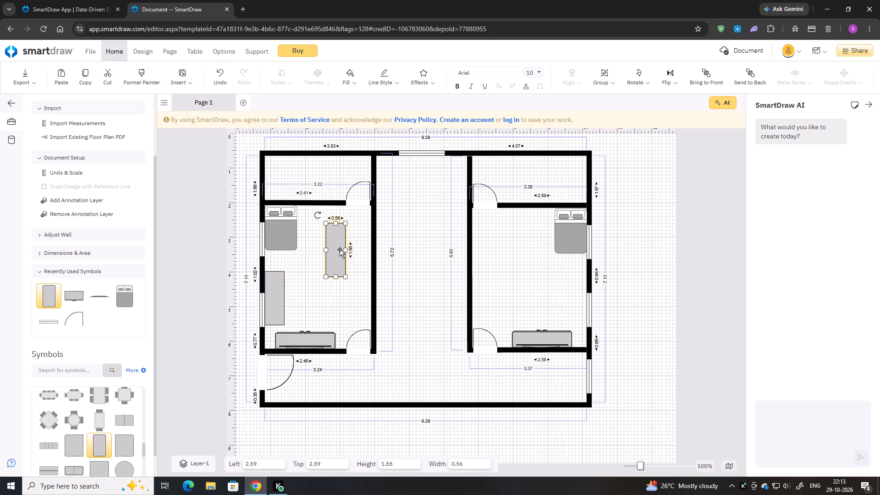
{"action": "left_click_drag", "start_coordinate": [339, 251], "coordinate": [580, 292]}
{"action": "left_click", "coordinate": [548, 290]}
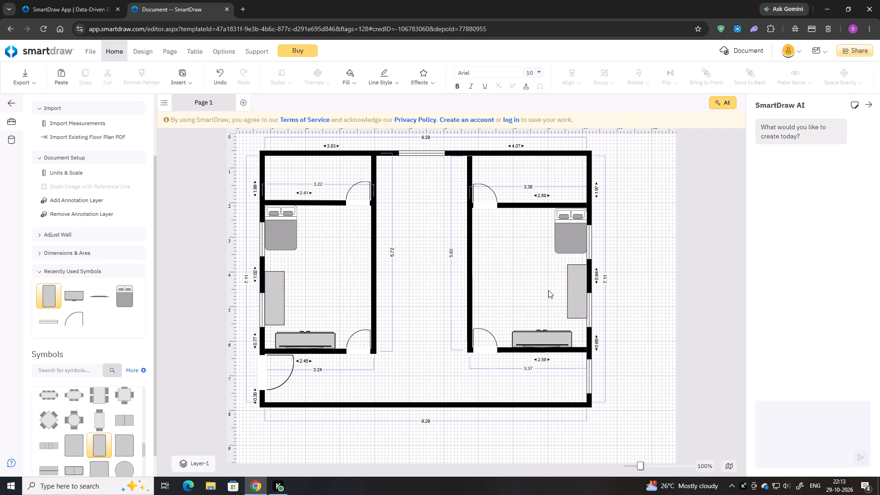
Nudge the right bedroom's table about 0.2 downward to align it with the left bedroom's table.
{"action": "left_click", "coordinate": [581, 289]}
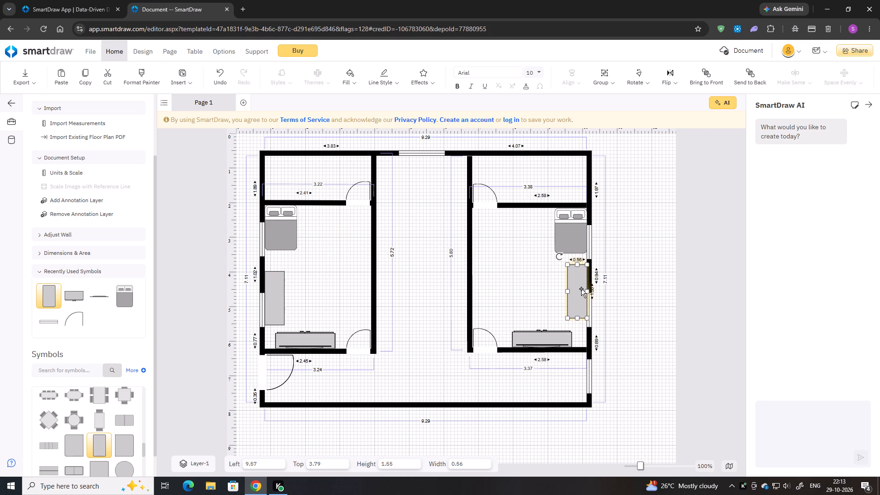
{"action": "key", "text": "Down"}
{"action": "key", "text": "Down"}
{"action": "key", "text": "Down"}
{"action": "key", "text": "Down"}
{"action": "key", "text": "Down"}
{"action": "key", "text": "Down"}
{"action": "key", "text": "Down"}
{"action": "key", "text": "Down"}
{"action": "key", "text": "Down"}
{"action": "key", "text": "Down"}
{"action": "key", "text": "Down"}
{"action": "key", "text": "Down"}
{"action": "key", "text": "Down"}
{"action": "key", "text": "Down"}
{"action": "key", "text": "Down"}
{"action": "key", "text": "Up"}
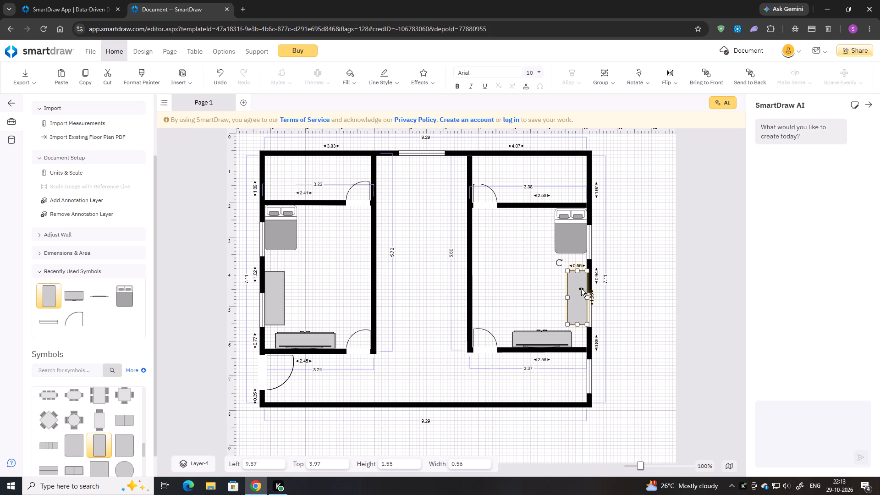
{"action": "key", "text": "Down"}
{"action": "left_click", "coordinate": [486, 298]}
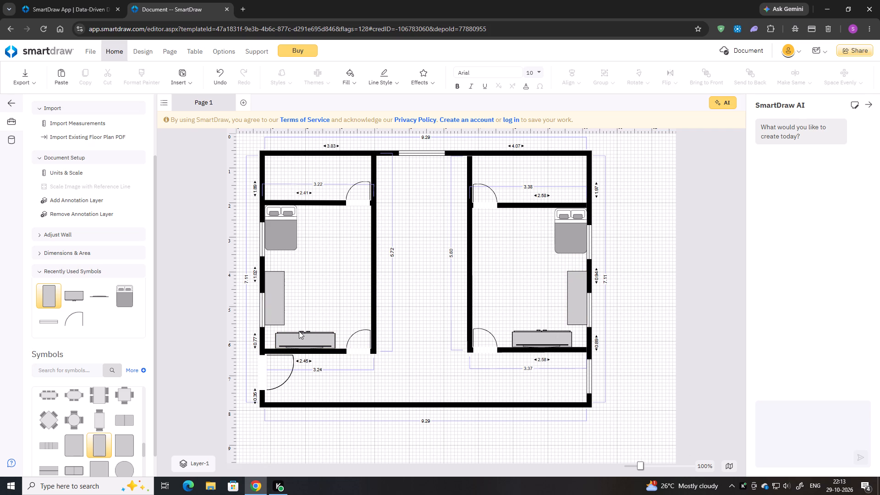
Extend the left bedroom's wardrobe to the outer wall, making it 2.04 wide.
{"action": "left_click", "coordinate": [316, 302]}
{"action": "left_click", "coordinate": [289, 339]}
{"action": "left_click_drag", "start_coordinate": [275, 340], "coordinate": [271, 340]}
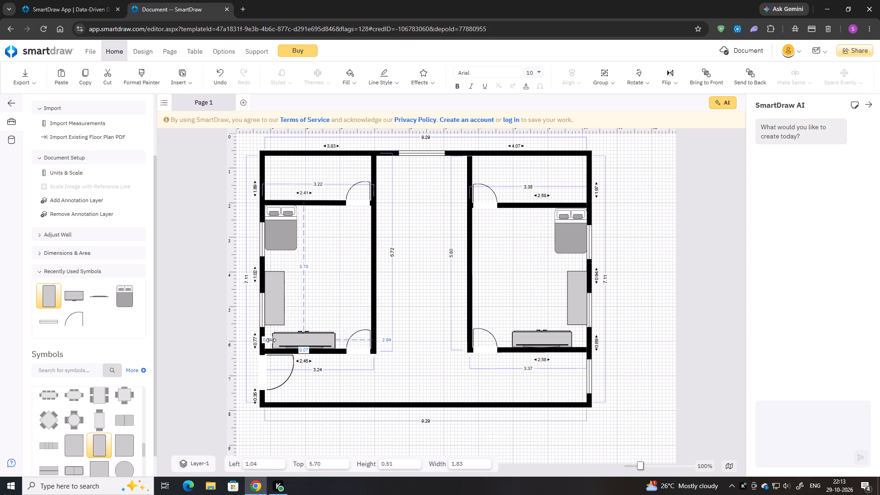
{"action": "left_click_drag", "start_coordinate": [271, 340], "coordinate": [267, 341]}
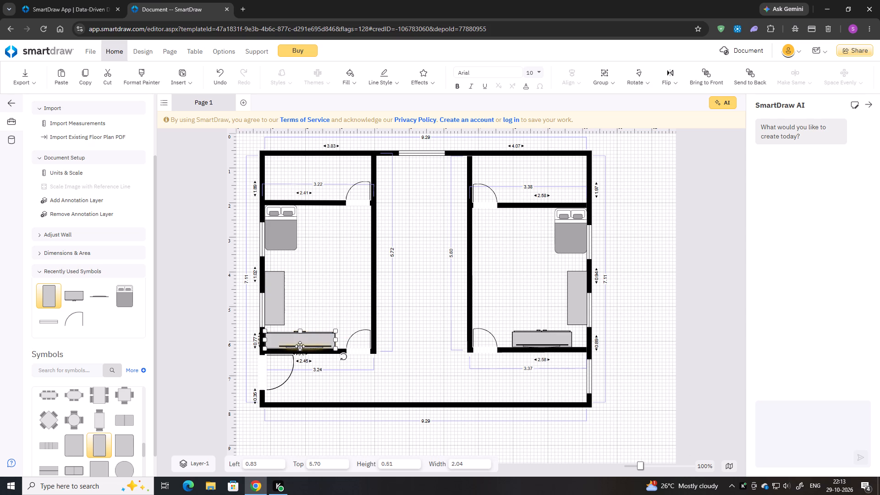
Recentre the left bedroom's television on the wardrobe, at about 1.05 from the left and 6.10 from the top.
{"action": "left_click", "coordinate": [300, 346]}
{"action": "left_click_drag", "start_coordinate": [300, 346], "coordinate": [294, 346]}
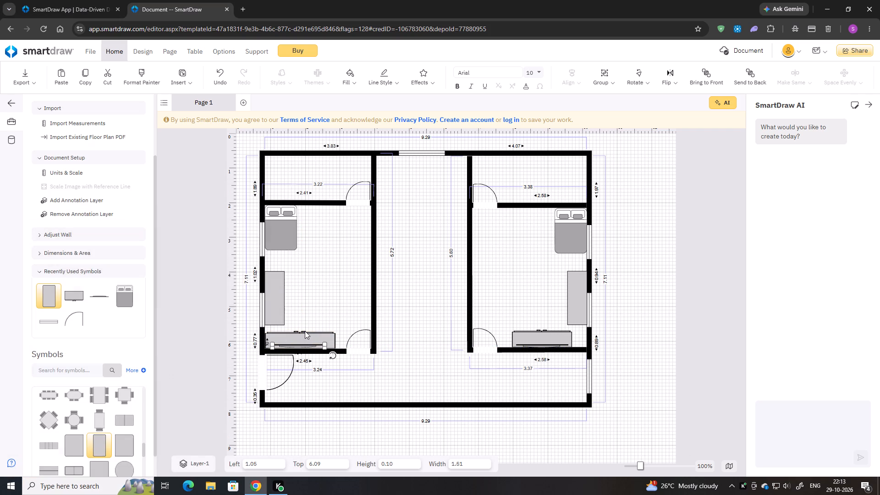
{"action": "key", "text": "Down"}
{"action": "key", "text": "Down"}
{"action": "key", "text": "Left"}
{"action": "key", "text": "Left"}
{"action": "key", "text": "Up"}
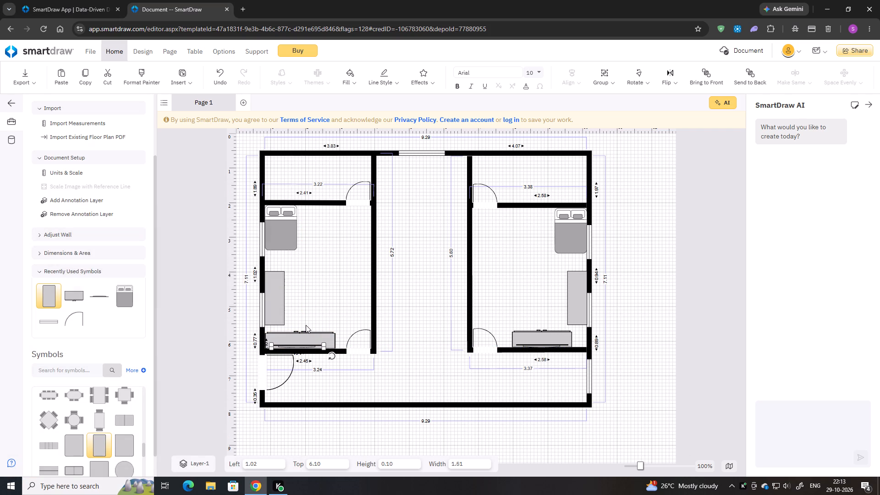
{"action": "key", "text": "Right"}
{"action": "key", "text": "Right"}
{"action": "key", "text": "Right"}
{"action": "left_click", "coordinate": [310, 314]}
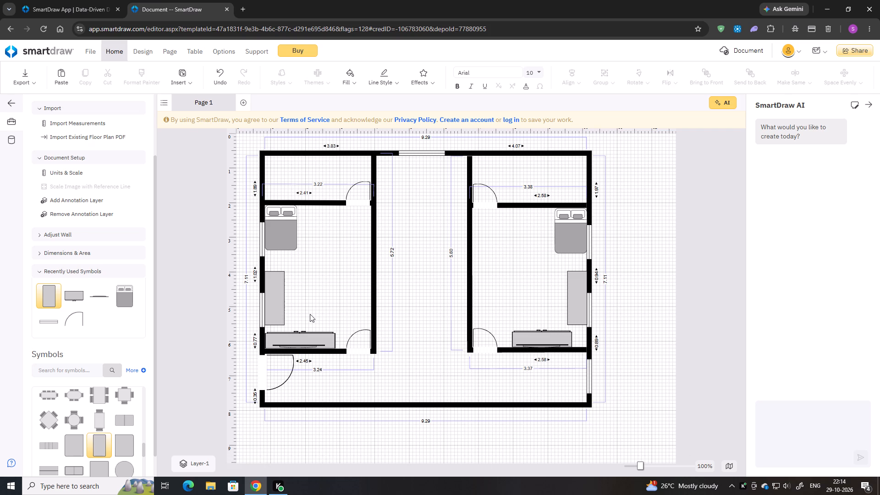
{"action": "key", "text": "Right"}
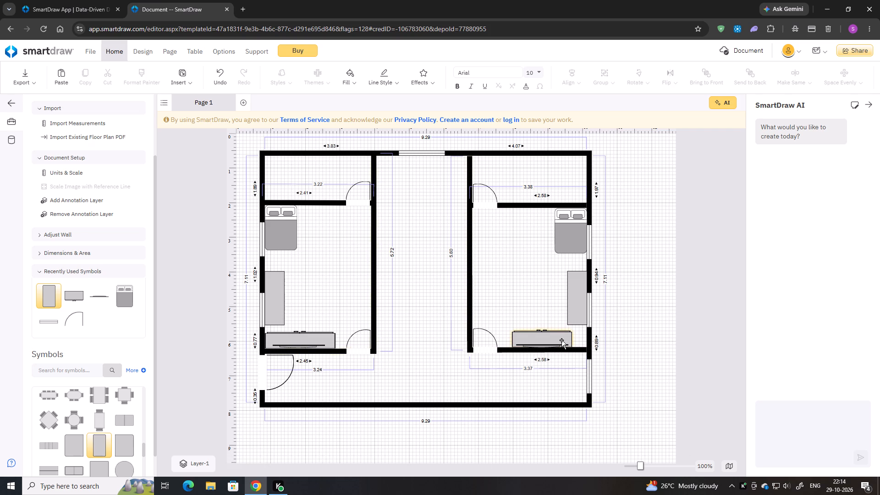
Extend the right bedroom's wardrobe until it meets the outer wall.
{"action": "left_click", "coordinate": [561, 340]}
{"action": "left_click_drag", "start_coordinate": [571, 339], "coordinate": [582, 338]}
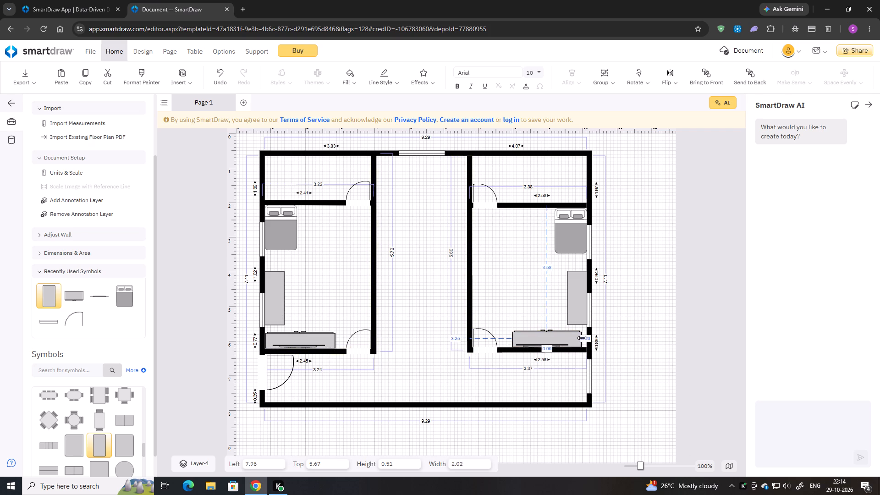
{"action": "left_click_drag", "start_coordinate": [582, 338], "coordinate": [589, 338]}
Shift the right bedroom's television toward the outer wall, to about 8.4 from the left.
{"action": "left_click", "coordinate": [555, 345]}
{"action": "key", "text": "Right"}
{"action": "key", "text": "Right"}
{"action": "key", "text": "Right"}
{"action": "key", "text": "Right"}
{"action": "key", "text": "Right"}
{"action": "key", "text": "Right"}
{"action": "key", "text": "Right"}
{"action": "key", "text": "Right"}
{"action": "key", "text": "Right"}
{"action": "key", "text": "Right"}
{"action": "key", "text": "Right"}
{"action": "key", "text": "Right"}
{"action": "key", "text": "Right"}
{"action": "key", "text": "Right"}
{"action": "key", "text": "Right"}
{"action": "key", "text": "Right"}
{"action": "key", "text": "Right"}
{"action": "key", "text": "Right"}
{"action": "key", "text": "Right"}
{"action": "key", "text": "Right"}
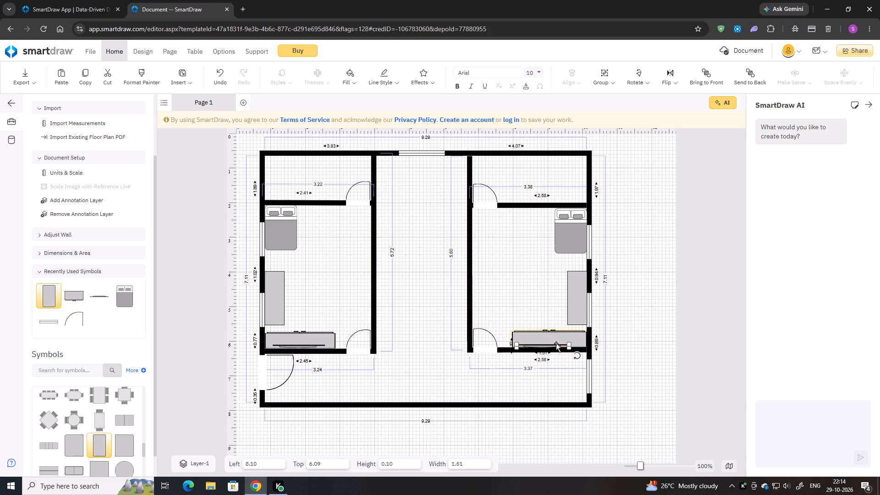
{"action": "key", "text": "Left"}
{"action": "key", "text": "Left"}
{"action": "key", "text": "Left"}
{"action": "left_click", "coordinate": [543, 298]}
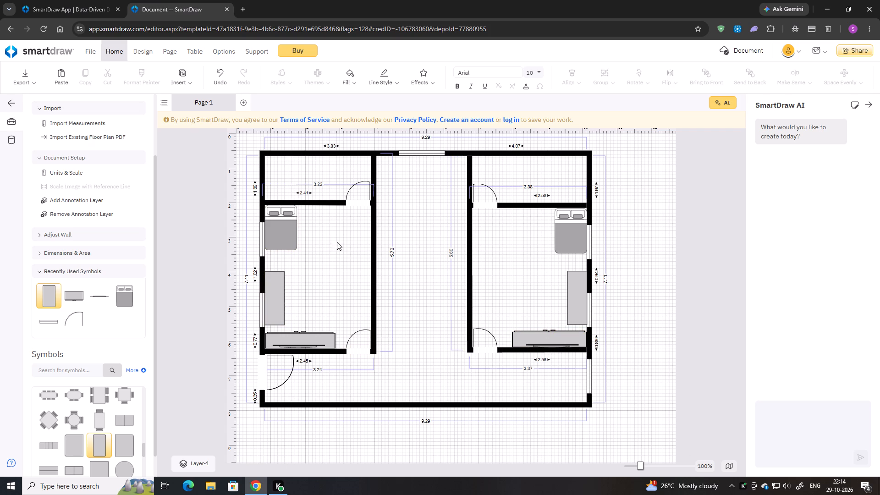
Search the symbols for "chair" and place a 0.61 by 0.71 armchair from Chairs in the left bedroom, about 1.87 from the left and 3.98 from the top.
{"action": "left_click", "coordinate": [78, 368]}
{"action": "key", "text": "c"}
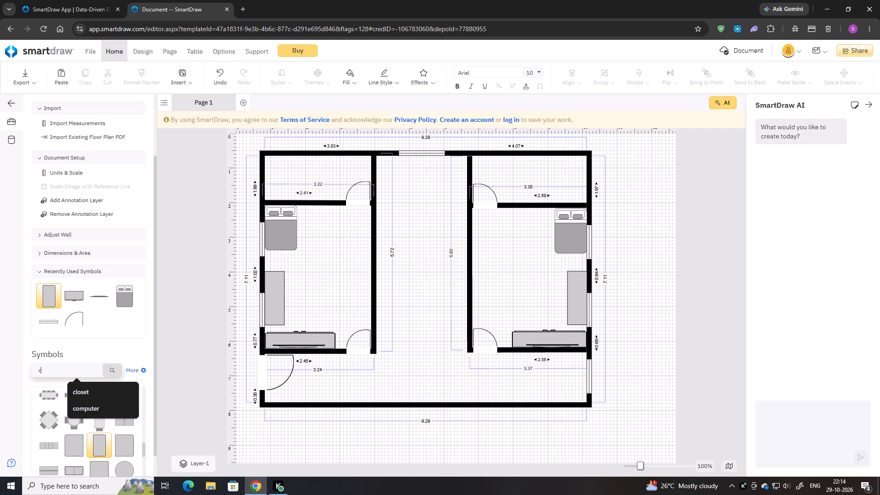
{"action": "type", "text": "ha"}
{"action": "type", "text": "ir"}
{"action": "key", "text": "Return"}
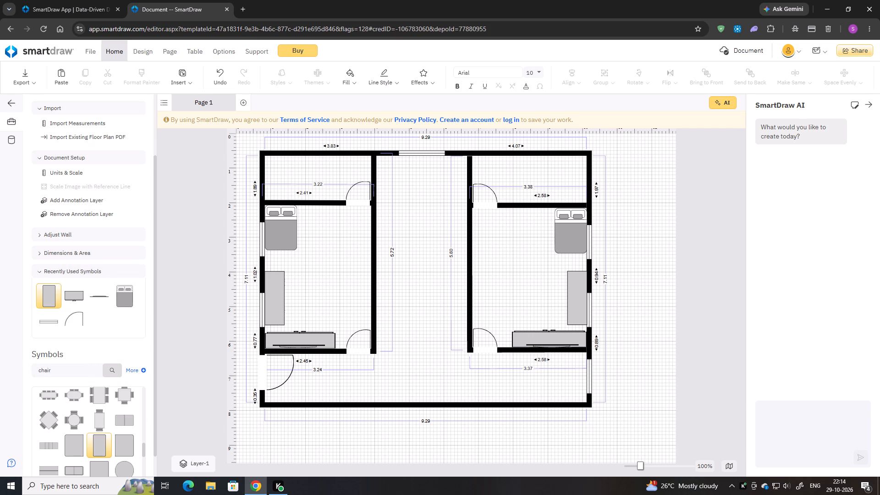
{"action": "left_click", "coordinate": [107, 371]}
{"action": "scroll", "coordinate": [207, 395], "scroll_direction": "down", "scroll_amount": 1}
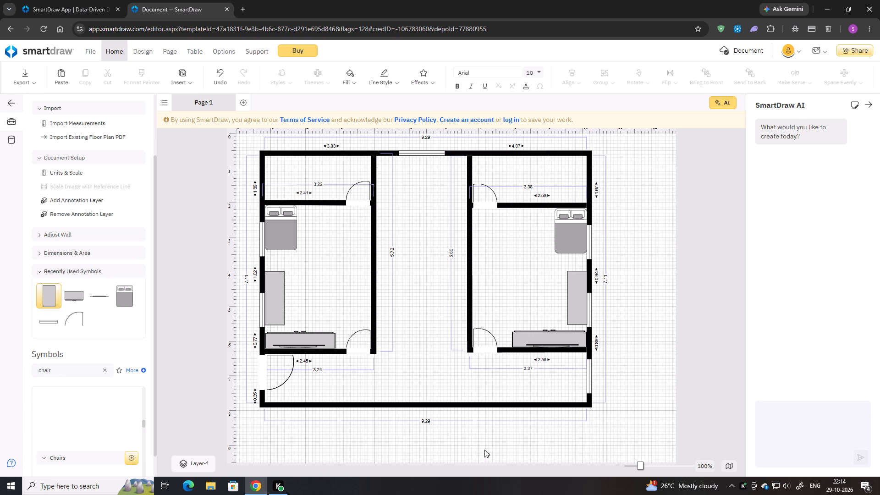
{"action": "scroll", "coordinate": [83, 398], "scroll_direction": "down", "scroll_amount": 1}
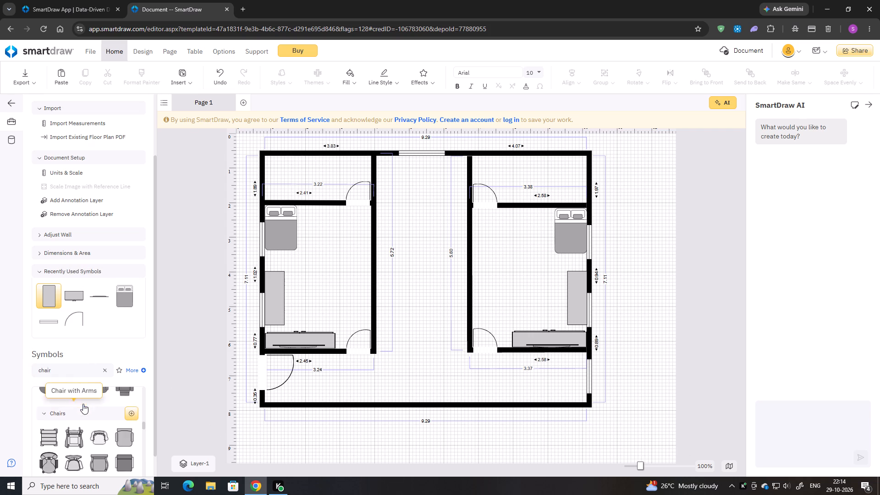
{"action": "scroll", "coordinate": [83, 402], "scroll_direction": "down", "scroll_amount": 2}
{"action": "scroll", "coordinate": [80, 406], "scroll_direction": "up", "scroll_amount": 1}
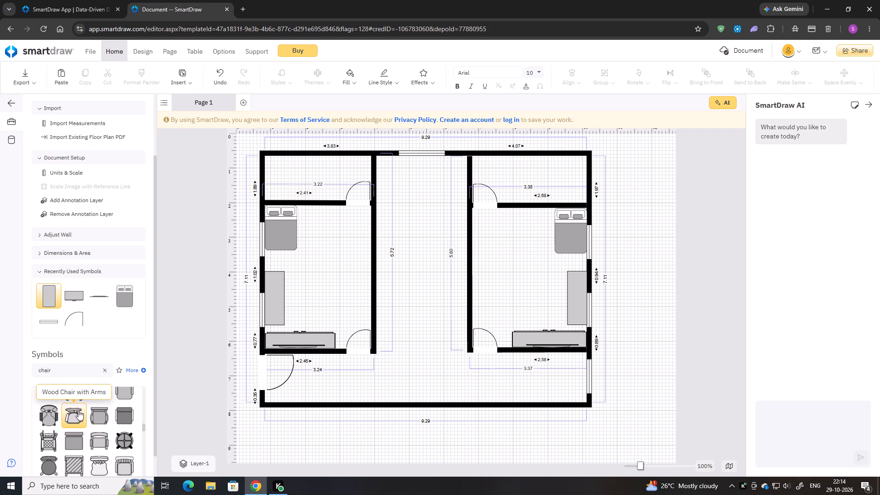
{"action": "double_click", "coordinate": [45, 414]}
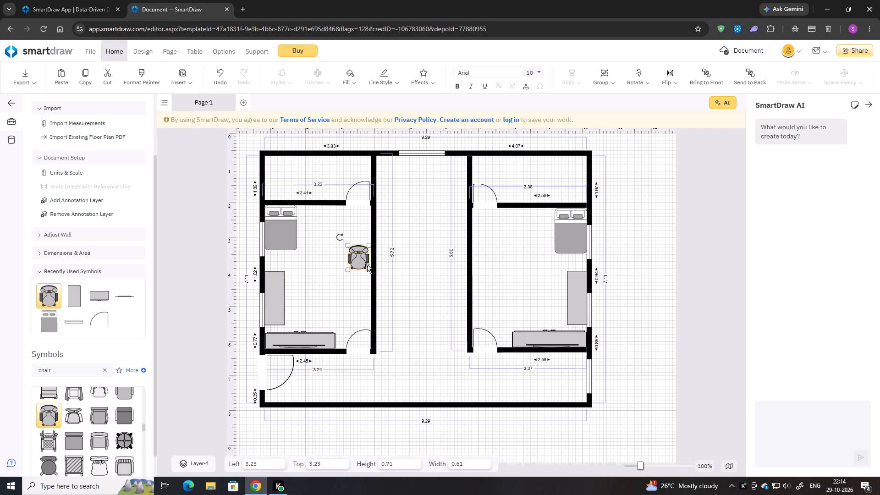
{"action": "left_click_drag", "start_coordinate": [361, 261], "coordinate": [313, 286]}
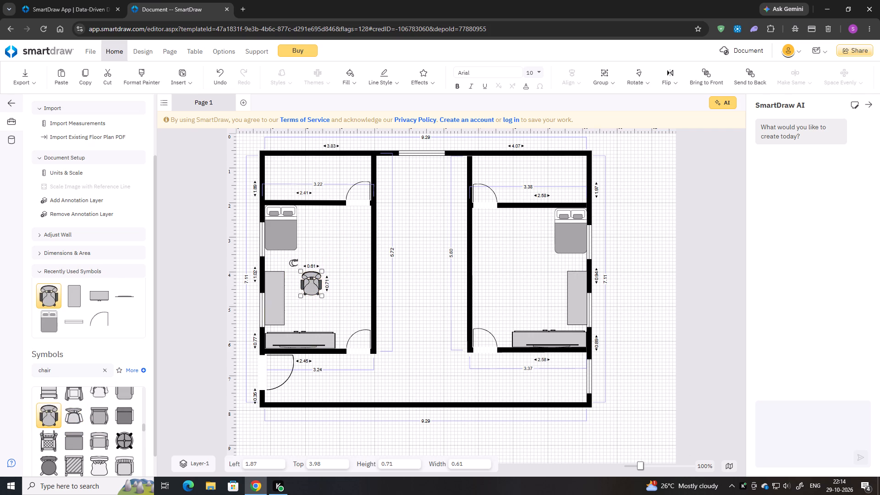
Rotate the left bedroom's chair so it faces the table at a slight angle.
{"action": "left_click_drag", "start_coordinate": [295, 263], "coordinate": [319, 264]}
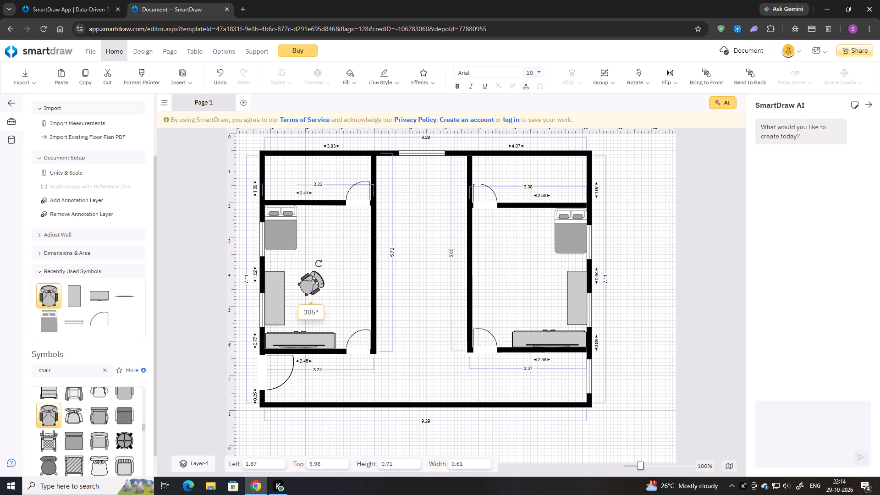
{"action": "left_click_drag", "start_coordinate": [319, 264], "coordinate": [319, 266]}
Tuck the chair into the left bedroom's table, about 1.10 from the left and 4.40 from the top, and send it behind the table.
{"action": "left_click_drag", "start_coordinate": [307, 287], "coordinate": [290, 301]}
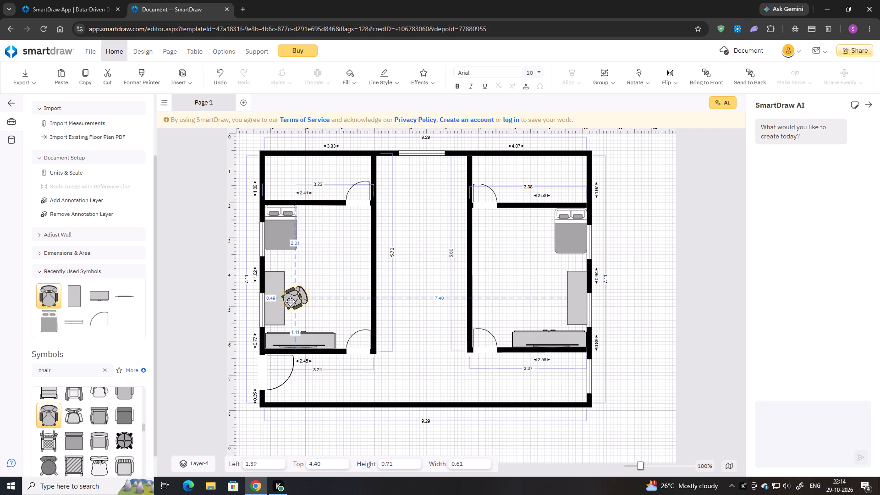
{"action": "left_click_drag", "start_coordinate": [290, 301], "coordinate": [283, 300]}
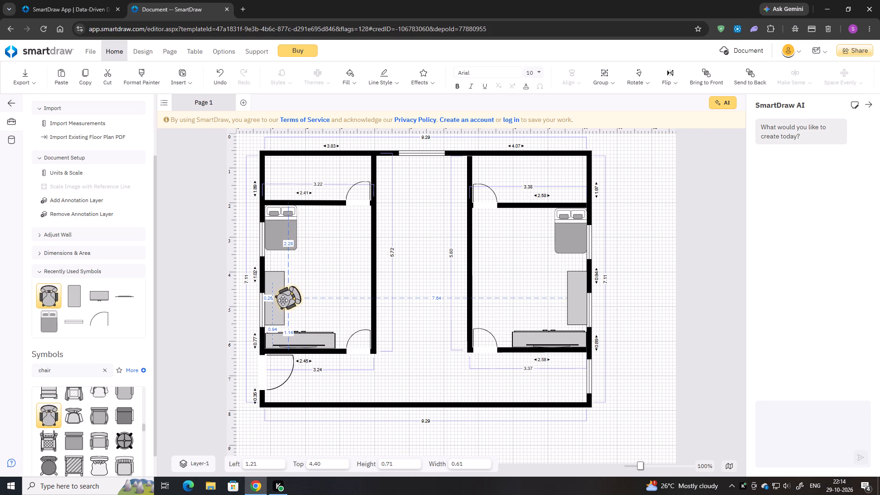
{"action": "left_click_drag", "start_coordinate": [283, 300], "coordinate": [282, 301]}
{"action": "key", "text": "Left"}
{"action": "key", "text": "Left"}
{"action": "key", "text": "Left"}
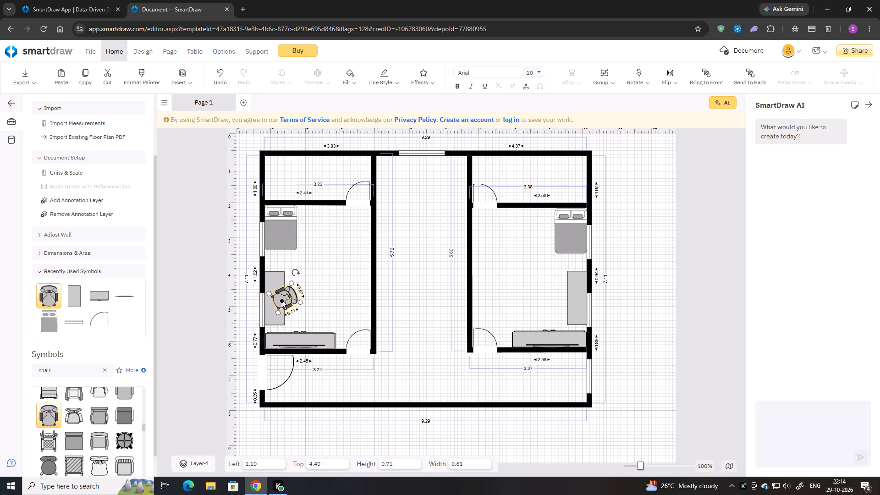
{"action": "right_click", "coordinate": [282, 301]}
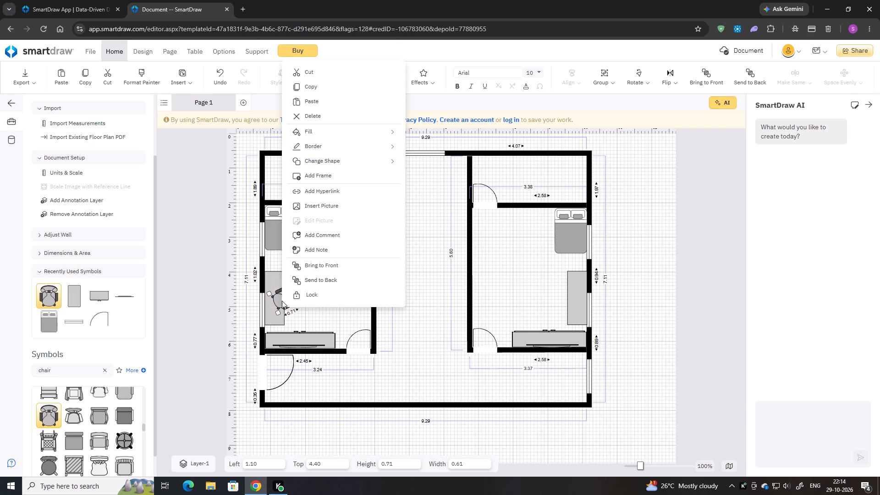
{"action": "left_click", "coordinate": [300, 278]}
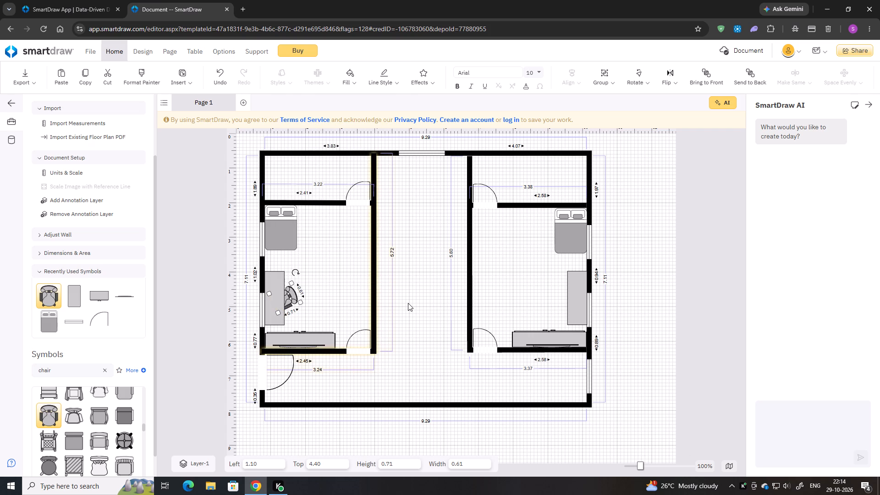
Duplicate the left bedroom's chair and rotate the copy to face the opposite way, toward the right bedroom's table, at a slight angle.
{"action": "key", "text": "ctrl+c"}
{"action": "key", "text": "ctrl+v"}
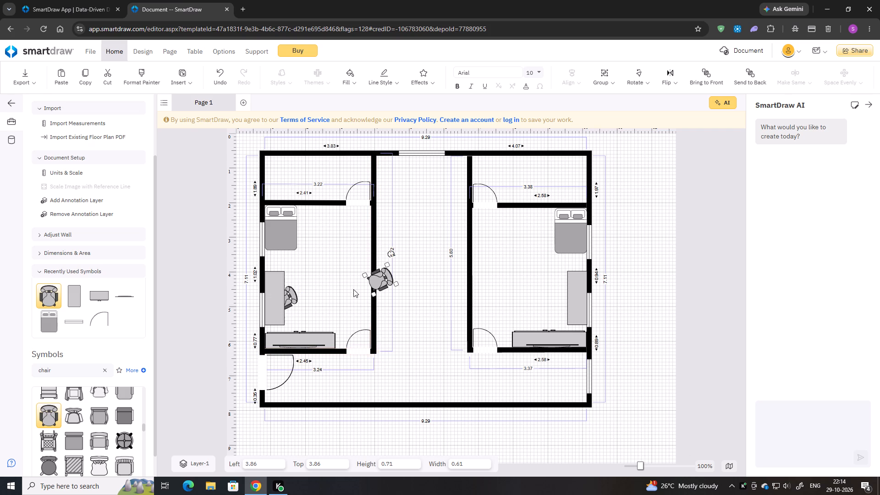
{"action": "left_click_drag", "start_coordinate": [391, 256], "coordinate": [390, 255]}
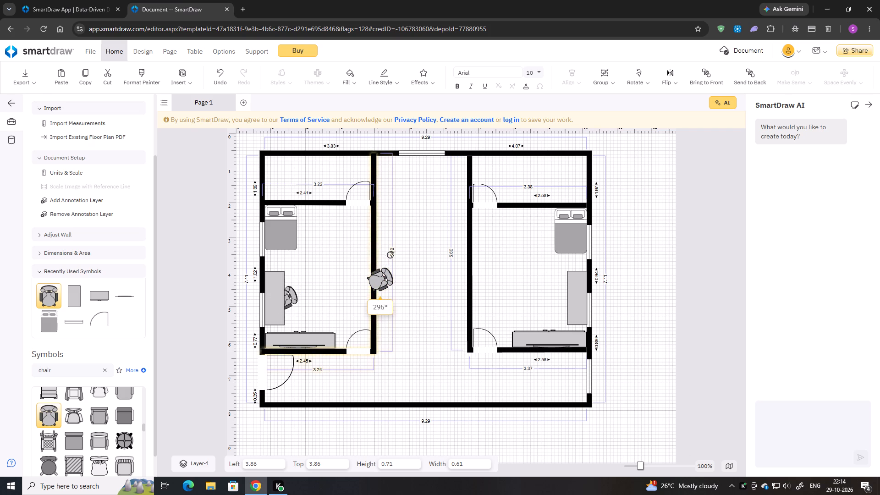
{"action": "left_click_drag", "start_coordinate": [390, 255], "coordinate": [356, 297]}
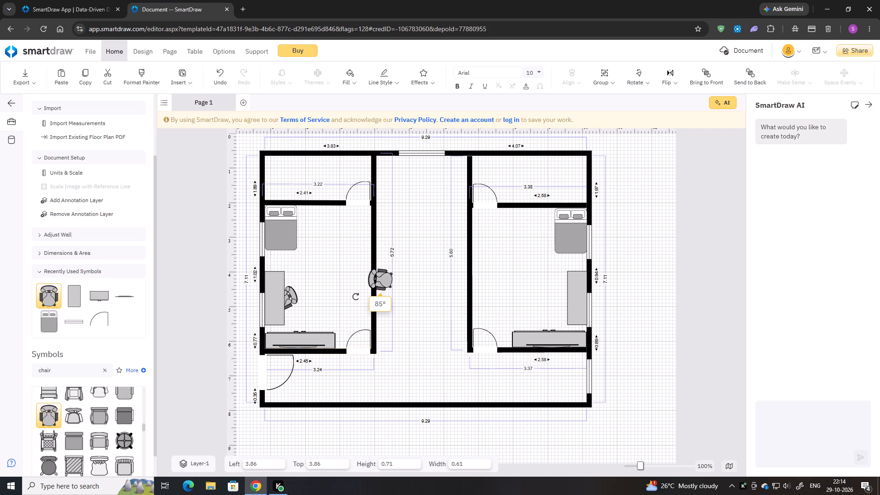
{"action": "left_click_drag", "start_coordinate": [356, 297], "coordinate": [360, 281]}
Tuck the copied chair into the right bedroom's table, about 9.20 from the left and 4.38 from the top, and send it behind the table.
{"action": "left_click_drag", "start_coordinate": [383, 276], "coordinate": [383, 277]}
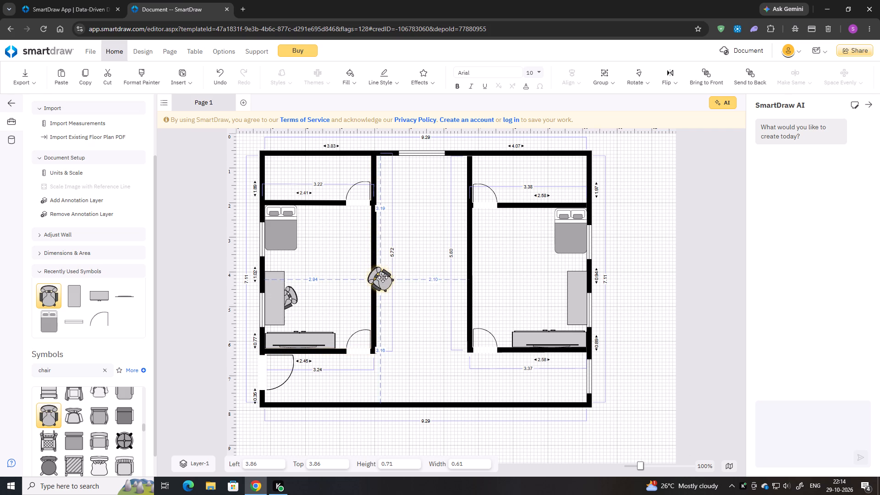
{"action": "left_click_drag", "start_coordinate": [383, 277], "coordinate": [568, 293]}
{"action": "key", "text": "Down"}
{"action": "key", "text": "Left"}
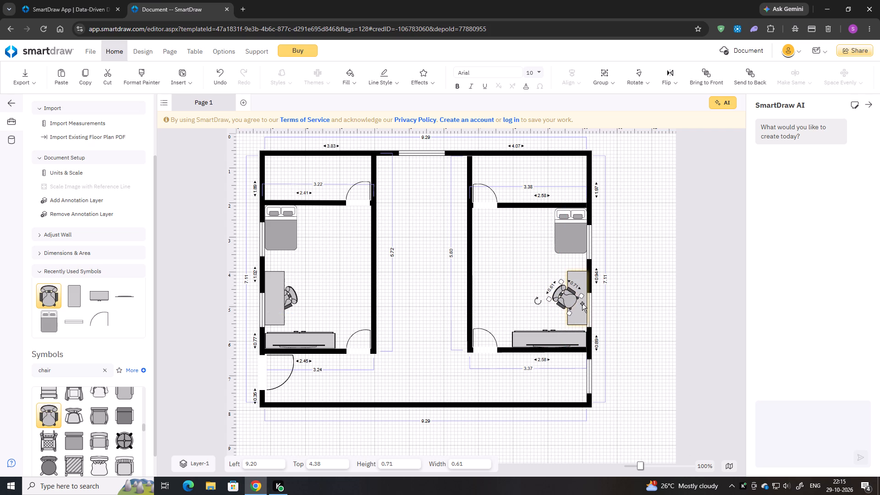
{"action": "right_click", "coordinate": [569, 300]}
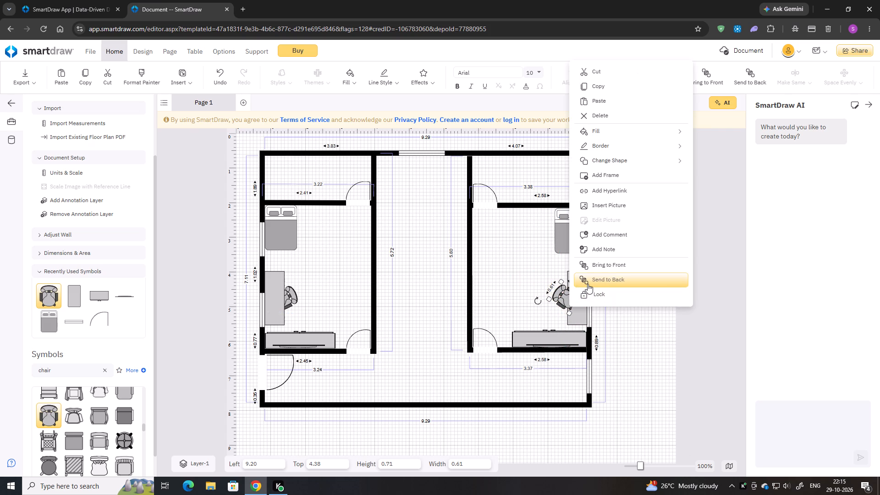
{"action": "left_click", "coordinate": [588, 284]}
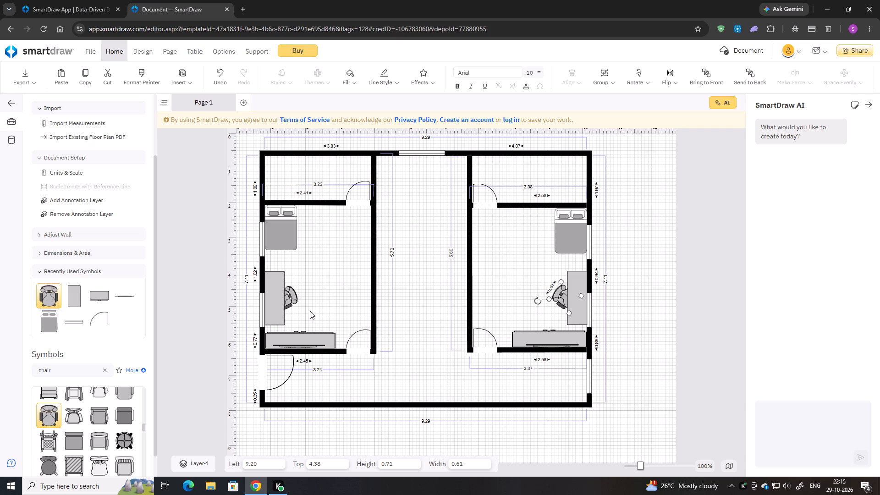
{"action": "left_click", "coordinate": [491, 280]}
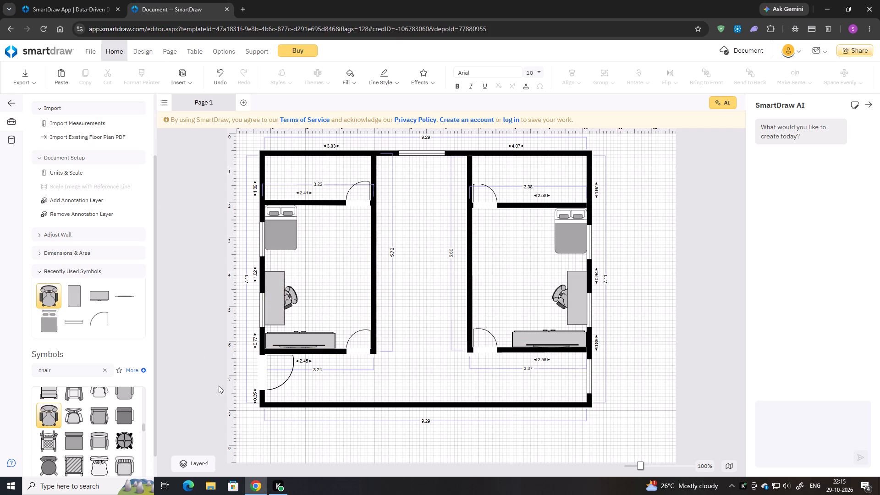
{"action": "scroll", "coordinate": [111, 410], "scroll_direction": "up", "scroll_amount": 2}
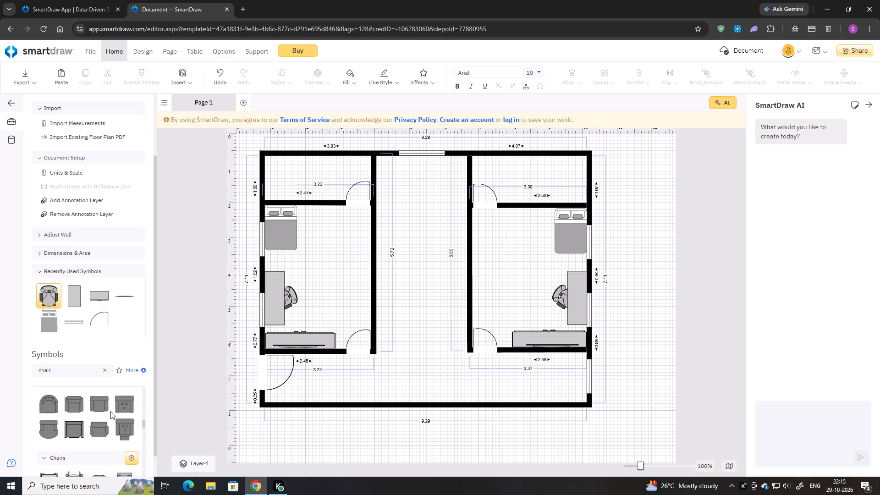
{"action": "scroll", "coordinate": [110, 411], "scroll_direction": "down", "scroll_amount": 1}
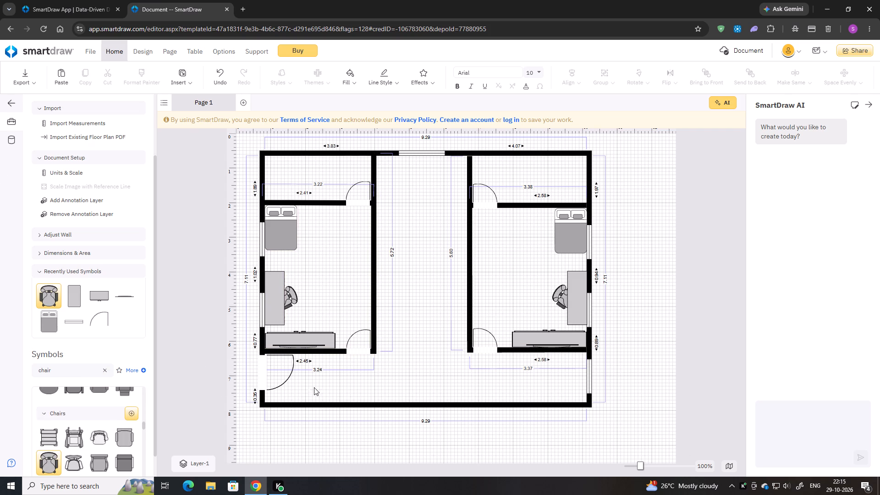
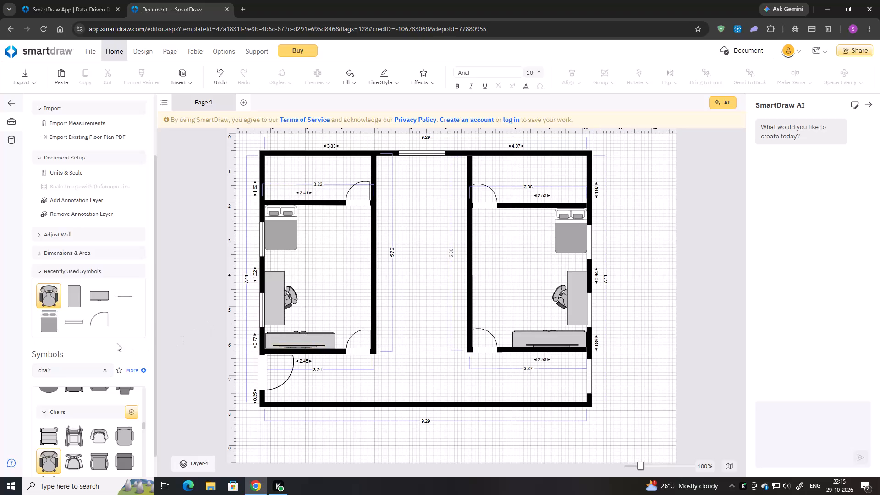
Search the symbols for closet and add the wide cabinet symbol from the Storage Furniture group to the plan.
{"action": "left_click", "coordinate": [103, 368]}
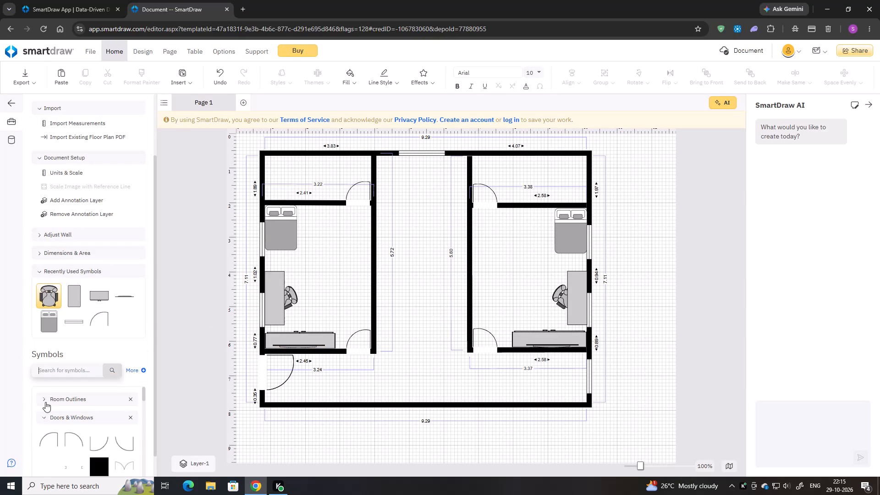
{"action": "key", "text": "c"}
{"action": "type", "text": "lo"}
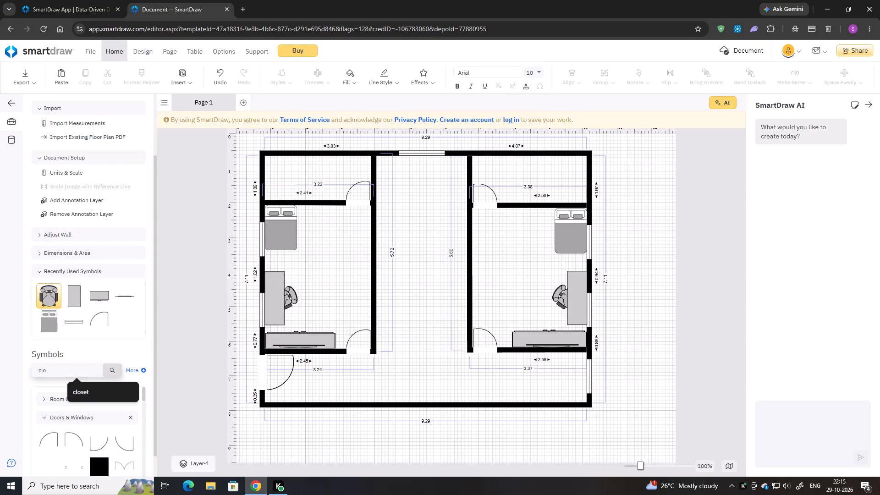
{"action": "left_click", "coordinate": [94, 394]}
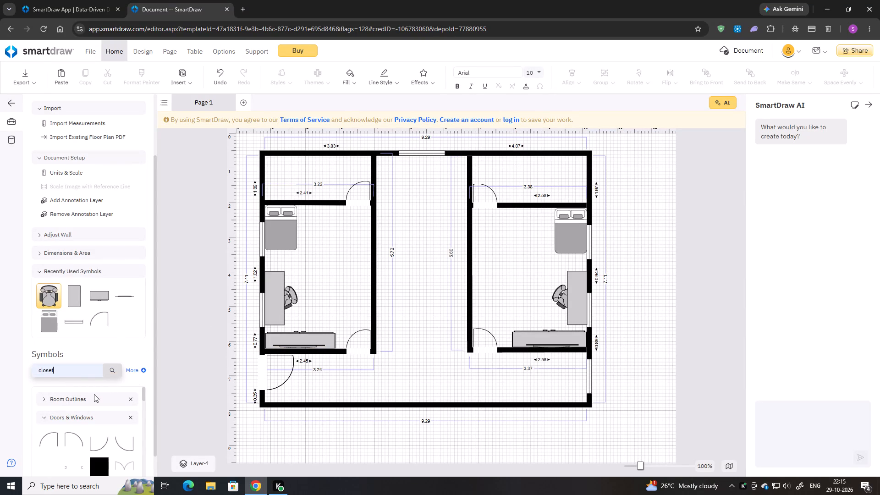
{"action": "left_click", "coordinate": [112, 365]}
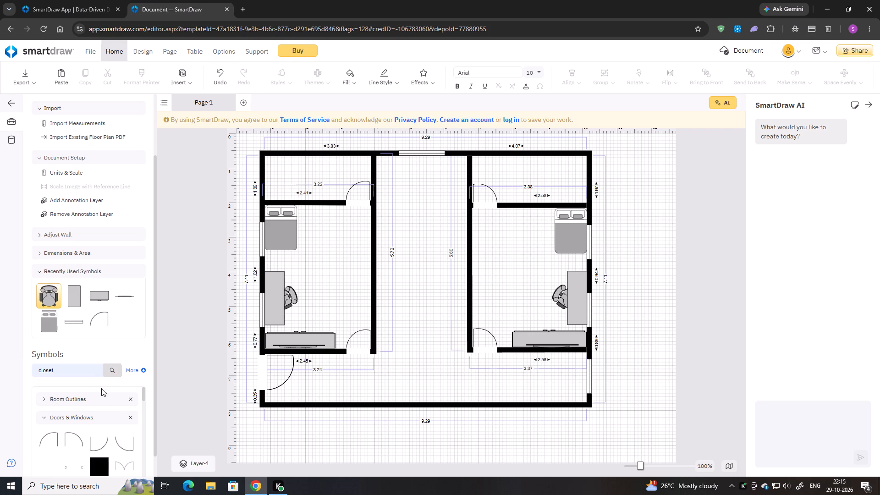
{"action": "scroll", "coordinate": [74, 420], "scroll_direction": "down", "scroll_amount": 1}
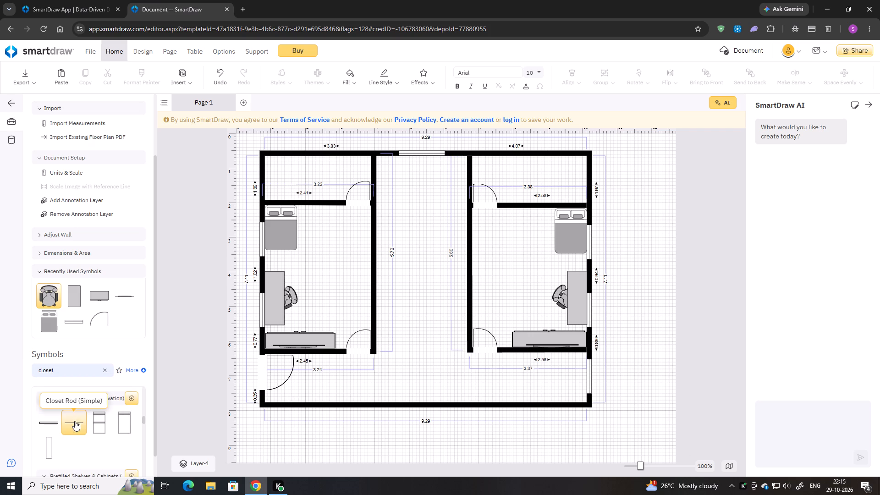
{"action": "scroll", "coordinate": [74, 424], "scroll_direction": "down", "scroll_amount": 3}
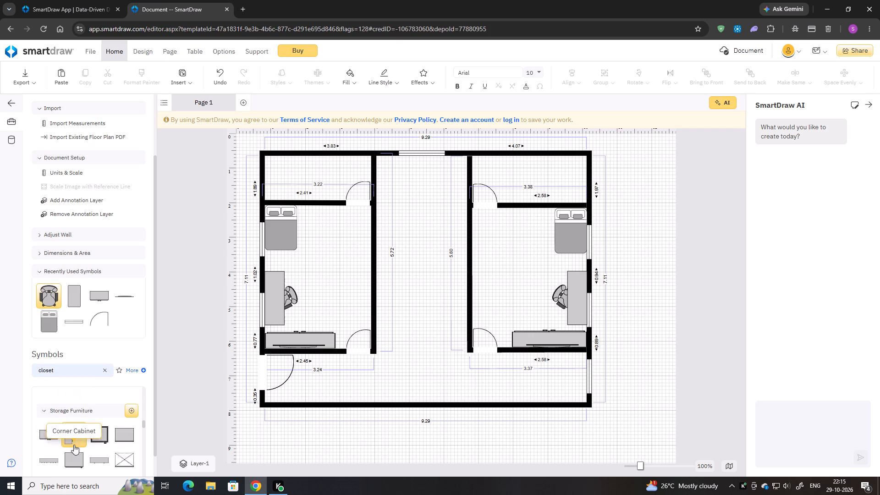
{"action": "double_click", "coordinate": [52, 424]}
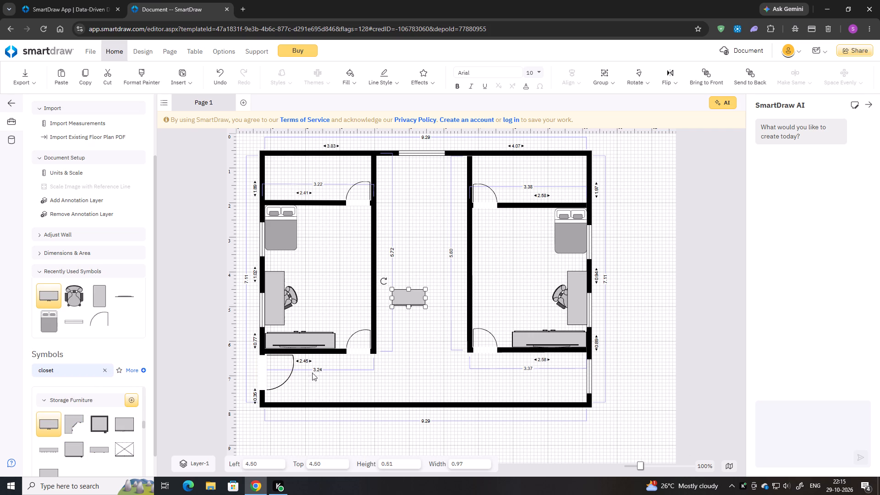
Place the cabinet against the left bedroom's upper wall, flush beside the bed, about 1.76 from the left and 2.07 from the top.
{"action": "left_click_drag", "start_coordinate": [408, 300], "coordinate": [319, 224]}
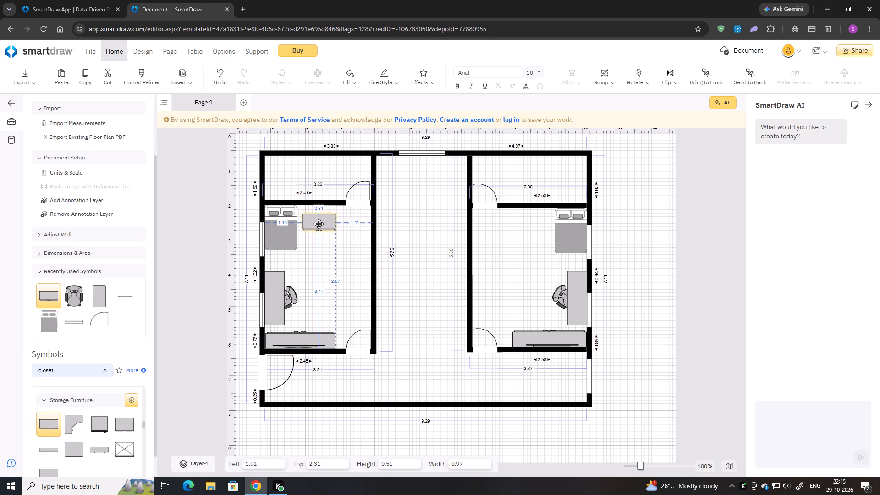
{"action": "left_click_drag", "start_coordinate": [319, 224], "coordinate": [315, 214]}
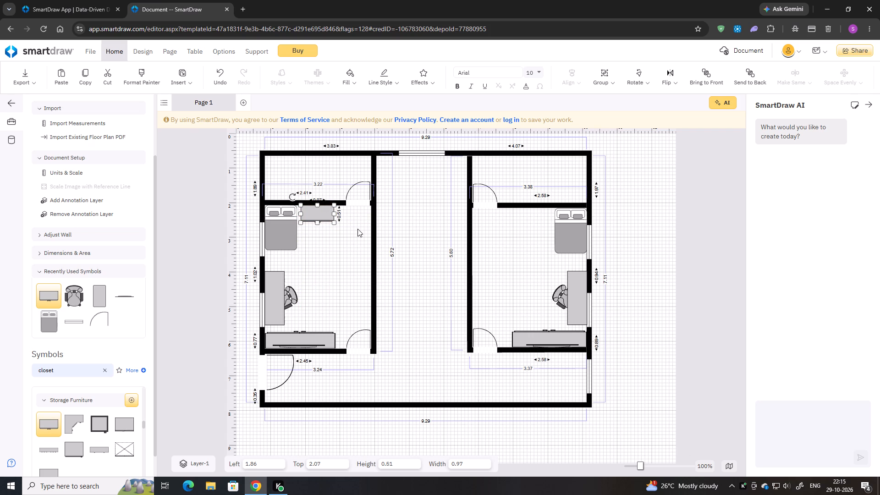
{"action": "key", "text": "Left"}
{"action": "key", "text": "Left"}
{"action": "key", "text": "Left"}
{"action": "key", "text": "Left"}
{"action": "key", "text": "Left"}
{"action": "key", "text": "Left"}
{"action": "key", "text": "Left"}
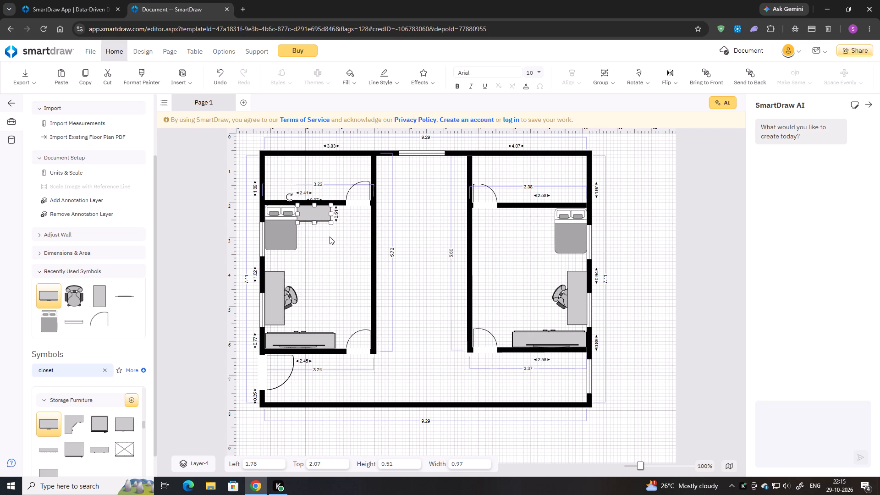
{"action": "key", "text": "Left"}
{"action": "left_click", "coordinate": [324, 234]}
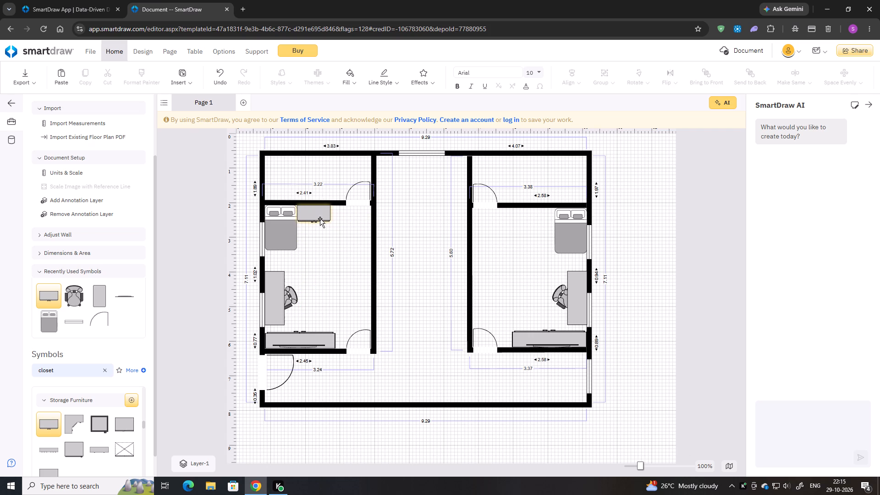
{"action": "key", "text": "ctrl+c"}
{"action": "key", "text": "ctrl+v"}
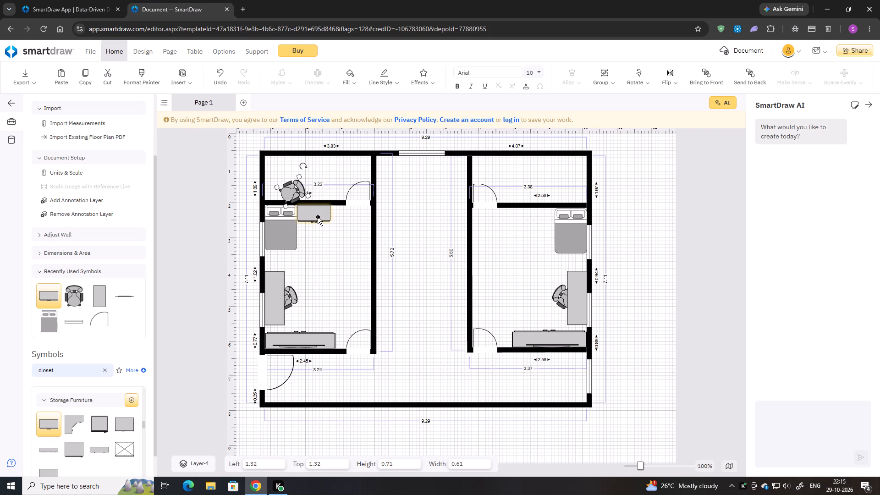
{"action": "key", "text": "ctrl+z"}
Duplicate the left bedroom's cabinet and fit the copy beside the right bedroom's bed, about 8.2 from the left and 2.14 from the top.
{"action": "left_click", "coordinate": [316, 215]}
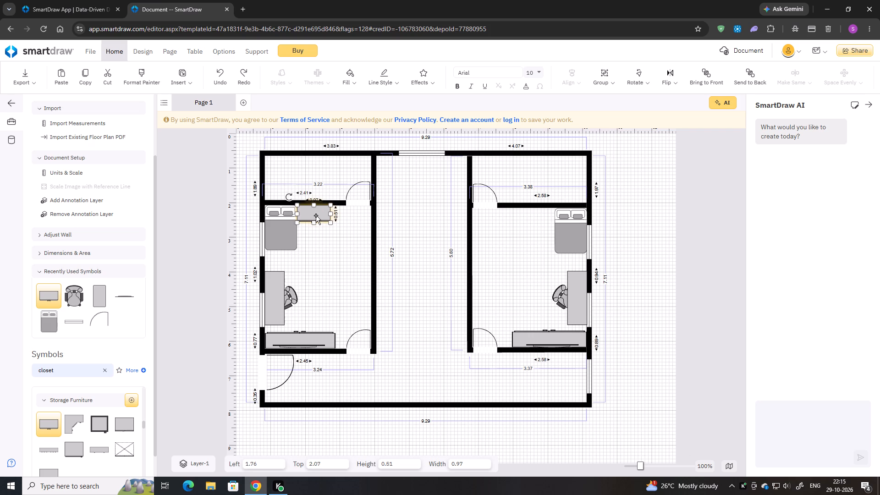
{"action": "key", "text": "ctrl+c"}
{"action": "key", "text": "ctrl+v"}
{"action": "left_click_drag", "start_coordinate": [317, 212], "coordinate": [353, 211]}
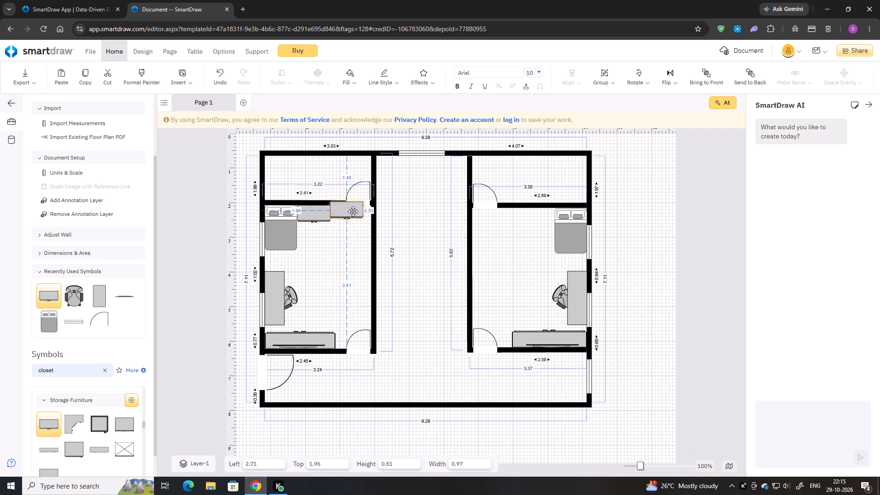
{"action": "left_click_drag", "start_coordinate": [353, 211], "coordinate": [533, 216]}
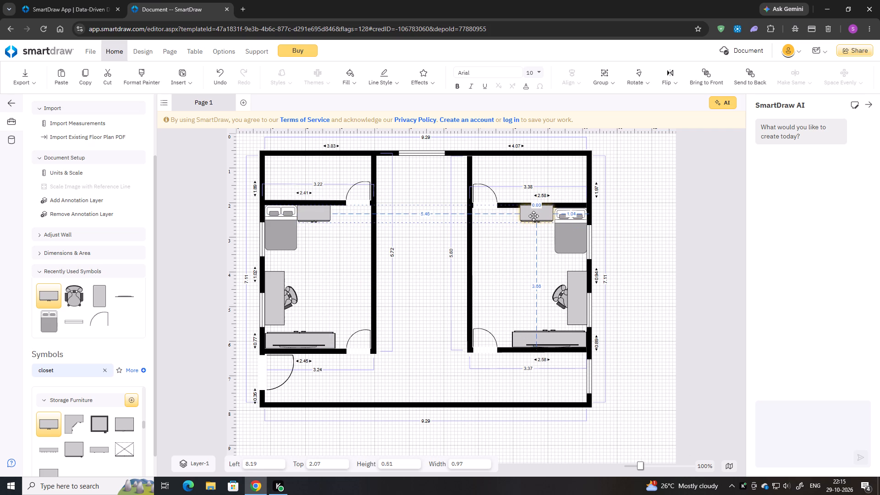
{"action": "left_click_drag", "start_coordinate": [533, 216], "coordinate": [533, 218]}
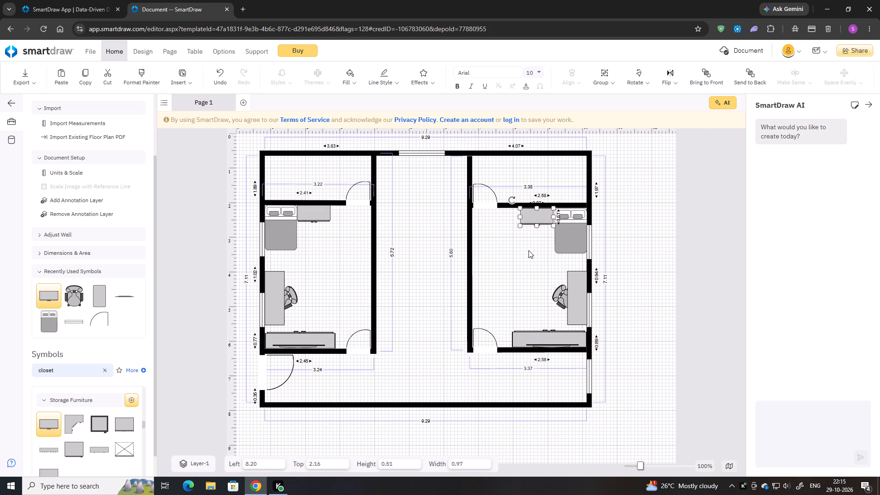
{"action": "key", "text": "Up"}
{"action": "key", "text": "Right"}
{"action": "key", "text": "Right"}
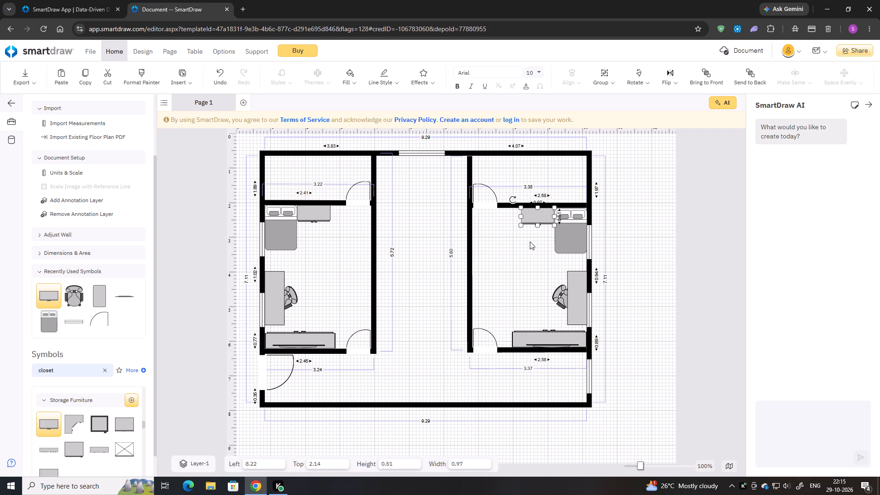
{"action": "key", "text": "Right"}
{"action": "left_click", "coordinate": [533, 236]}
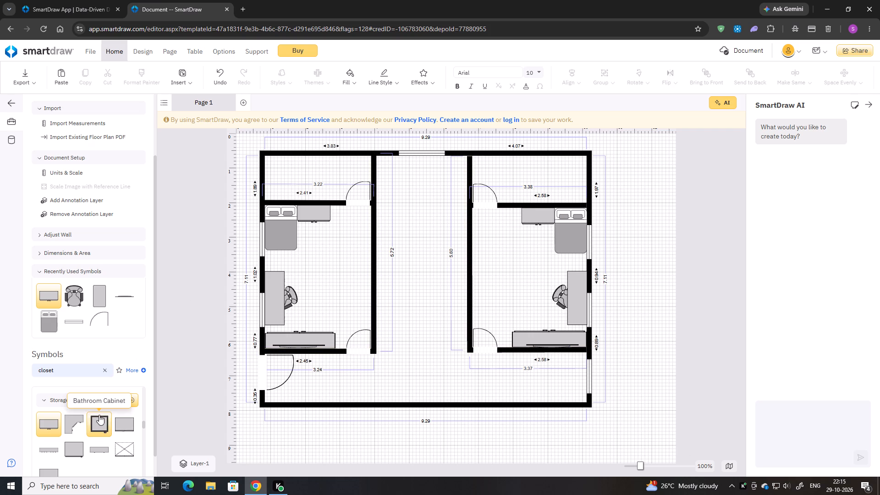
Clear the closet search, collapse the expanded symbol categories and expand the Toilets category.
{"action": "scroll", "coordinate": [93, 419], "scroll_direction": "down", "scroll_amount": 2}
{"action": "scroll", "coordinate": [93, 413], "scroll_direction": "up", "scroll_amount": 2}
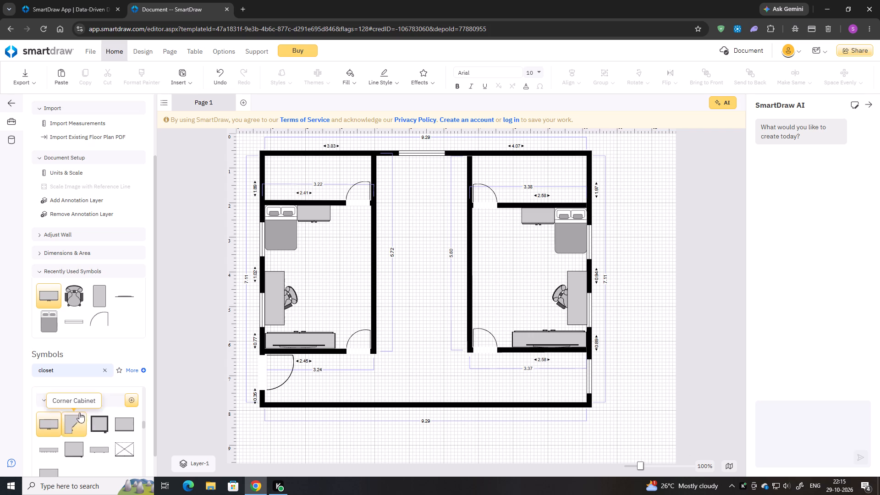
{"action": "left_click", "coordinate": [101, 370]}
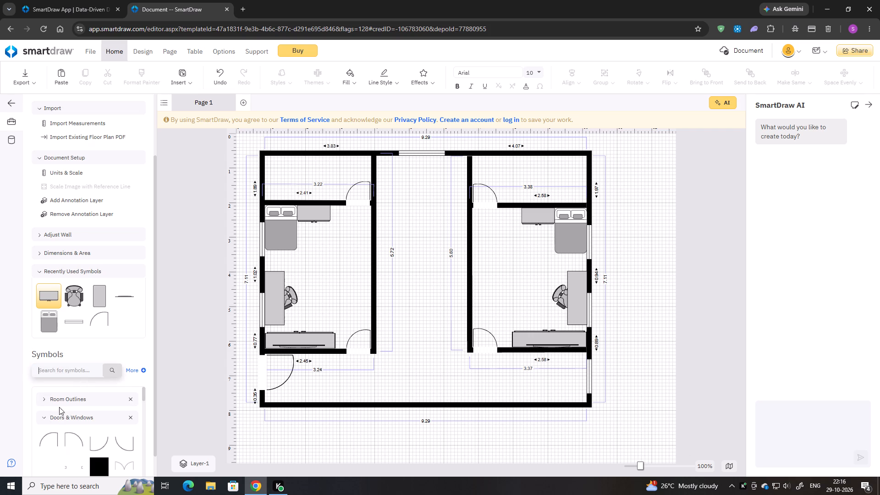
{"action": "left_click", "coordinate": [59, 413]}
{"action": "scroll", "coordinate": [60, 412], "scroll_direction": "down", "scroll_amount": 1}
{"action": "left_click", "coordinate": [58, 408]}
{"action": "scroll", "coordinate": [61, 407], "scroll_direction": "down", "scroll_amount": 1}
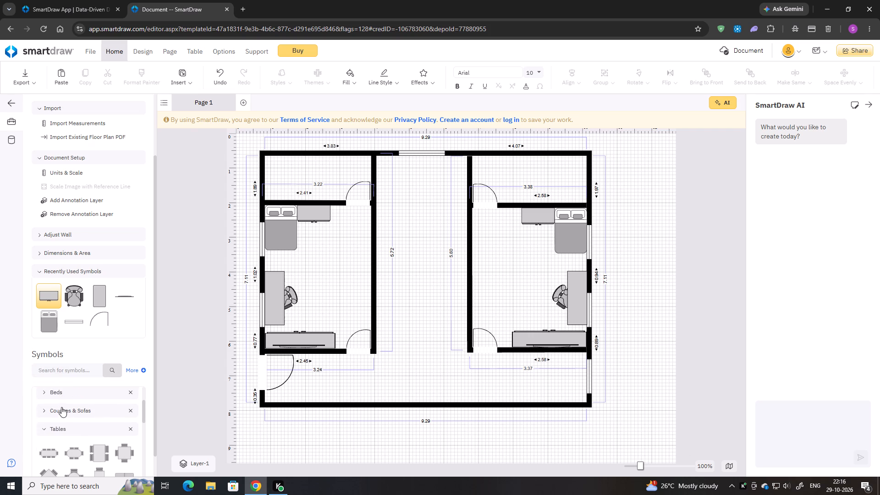
{"action": "left_click", "coordinate": [61, 400]}
{"action": "scroll", "coordinate": [63, 398], "scroll_direction": "down", "scroll_amount": 3}
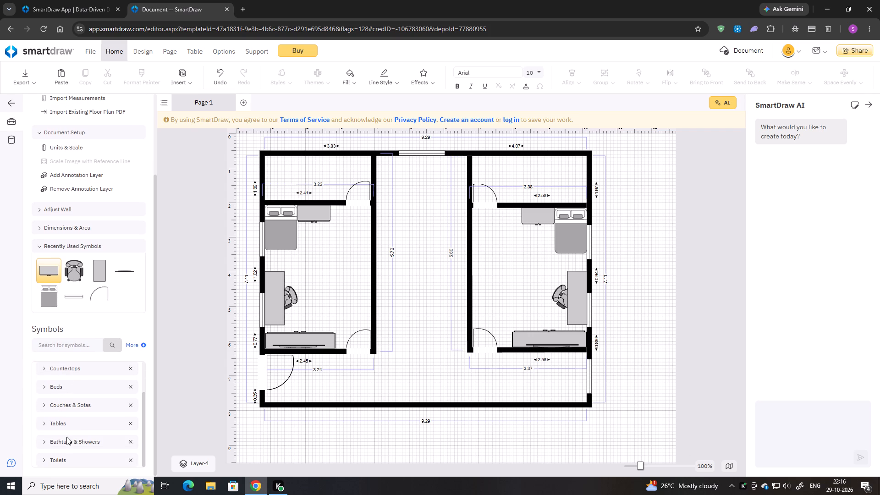
{"action": "left_click", "coordinate": [55, 459]}
Add the Residential Toilet - 2 symbol to the plan.
{"action": "scroll", "coordinate": [95, 440], "scroll_direction": "down", "scroll_amount": 1}
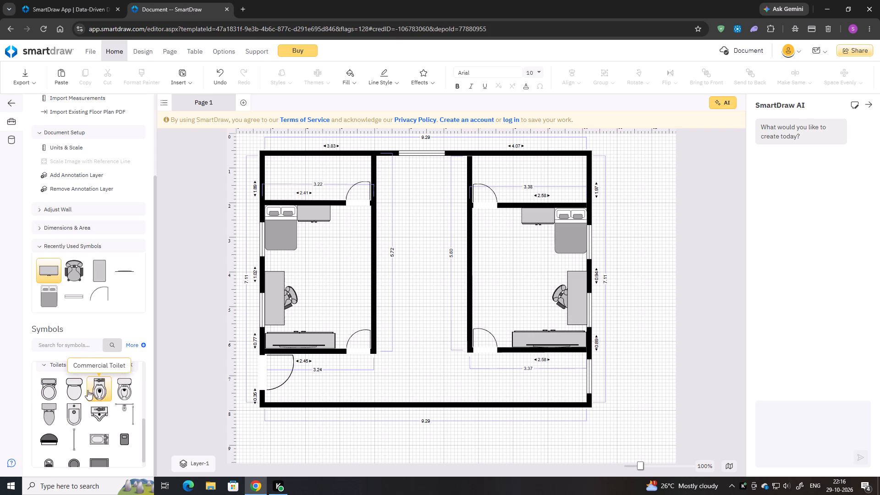
{"action": "scroll", "coordinate": [93, 391], "scroll_direction": "down", "scroll_amount": 1}
{"action": "scroll", "coordinate": [74, 390], "scroll_direction": "up", "scroll_amount": 1}
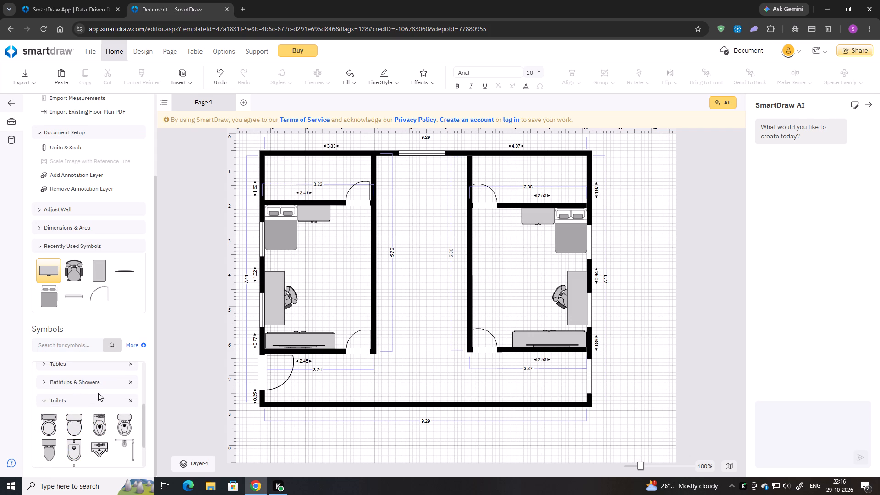
{"action": "double_click", "coordinate": [73, 427]}
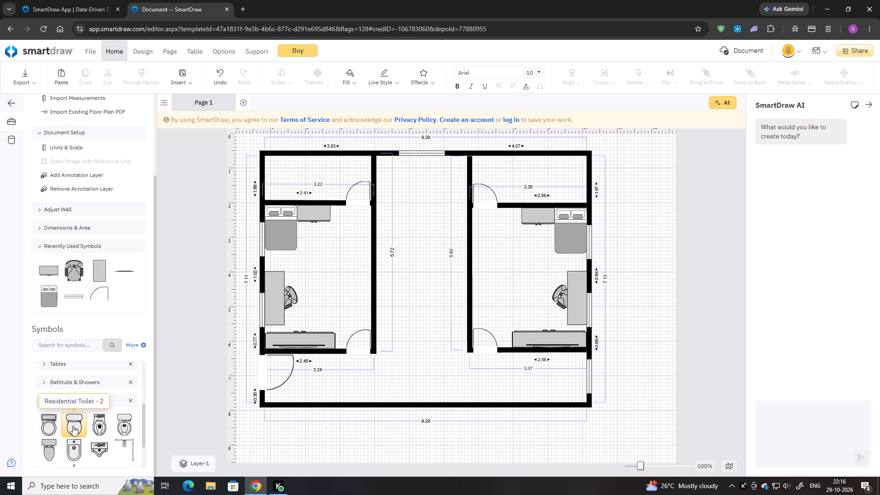
{"action": "double_click", "coordinate": [74, 424]}
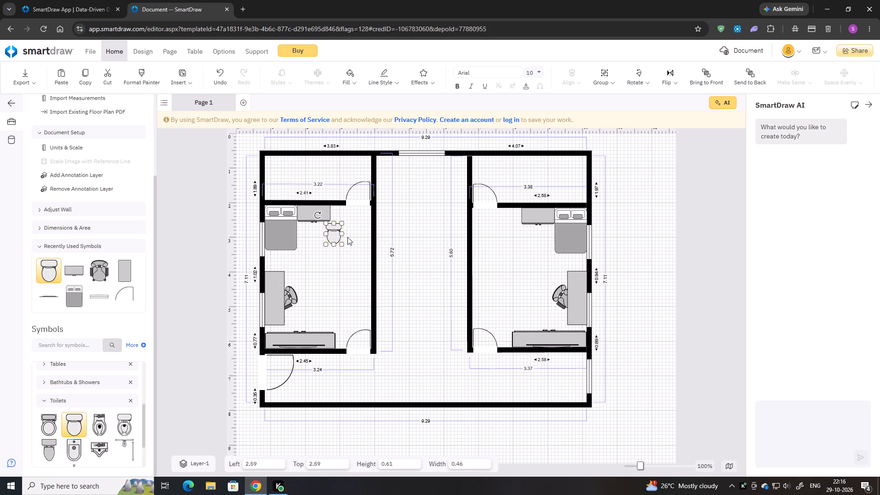
Move the toilet into the upper-left room and rotate it a quarter turn so its tank faces the left outer wall.
{"action": "left_click_drag", "start_coordinate": [337, 233], "coordinate": [329, 180]}
{"action": "left_click_drag", "start_coordinate": [308, 159], "coordinate": [302, 179]}
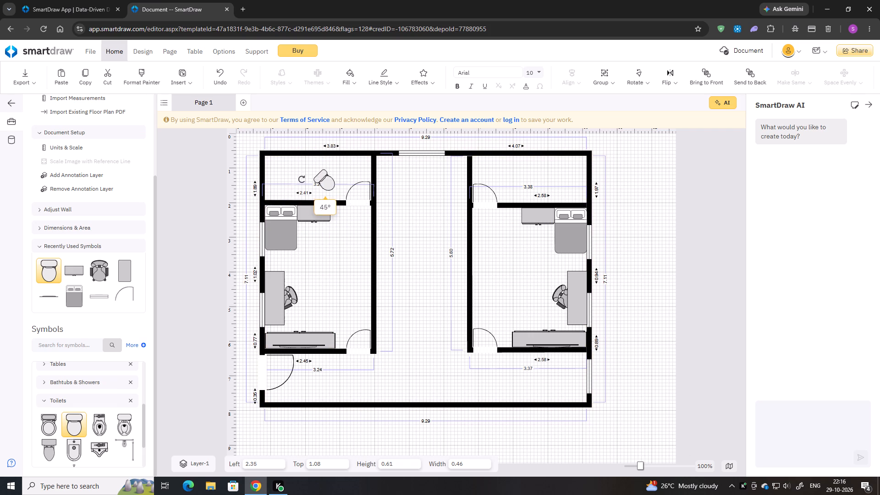
{"action": "left_click_drag", "start_coordinate": [302, 179], "coordinate": [313, 192]}
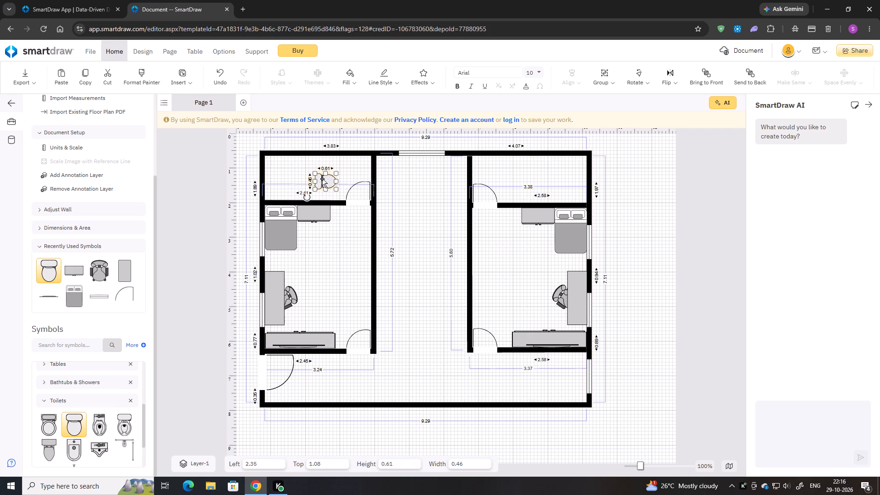
Fit the toilet into the upper-left room's outer corner, about 0.90 from the left and 0.55 from the top, and send it to the back.
{"action": "left_click_drag", "start_coordinate": [322, 178], "coordinate": [273, 163]}
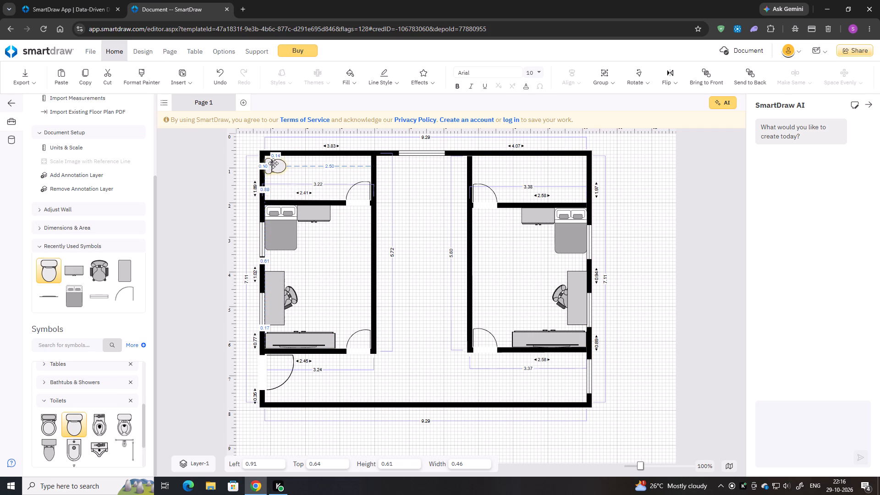
{"action": "left_click_drag", "start_coordinate": [273, 163], "coordinate": [273, 162]}
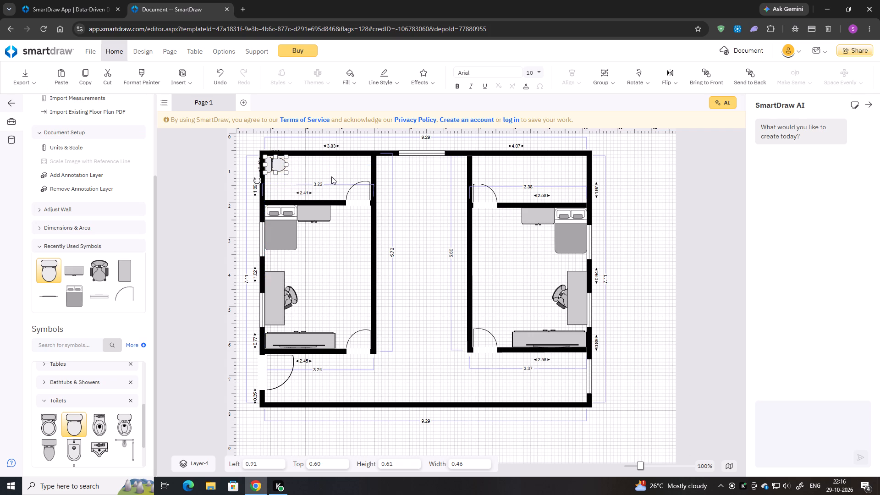
{"action": "key", "text": "Up"}
{"action": "key", "text": "Down"}
{"action": "key", "text": "Up"}
{"action": "key", "text": "Up"}
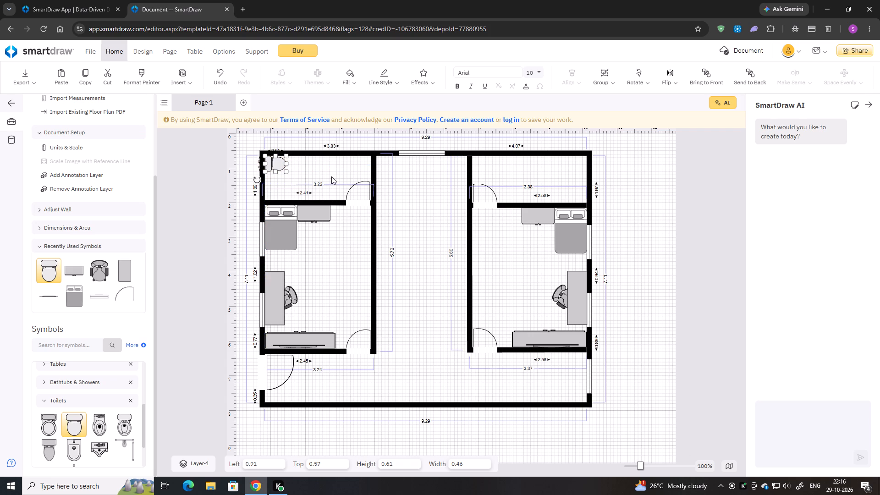
{"action": "key", "text": "Up"}
{"action": "key", "text": "Up"}
{"action": "left_click", "coordinate": [325, 174]}
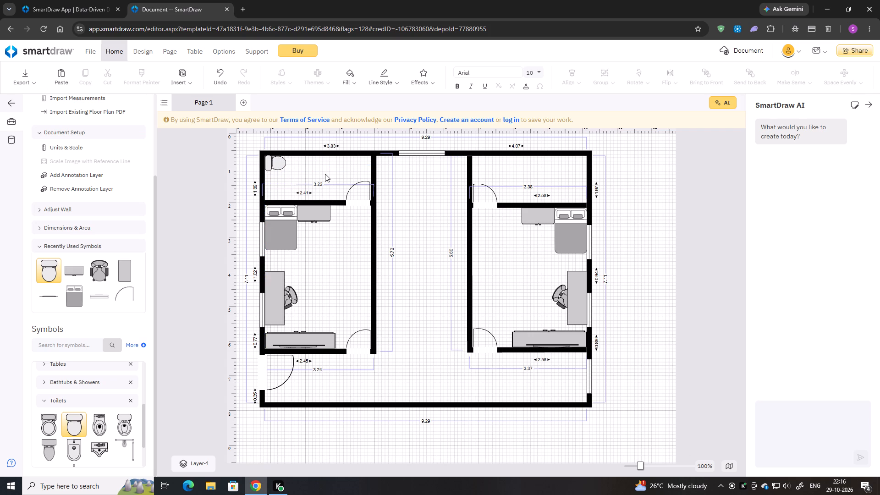
{"action": "left_click", "coordinate": [282, 165]}
{"action": "key", "text": "Left"}
{"action": "left_click", "coordinate": [321, 181]}
{"action": "right_click", "coordinate": [279, 166]}
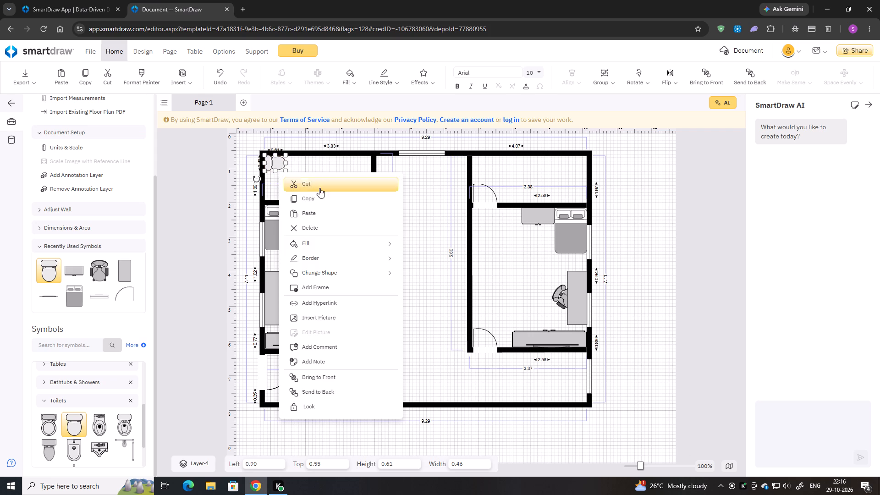
{"action": "left_click", "coordinate": [319, 386]}
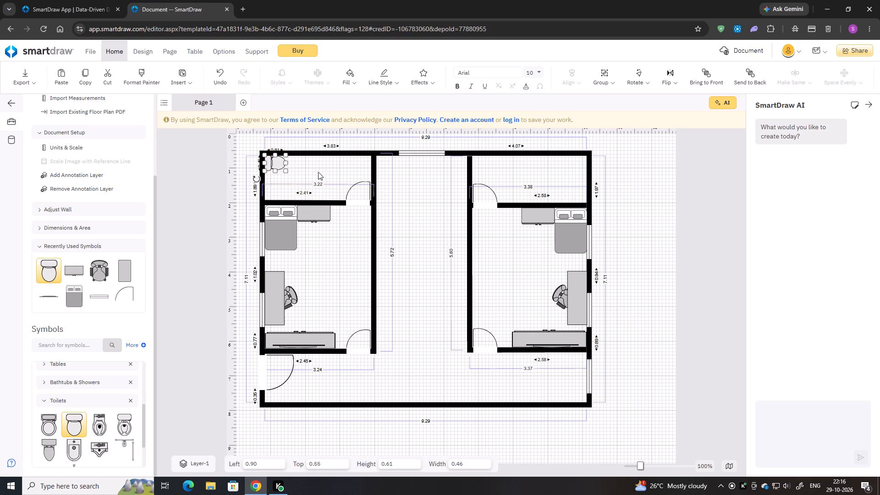
Add the round 0.30 by 0.30 symbol from the Toilets category and place it just below the toilet against the outer wall.
{"action": "left_click", "coordinate": [319, 168]}
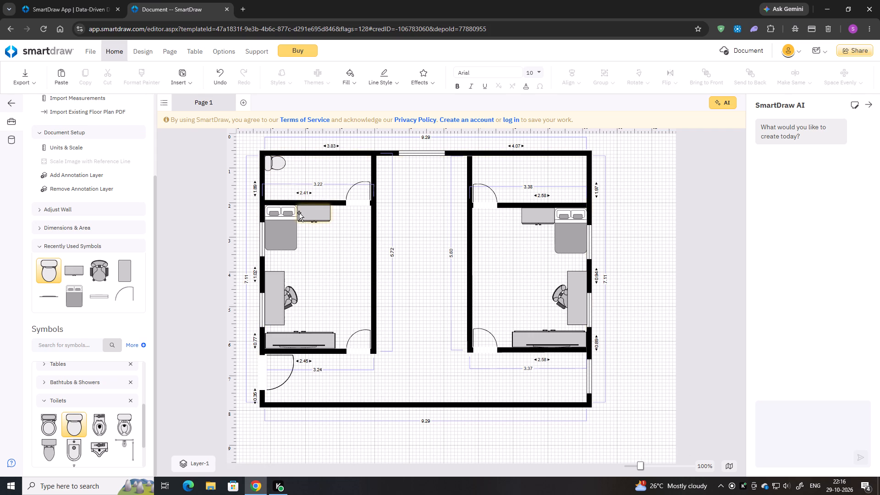
{"action": "scroll", "coordinate": [114, 420], "scroll_direction": "down", "scroll_amount": 2}
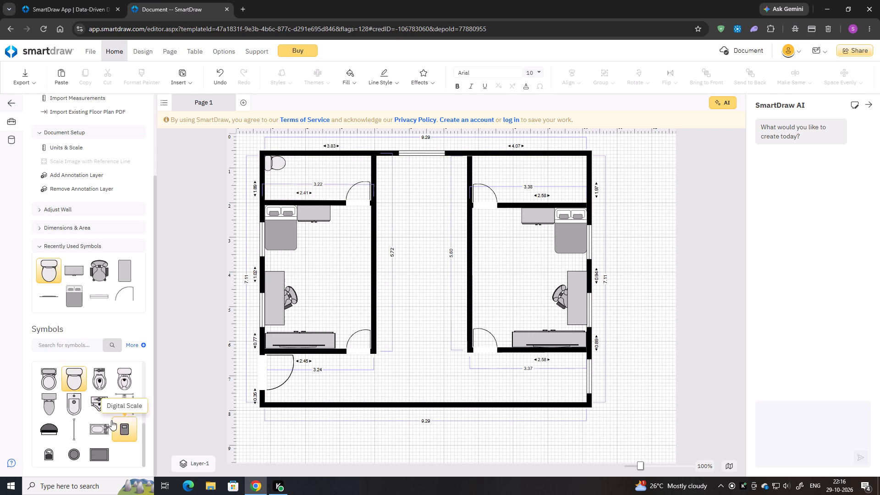
{"action": "scroll", "coordinate": [111, 420], "scroll_direction": "down", "scroll_amount": 2}
{"action": "scroll", "coordinate": [103, 418], "scroll_direction": "up", "scroll_amount": 1}
{"action": "scroll", "coordinate": [101, 410], "scroll_direction": "down", "scroll_amount": 1}
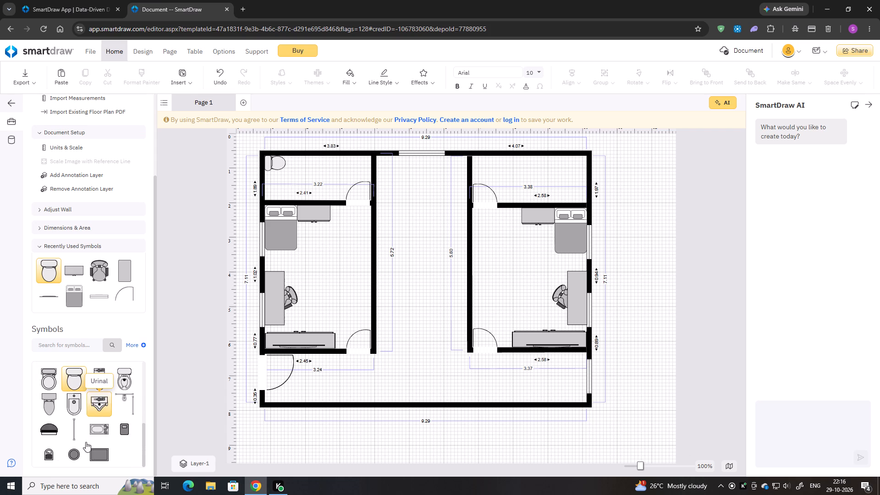
{"action": "double_click", "coordinate": [75, 454]}
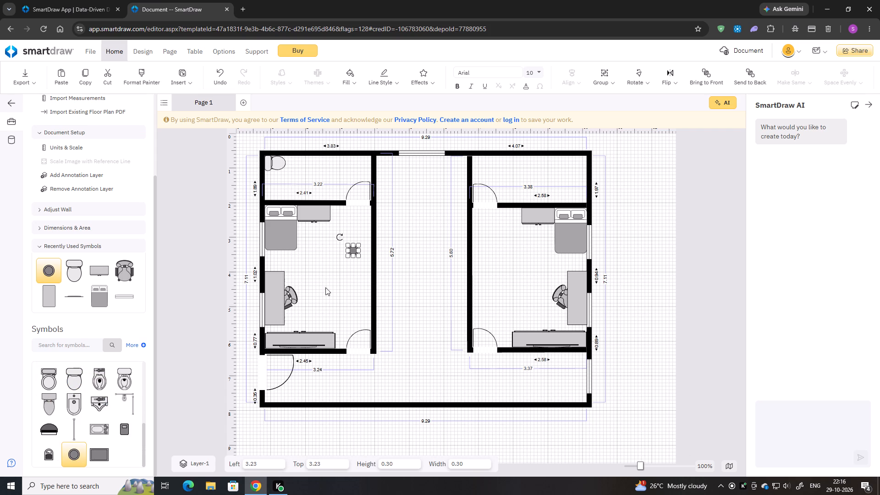
{"action": "left_click_drag", "start_coordinate": [354, 250], "coordinate": [330, 224]}
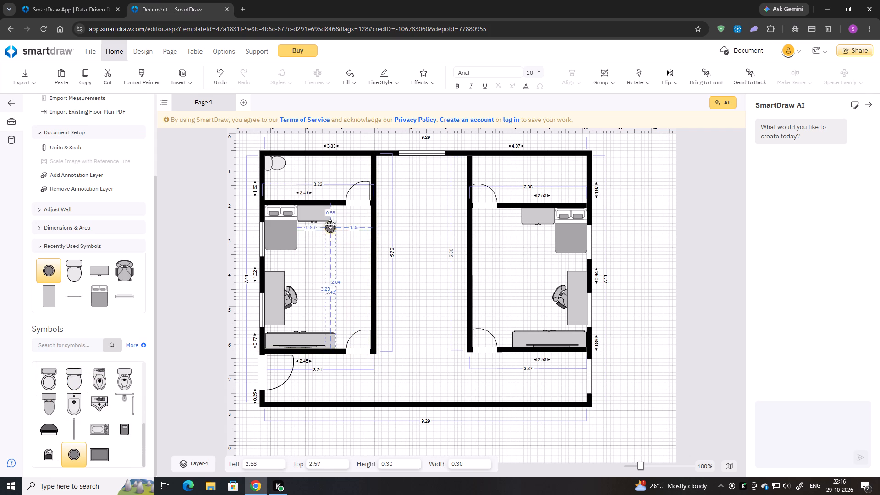
{"action": "left_click_drag", "start_coordinate": [330, 224], "coordinate": [272, 177]}
{"action": "left_click", "coordinate": [308, 166]}
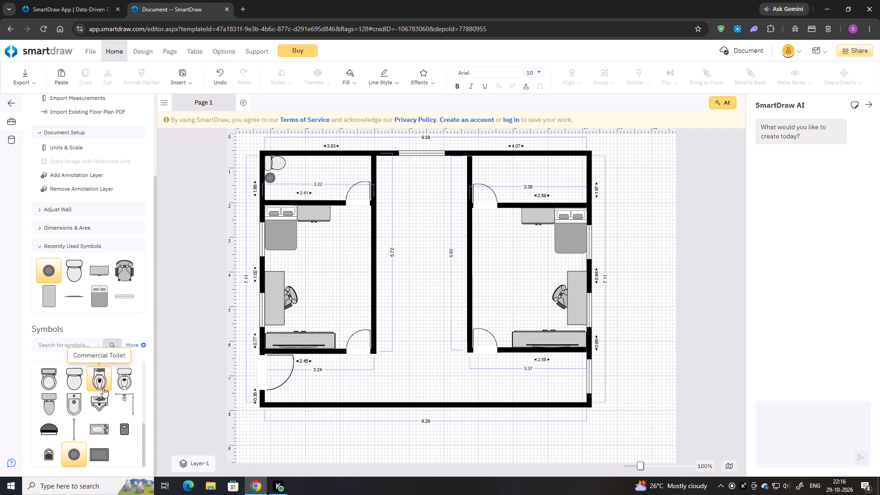
Expand the Bathtubs & Showers category and add the plain round-ended bathtub symbol to the plan.
{"action": "scroll", "coordinate": [102, 392], "scroll_direction": "up", "scroll_amount": 2}
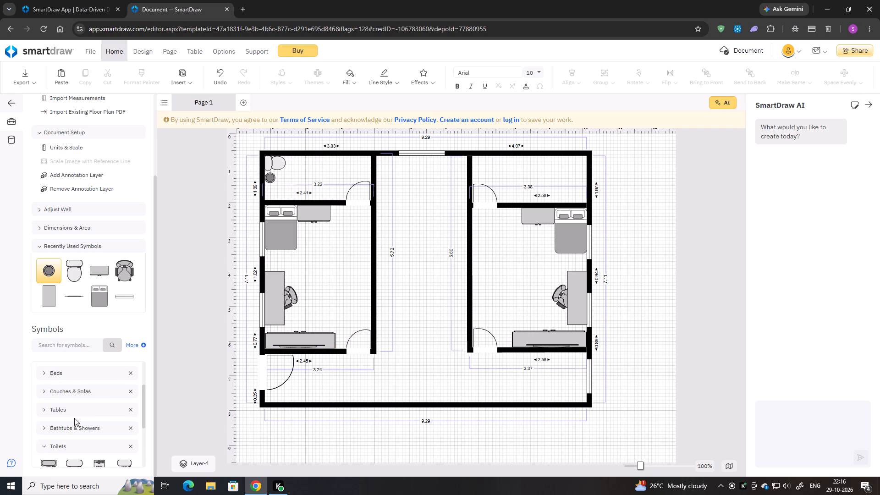
{"action": "left_click", "coordinate": [71, 429]}
{"action": "scroll", "coordinate": [94, 405], "scroll_direction": "down", "scroll_amount": 1}
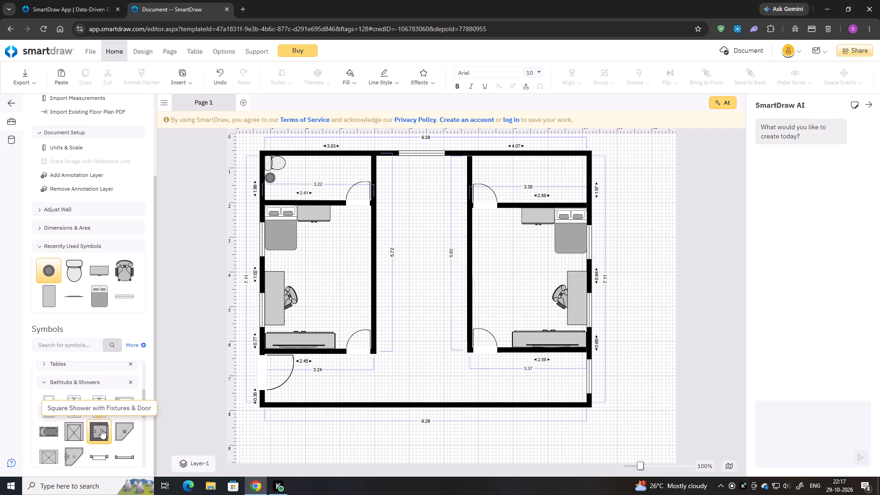
{"action": "scroll", "coordinate": [77, 436], "scroll_direction": "down", "scroll_amount": 1}
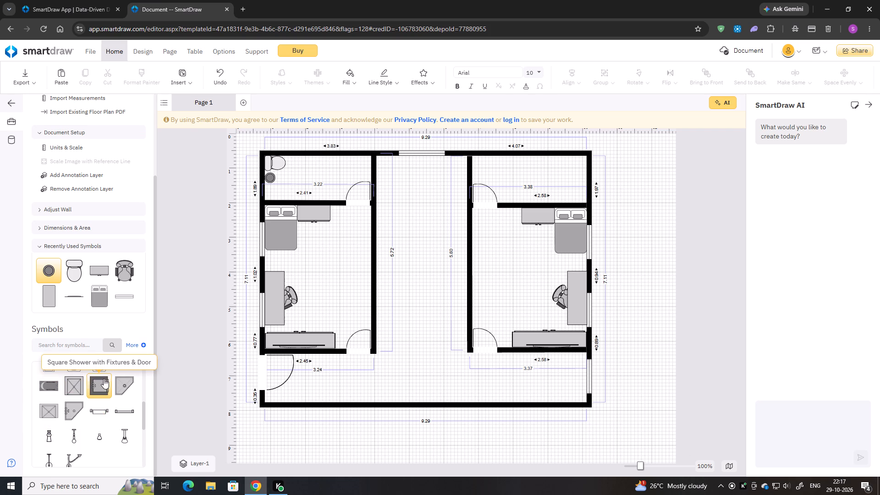
{"action": "scroll", "coordinate": [104, 379], "scroll_direction": "up", "scroll_amount": 1}
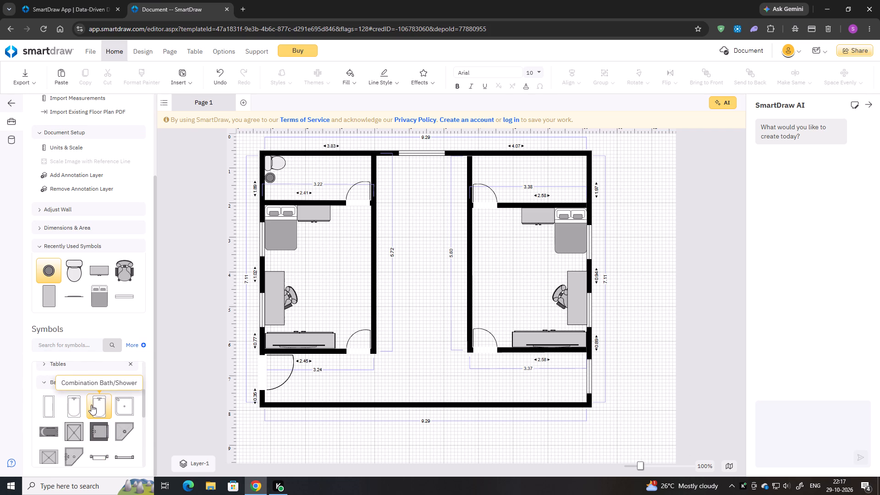
{"action": "double_click", "coordinate": [77, 406]}
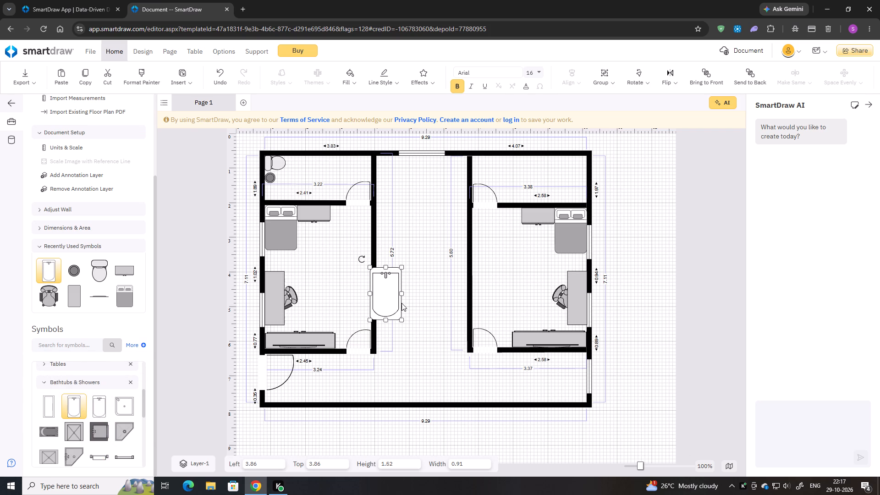
Rotate the bathtub a quarter turn, shrink it to about 1.19 by 0.70 and move it beside the upper-left bathroom's door.
{"action": "left_click_drag", "start_coordinate": [362, 261], "coordinate": [351, 318]}
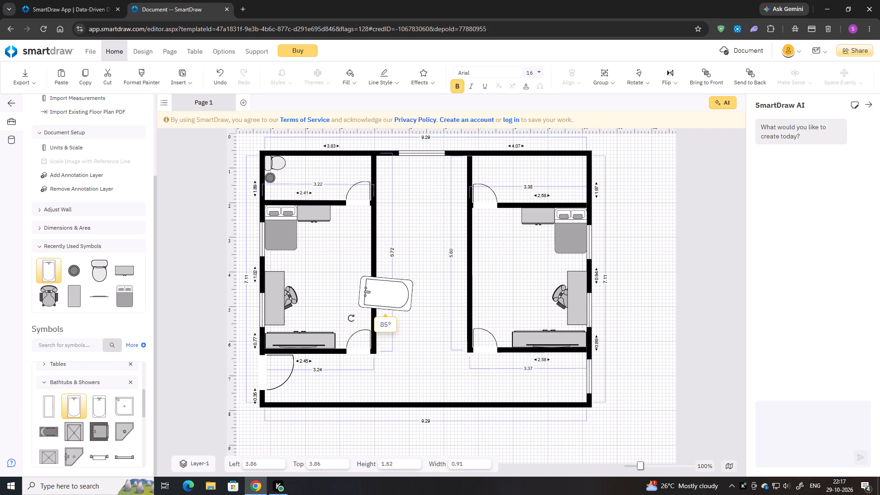
{"action": "left_click_drag", "start_coordinate": [351, 318], "coordinate": [351, 319]}
{"action": "left_click_drag", "start_coordinate": [410, 310], "coordinate": [400, 302]}
{"action": "left_click_drag", "start_coordinate": [377, 287], "coordinate": [321, 195]}
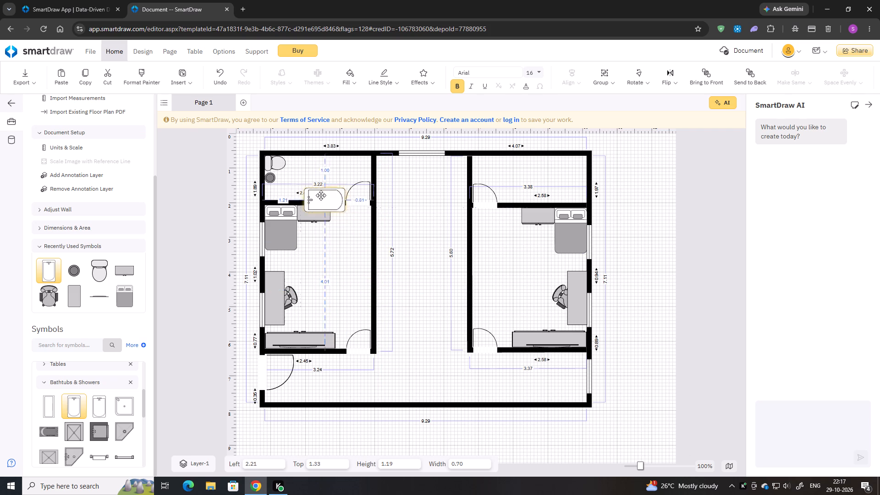
{"action": "left_click_drag", "start_coordinate": [321, 195], "coordinate": [315, 184]}
{"action": "left_click", "coordinate": [329, 245]}
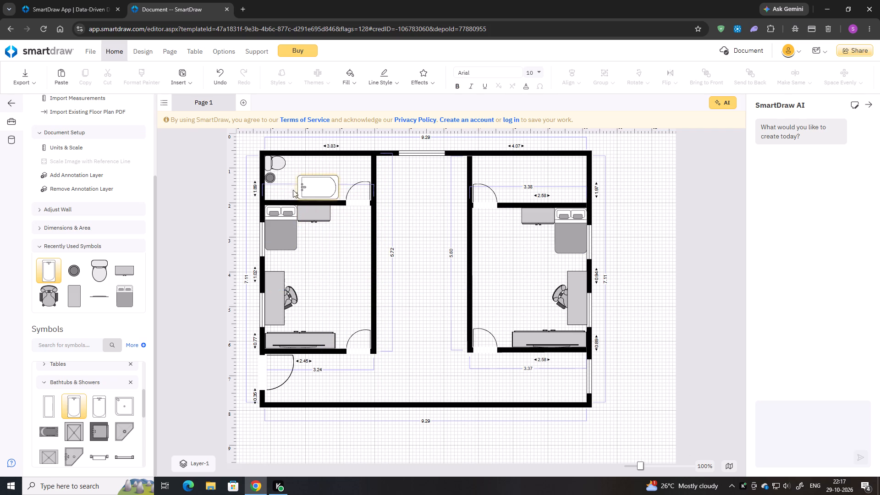
Expand the Doors & Windows category and add a Pocket Door to the plan.
{"action": "scroll", "coordinate": [85, 384], "scroll_direction": "up", "scroll_amount": 4}
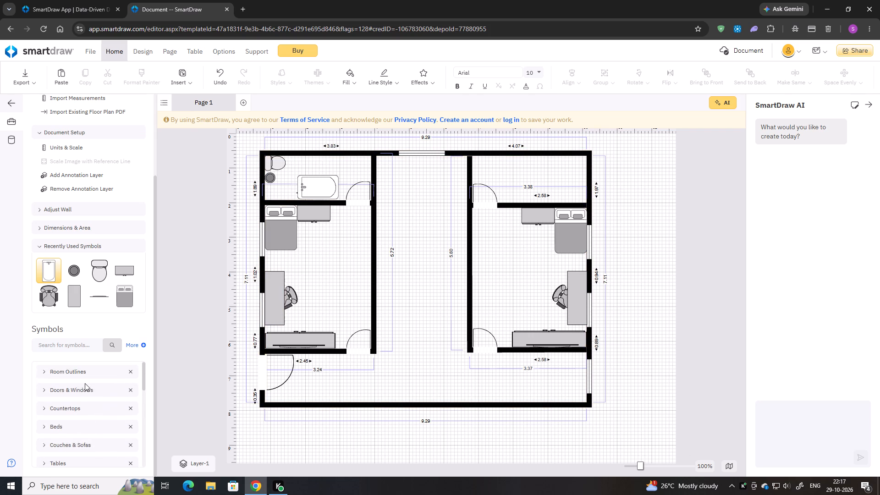
{"action": "scroll", "coordinate": [85, 391], "scroll_direction": "up", "scroll_amount": 2}
{"action": "scroll", "coordinate": [86, 395], "scroll_direction": "down", "scroll_amount": 2}
{"action": "left_click", "coordinate": [68, 377]}
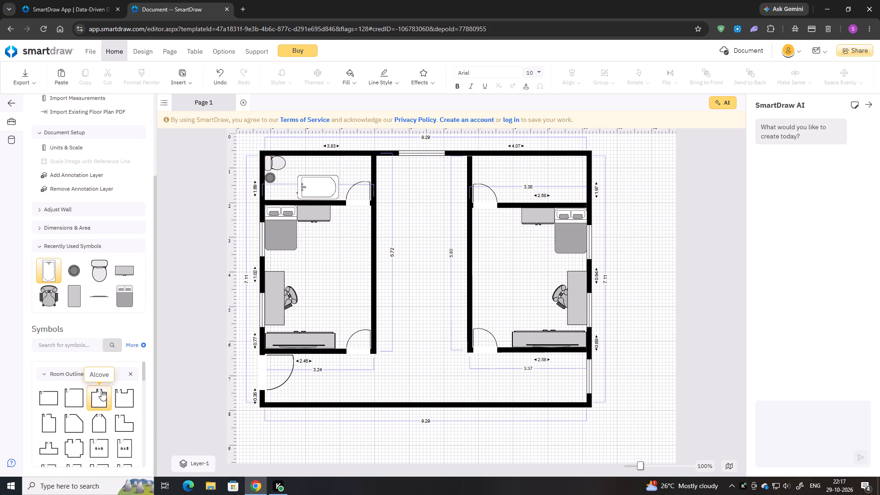
{"action": "scroll", "coordinate": [101, 390], "scroll_direction": "down", "scroll_amount": 1}
{"action": "scroll", "coordinate": [93, 385], "scroll_direction": "up", "scroll_amount": 1}
{"action": "left_click", "coordinate": [70, 378]}
{"action": "left_click", "coordinate": [72, 395]}
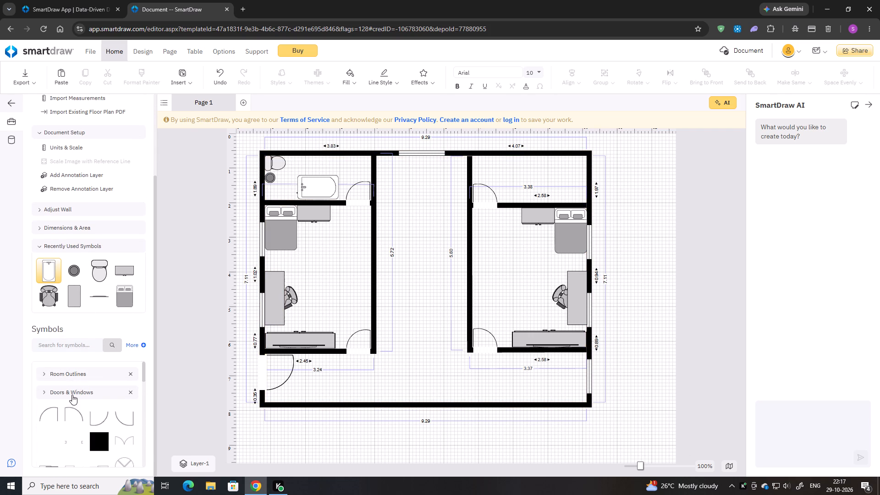
{"action": "scroll", "coordinate": [80, 392], "scroll_direction": "down", "scroll_amount": 2}
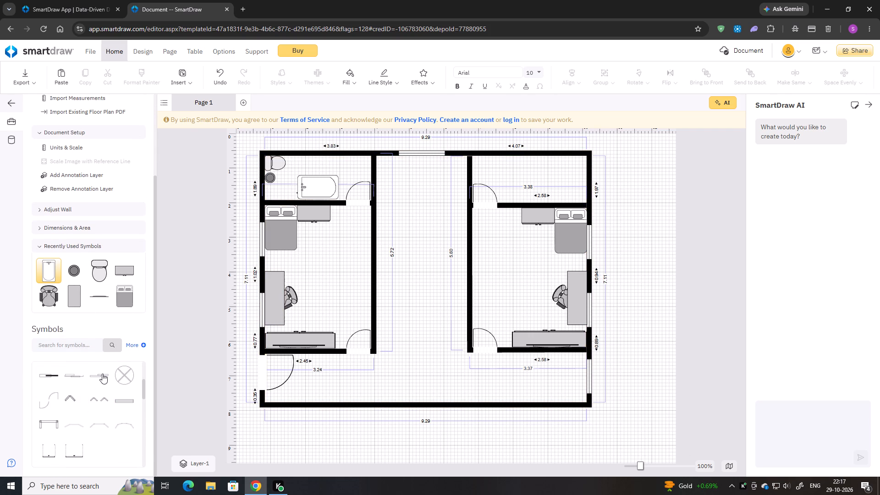
{"action": "double_click", "coordinate": [50, 372]}
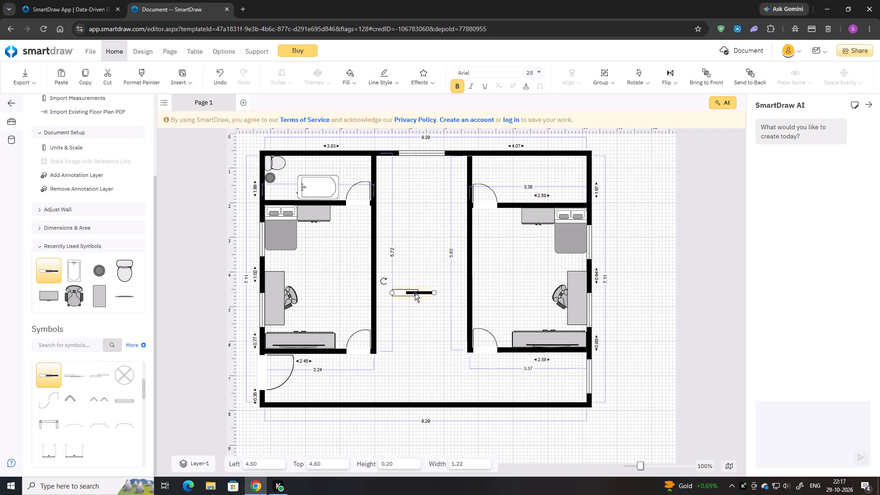
Stand the pocket door vertically between the toilet and bathtub, lengthen it to 1.50 to span the bathroom and send it to the back.
{"action": "left_click_drag", "start_coordinate": [415, 293], "coordinate": [297, 185]}
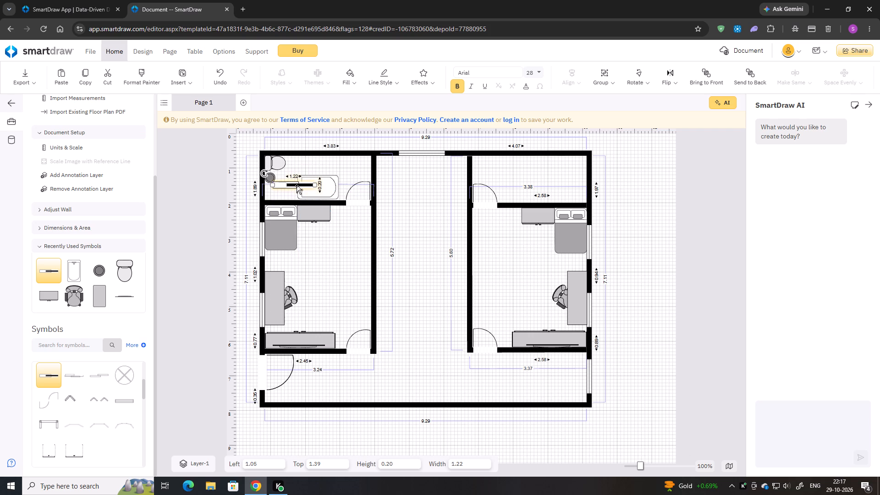
{"action": "left_click_drag", "start_coordinate": [265, 175], "coordinate": [281, 220]}
{"action": "left_click", "coordinate": [292, 191]}
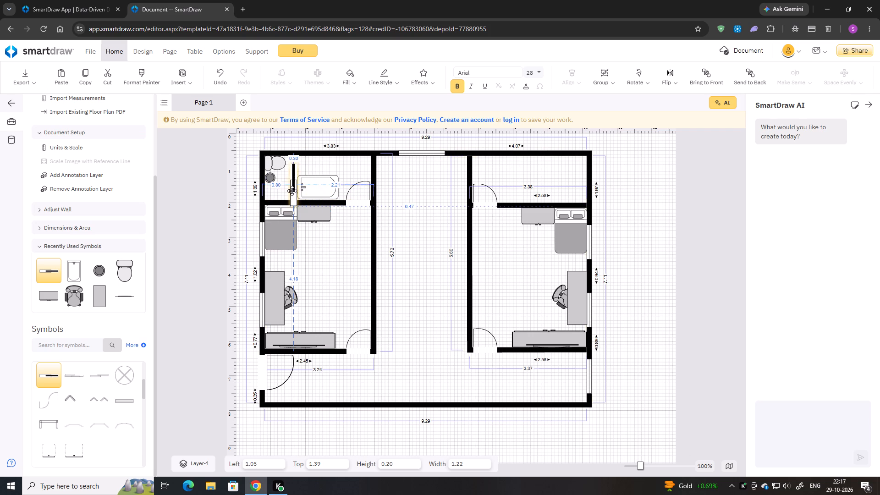
{"action": "left_click_drag", "start_coordinate": [293, 160], "coordinate": [297, 152]}
{"action": "right_click", "coordinate": [292, 164]}
{"action": "left_click", "coordinate": [355, 388]}
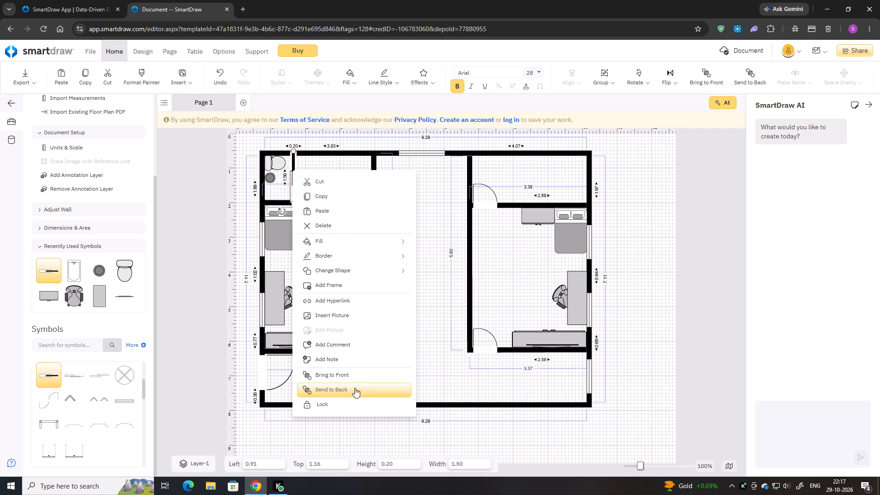
{"action": "left_click", "coordinate": [346, 168]}
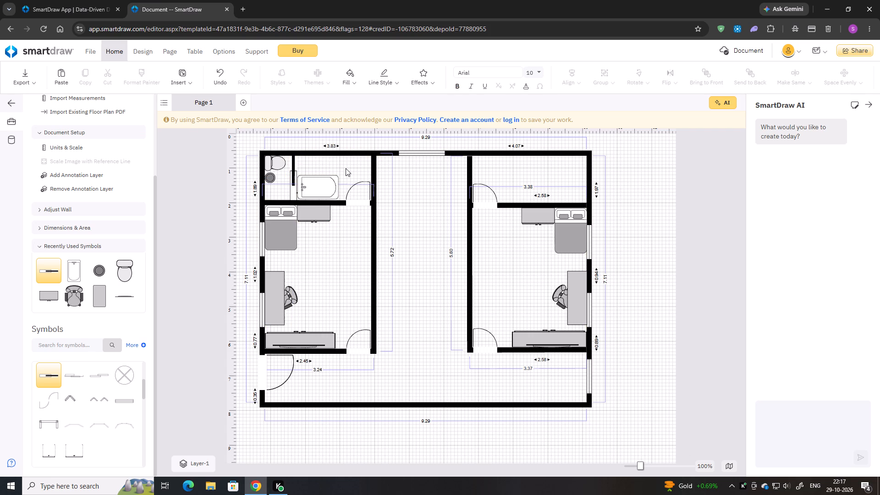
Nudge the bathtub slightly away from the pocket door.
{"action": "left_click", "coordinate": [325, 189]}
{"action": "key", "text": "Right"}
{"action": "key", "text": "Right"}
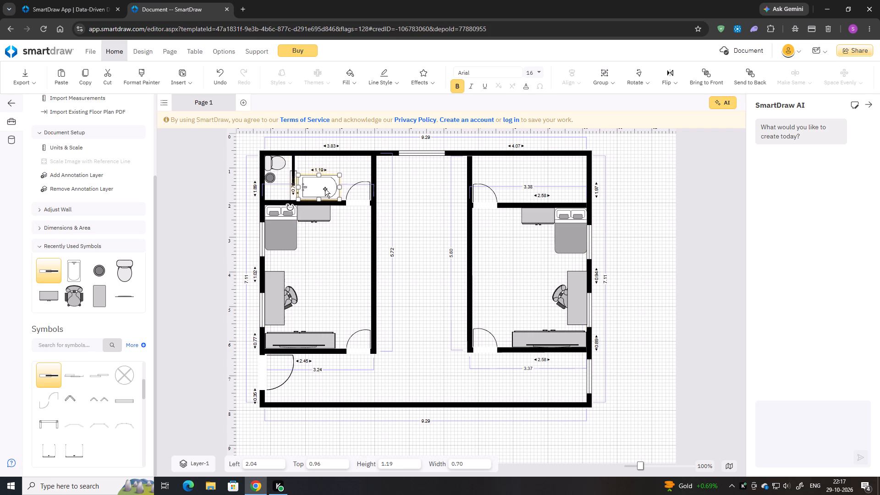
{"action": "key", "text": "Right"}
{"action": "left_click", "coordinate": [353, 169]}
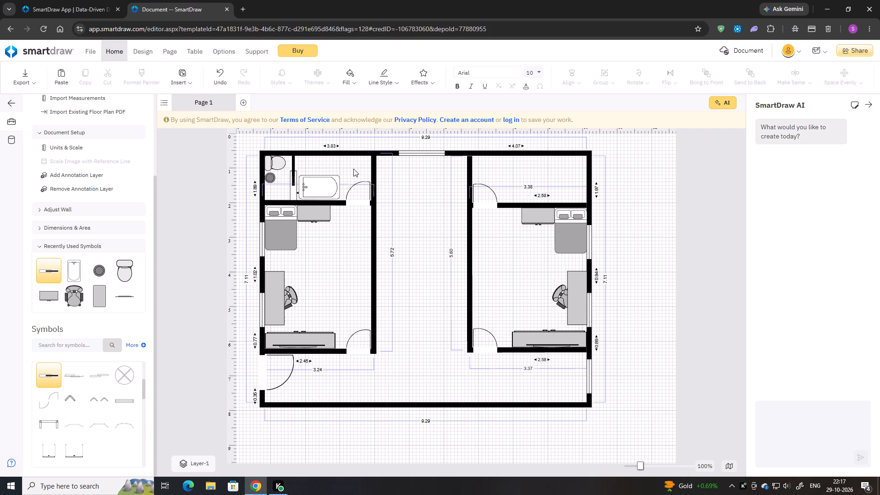
Nudge the bathtub back toward the pocket door, to about 2.00 from the left, and slightly down toward the room's lower wall.
{"action": "key", "text": "Left"}
{"action": "key", "text": "Left"}
{"action": "left_click", "coordinate": [329, 184]}
{"action": "key", "text": "Left"}
{"action": "key", "text": "Left"}
{"action": "key", "text": "Left"}
{"action": "key", "text": "Left"}
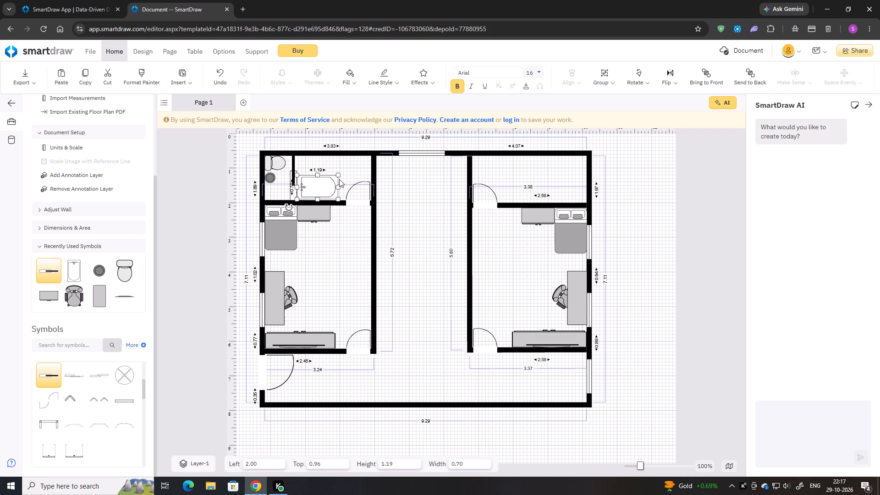
{"action": "key", "text": "Down"}
{"action": "key", "text": "Down"}
{"action": "left_click", "coordinate": [342, 168]}
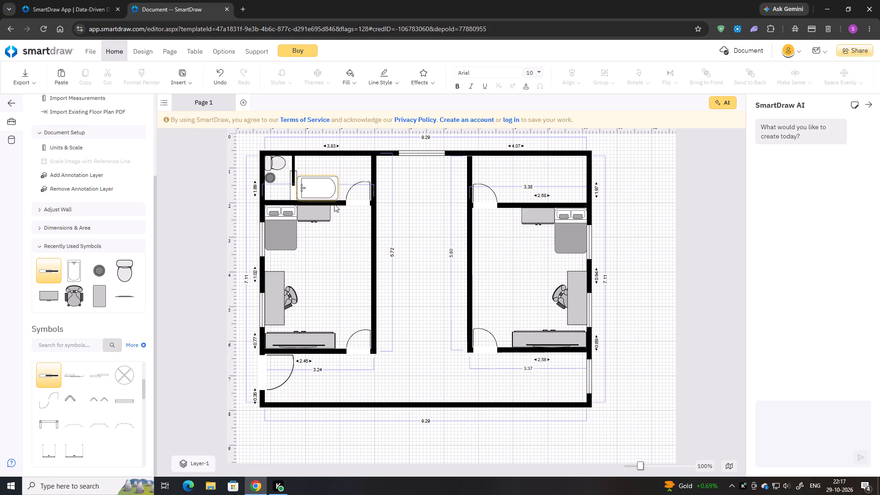
Add the Towel Rack symbol from the Bathtubs & Showers category to the plan.
{"action": "scroll", "coordinate": [82, 430], "scroll_direction": "up", "scroll_amount": 1}
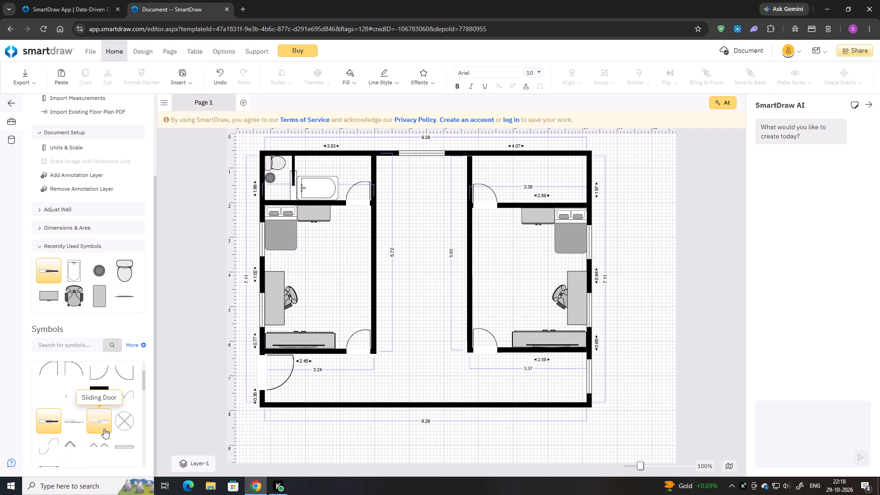
{"action": "scroll", "coordinate": [105, 428], "scroll_direction": "down", "scroll_amount": 1}
{"action": "scroll", "coordinate": [85, 418], "scroll_direction": "up", "scroll_amount": 1}
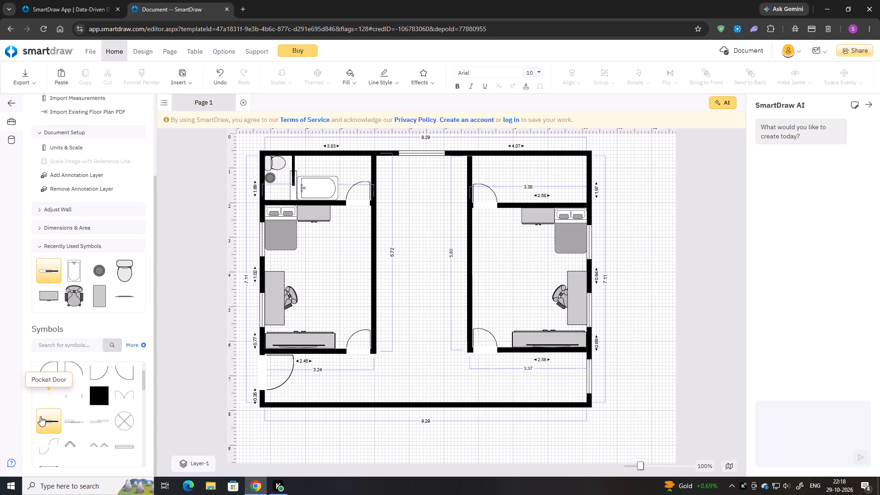
{"action": "scroll", "coordinate": [54, 403], "scroll_direction": "down", "scroll_amount": 2}
{"action": "scroll", "coordinate": [93, 417], "scroll_direction": "down", "scroll_amount": 2}
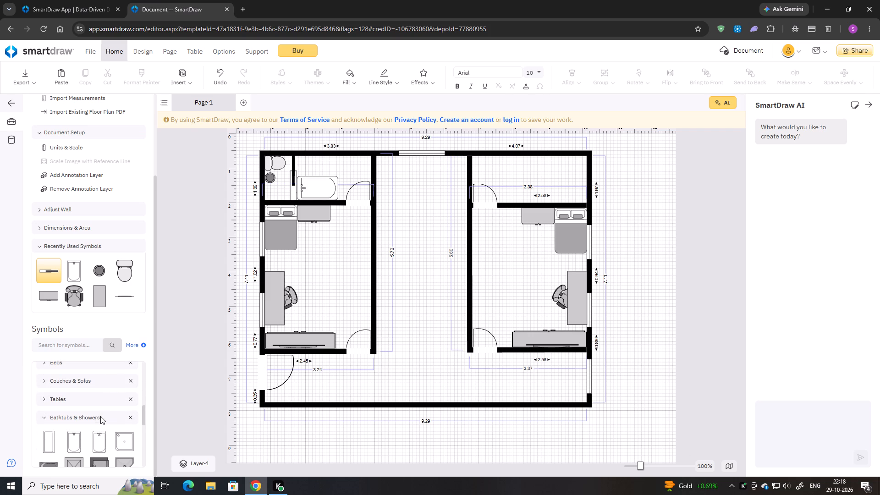
{"action": "scroll", "coordinate": [91, 421], "scroll_direction": "down", "scroll_amount": 2}
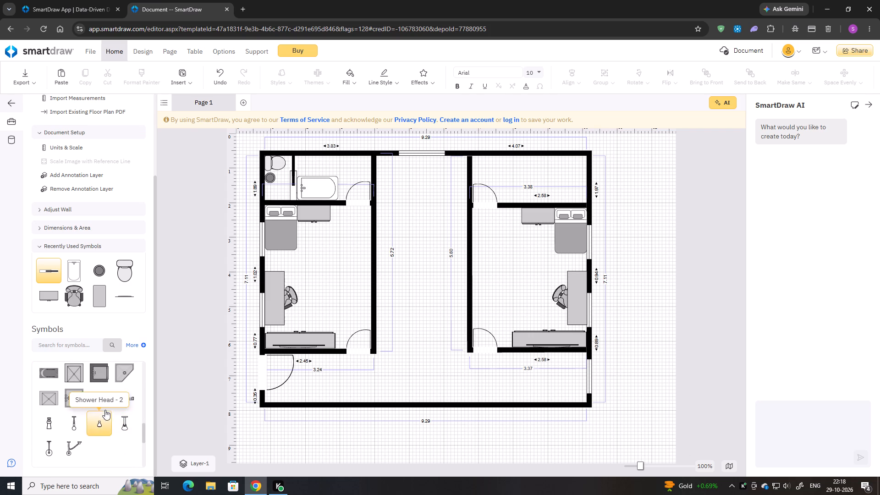
{"action": "double_click", "coordinate": [99, 393]}
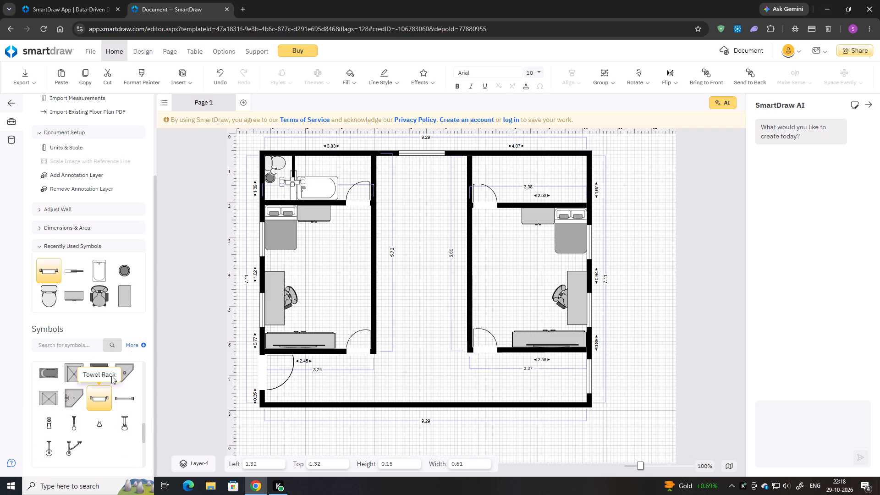
Widen the towel rack to 0.91, place it against the upper wall above the bathtub and send it to the back.
{"action": "left_click_drag", "start_coordinate": [305, 182], "coordinate": [313, 179]}
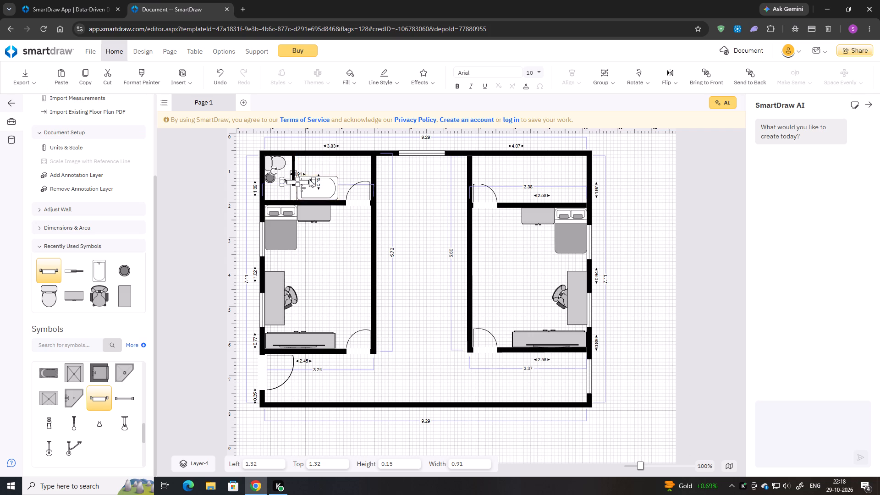
{"action": "left_click_drag", "start_coordinate": [302, 181], "coordinate": [325, 159]}
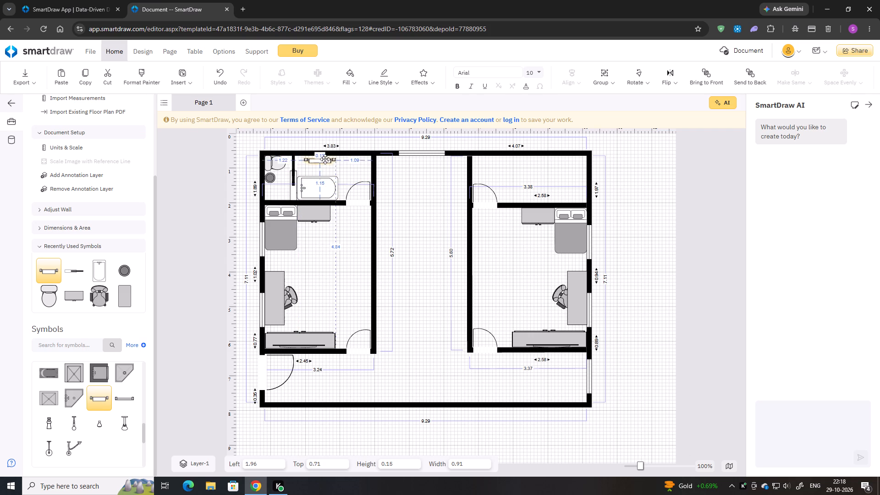
{"action": "left_click_drag", "start_coordinate": [325, 159], "coordinate": [326, 158]}
{"action": "right_click", "coordinate": [326, 158]}
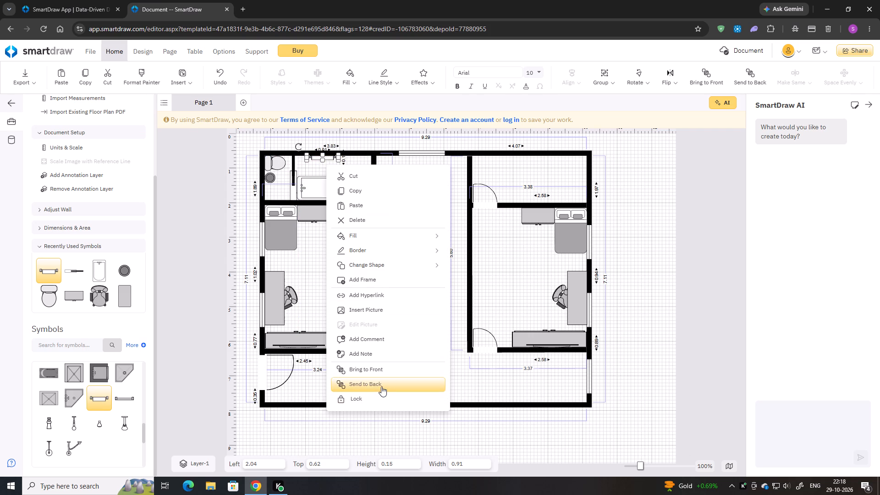
{"action": "left_click", "coordinate": [381, 386]}
{"action": "left_click", "coordinate": [331, 258]}
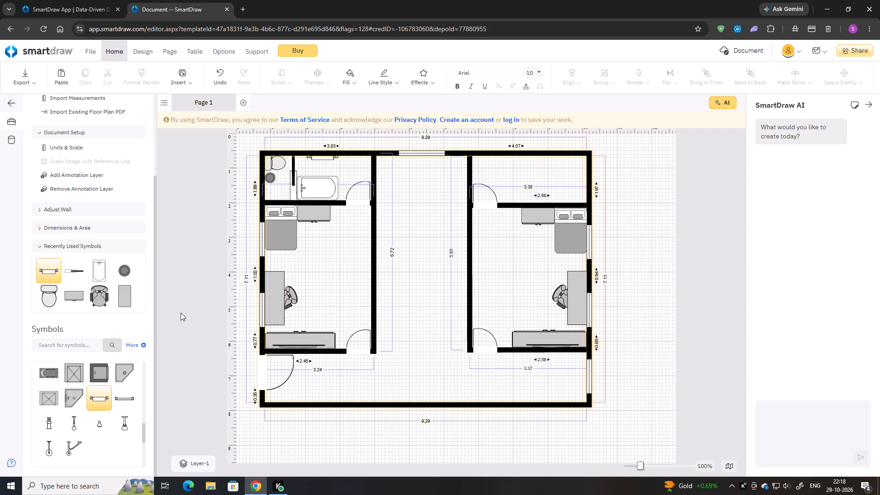
Add the Residential Toilet - 2 symbol to the empty bathroom across the hallway and rotate it to 270°.
{"action": "scroll", "coordinate": [95, 425], "scroll_direction": "down", "scroll_amount": 1}
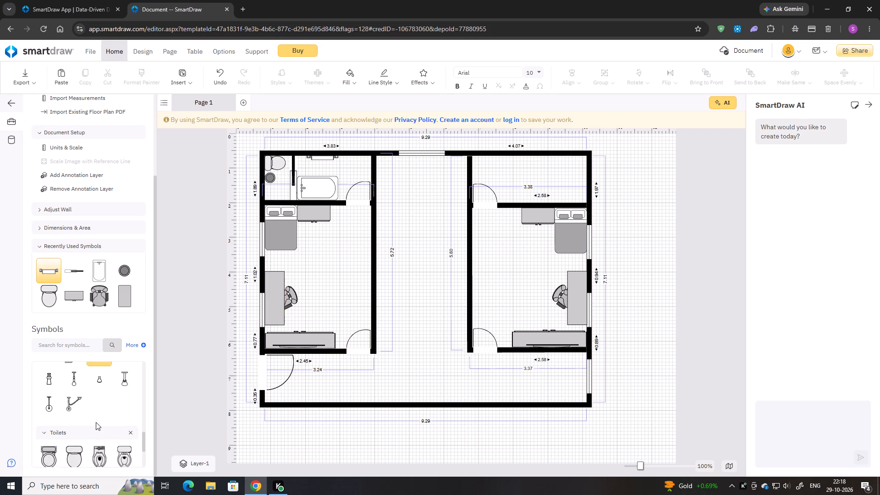
{"action": "scroll", "coordinate": [95, 421], "scroll_direction": "down", "scroll_amount": 1}
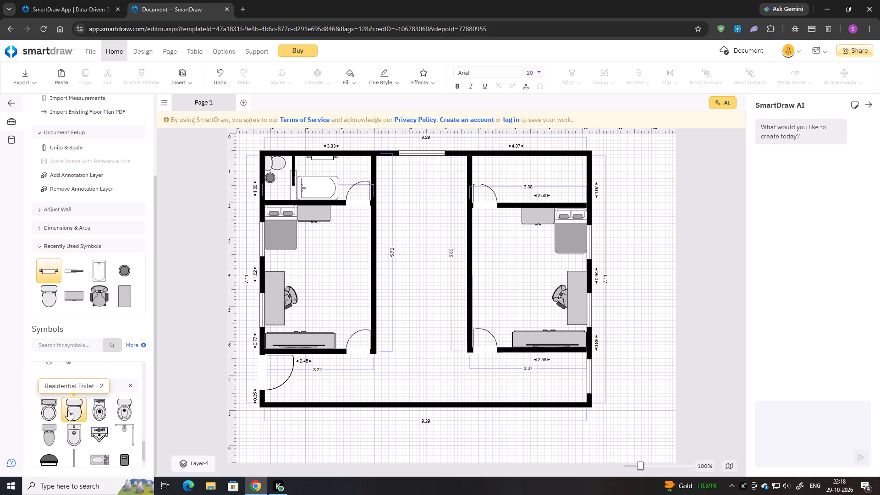
{"action": "double_click", "coordinate": [69, 410]}
{"action": "left_click_drag", "start_coordinate": [313, 208], "coordinate": [556, 172]}
{"action": "left_click_drag", "start_coordinate": [543, 159], "coordinate": [570, 169]}
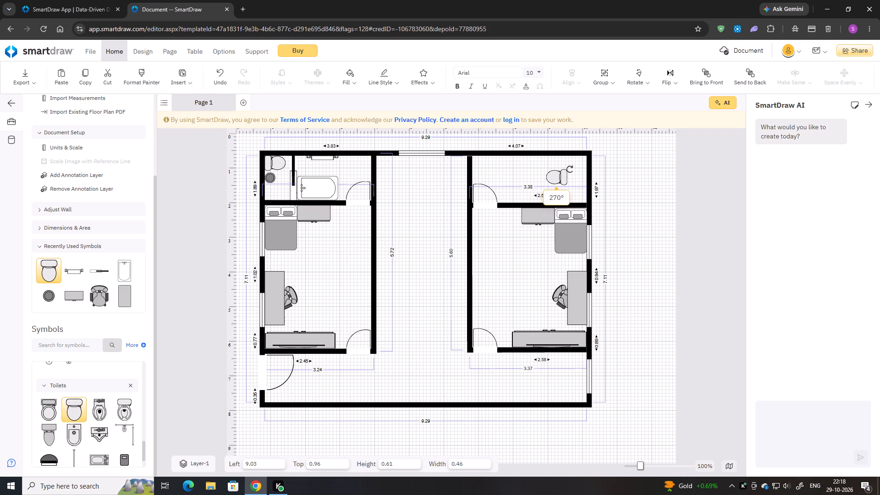
{"action": "left_click_drag", "start_coordinate": [570, 169], "coordinate": [578, 163]}
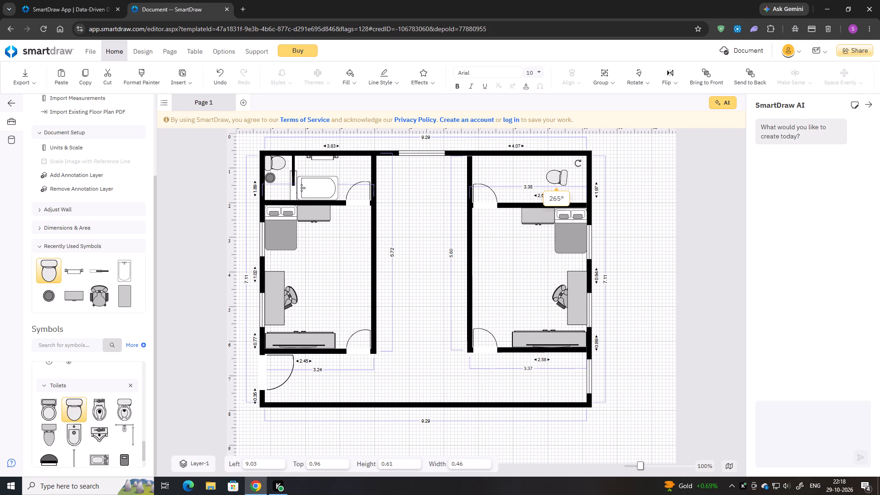
{"action": "left_click_drag", "start_coordinate": [578, 163], "coordinate": [584, 158]}
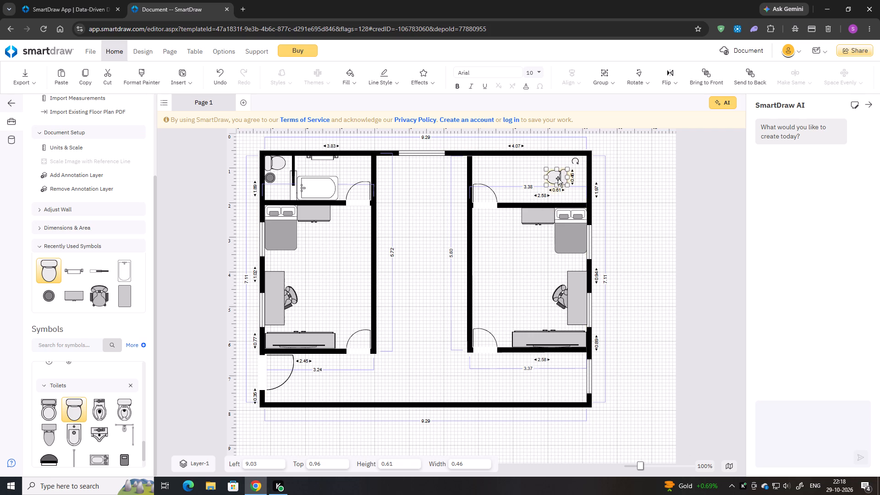
Move the toilet into that bathroom's upper outer corner, with its tank against the outer wall.
{"action": "left_click_drag", "start_coordinate": [558, 178], "coordinate": [573, 166]}
{"action": "key", "text": "Right"}
{"action": "key", "text": "Right"}
{"action": "key", "text": "Right"}
{"action": "key", "text": "Right"}
{"action": "key", "text": "Right"}
{"action": "key", "text": "Right"}
{"action": "key", "text": "Right"}
{"action": "key", "text": "Right"}
{"action": "key", "text": "Right"}
{"action": "key", "text": "Right"}
{"action": "key", "text": "Right"}
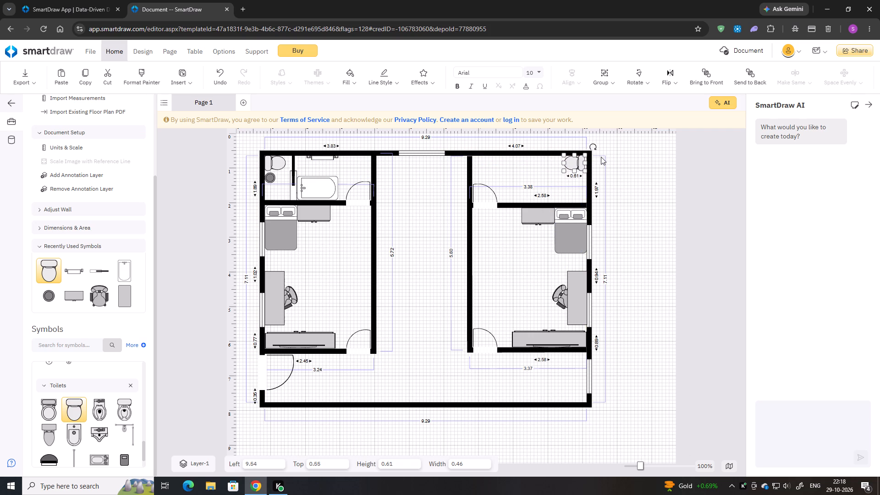
{"action": "key", "text": "Down"}
{"action": "key", "text": "Right"}
{"action": "left_click", "coordinate": [596, 161]}
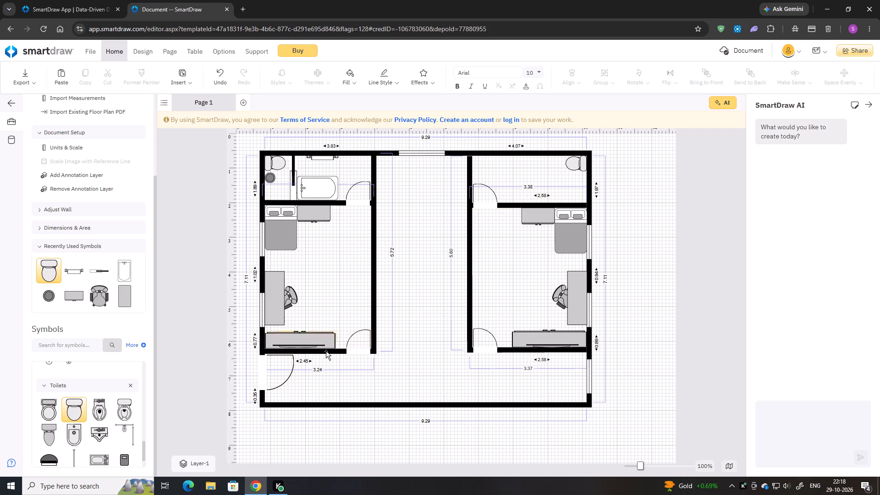
Add the round 0.30 symbol from the Toilets category just below the new toilet, against the outer wall.
{"action": "scroll", "coordinate": [89, 436], "scroll_direction": "down", "scroll_amount": 2}
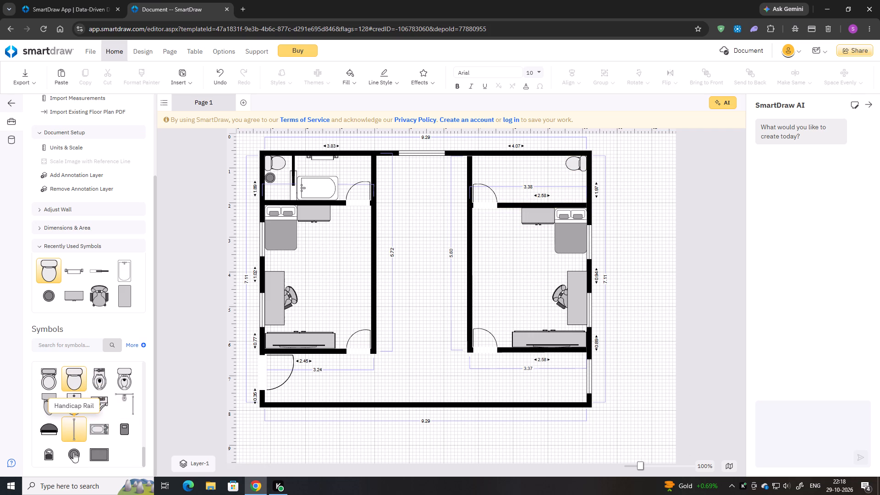
{"action": "double_click", "coordinate": [66, 460]}
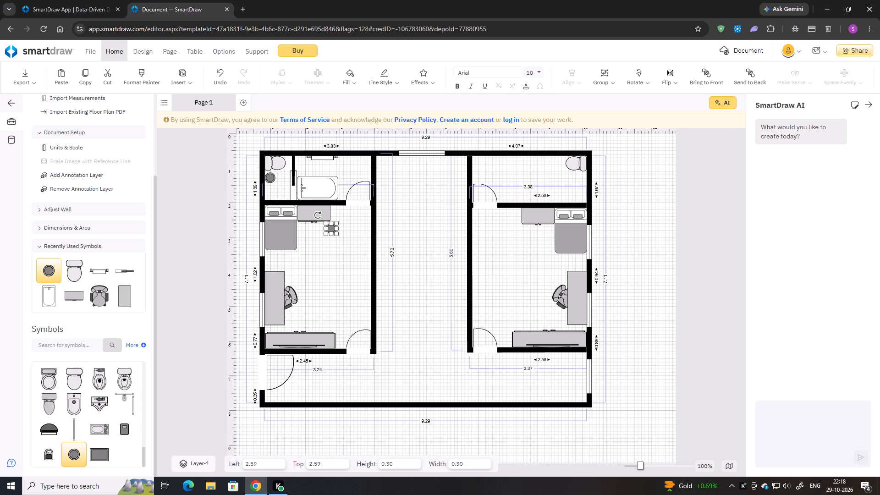
{"action": "left_click_drag", "start_coordinate": [332, 227], "coordinate": [577, 174]}
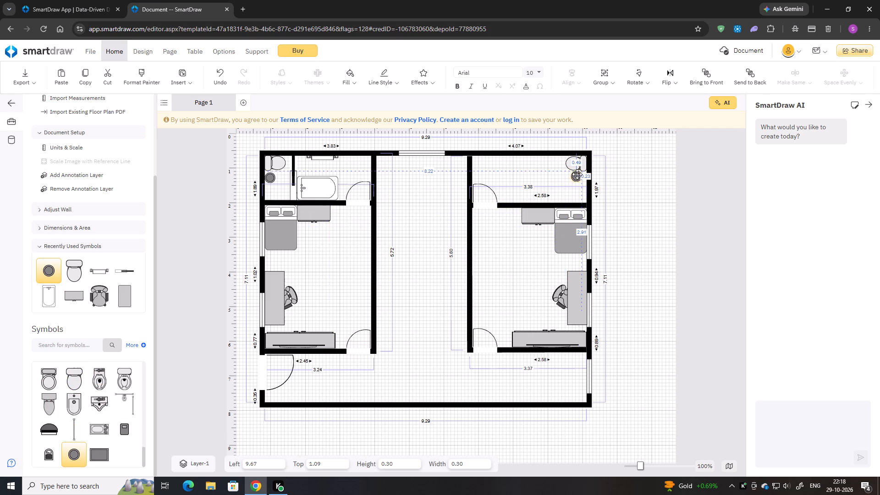
{"action": "left_click_drag", "start_coordinate": [577, 174], "coordinate": [582, 174]}
{"action": "left_click", "coordinate": [560, 184]}
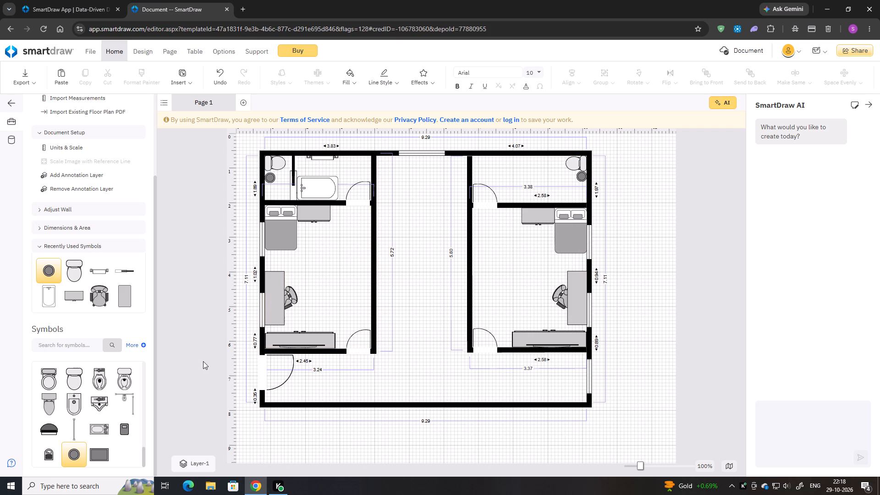
Add the Bathtub symbol from the Bathtubs & Showers category and place it in the central hallway, at about 4.71 left and 4.32 top.
{"action": "scroll", "coordinate": [108, 417], "scroll_direction": "up", "scroll_amount": 1}
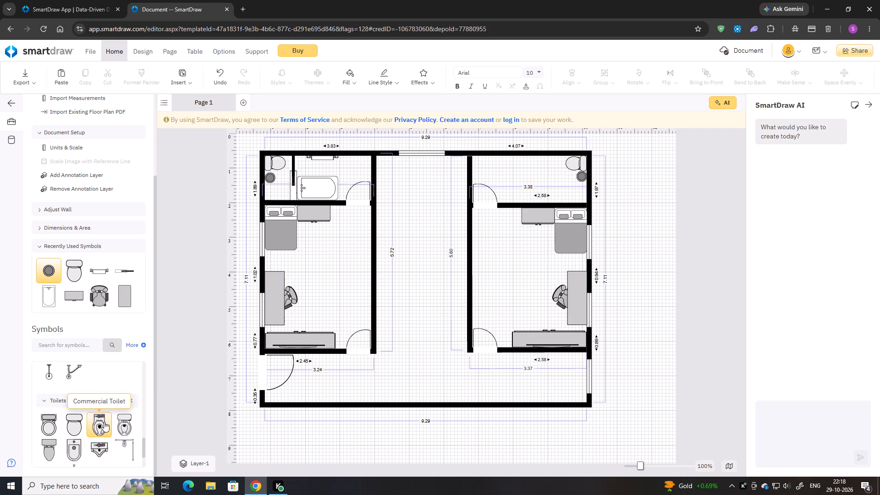
{"action": "scroll", "coordinate": [93, 426], "scroll_direction": "up", "scroll_amount": 2}
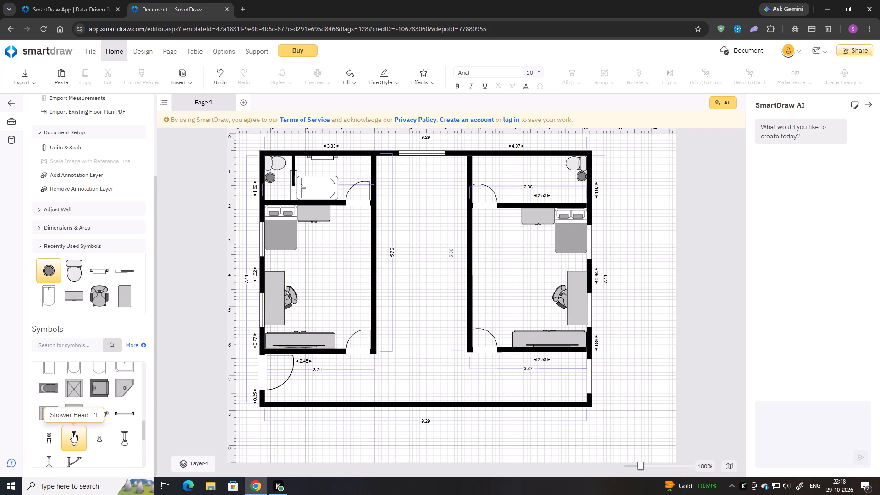
{"action": "scroll", "coordinate": [117, 433], "scroll_direction": "up", "scroll_amount": 1}
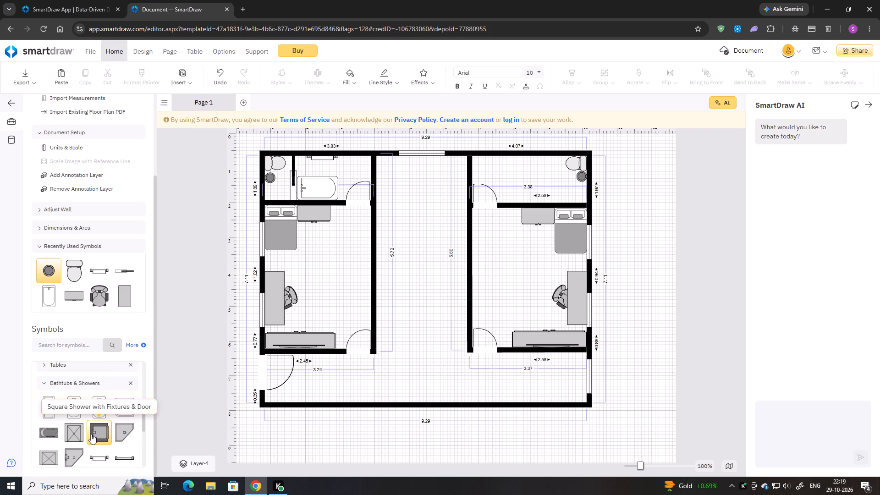
{"action": "scroll", "coordinate": [91, 434], "scroll_direction": "up", "scroll_amount": 1}
{"action": "scroll", "coordinate": [98, 433], "scroll_direction": "down", "scroll_amount": 1}
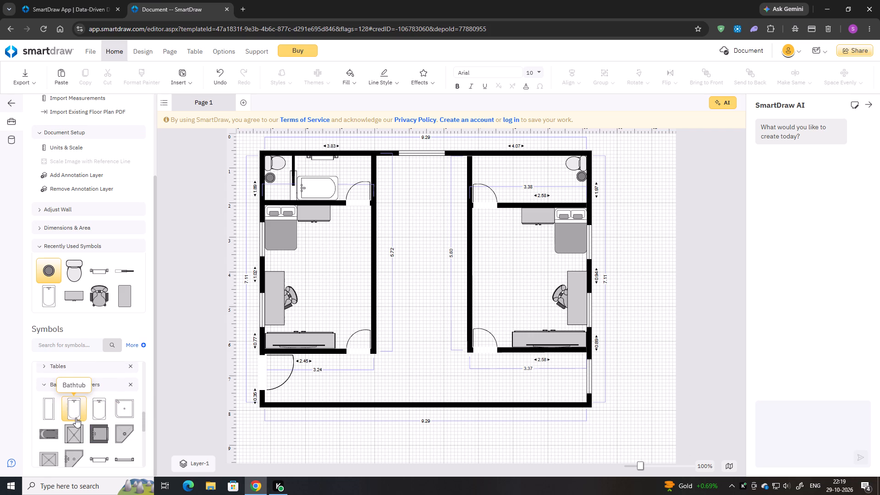
{"action": "double_click", "coordinate": [76, 409]}
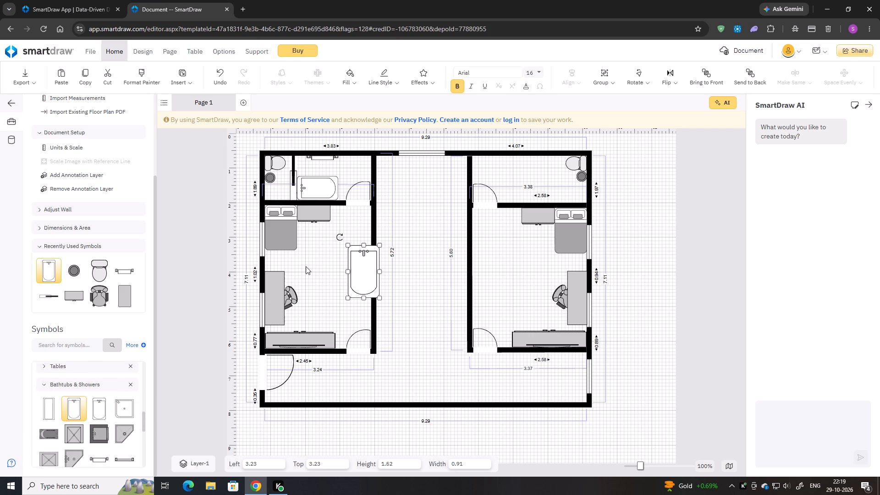
{"action": "scroll", "coordinate": [79, 397], "scroll_direction": "up", "scroll_amount": 1}
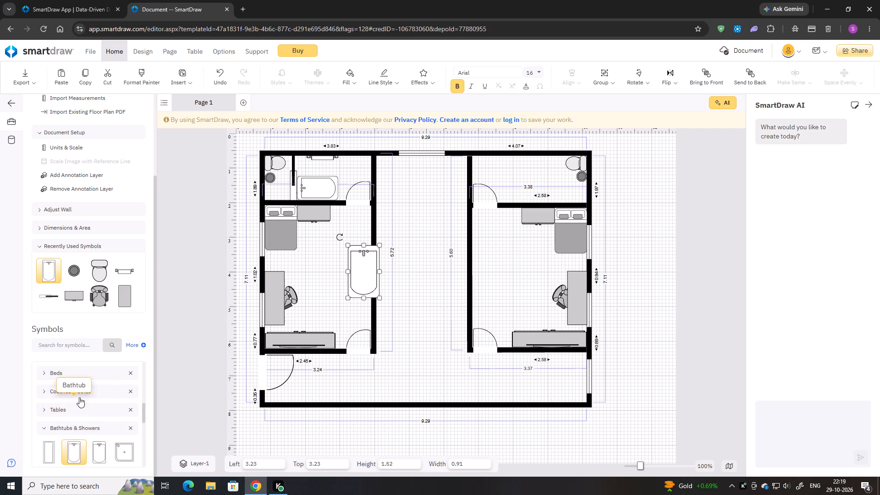
{"action": "scroll", "coordinate": [79, 397], "scroll_direction": "up", "scroll_amount": 3}
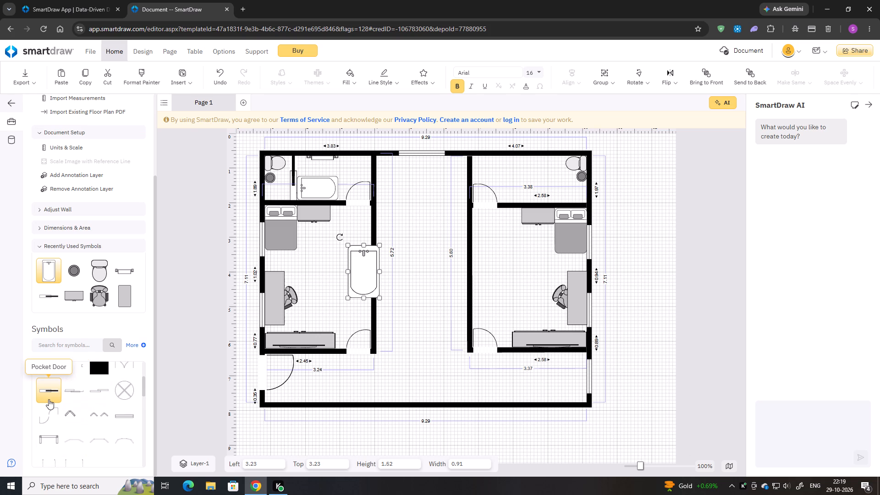
{"action": "double_click", "coordinate": [51, 395]}
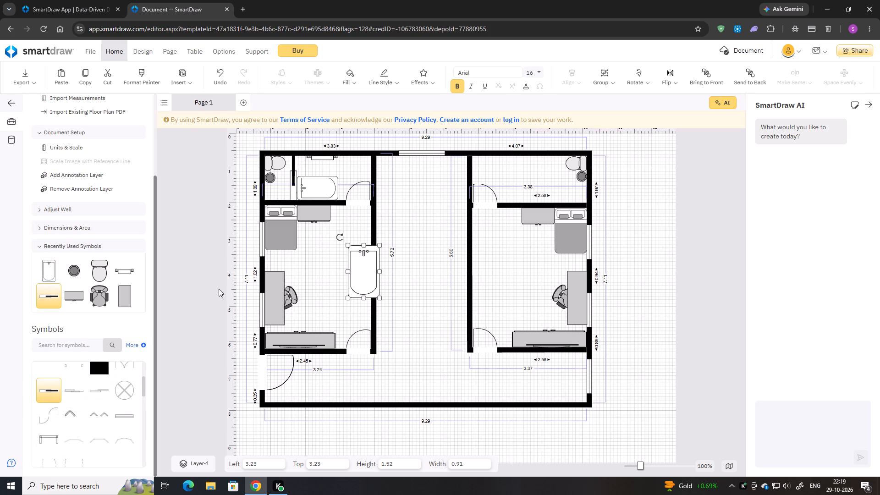
{"action": "left_click_drag", "start_coordinate": [368, 266], "coordinate": [419, 291]}
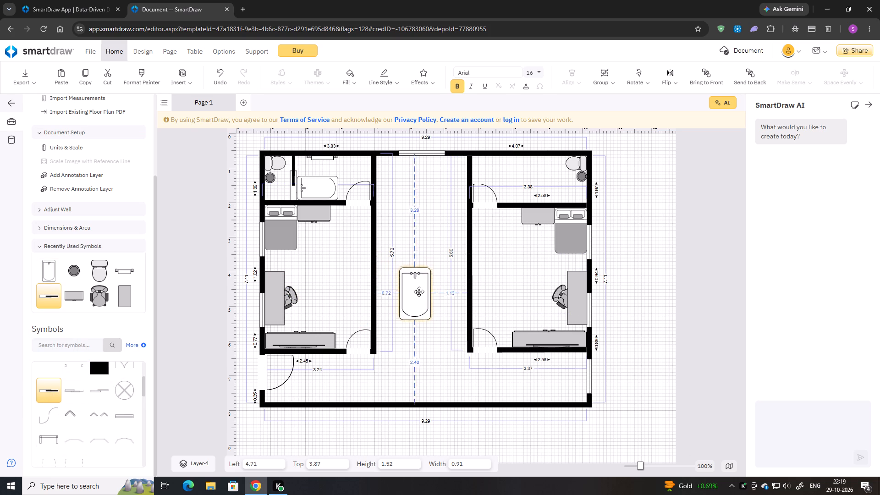
{"action": "left_click_drag", "start_coordinate": [419, 291], "coordinate": [419, 306]}
Add a Pocket Door, rotate it to 90° and place it beside the toilet in the bathroom across the hallway.
{"action": "double_click", "coordinate": [51, 392]}
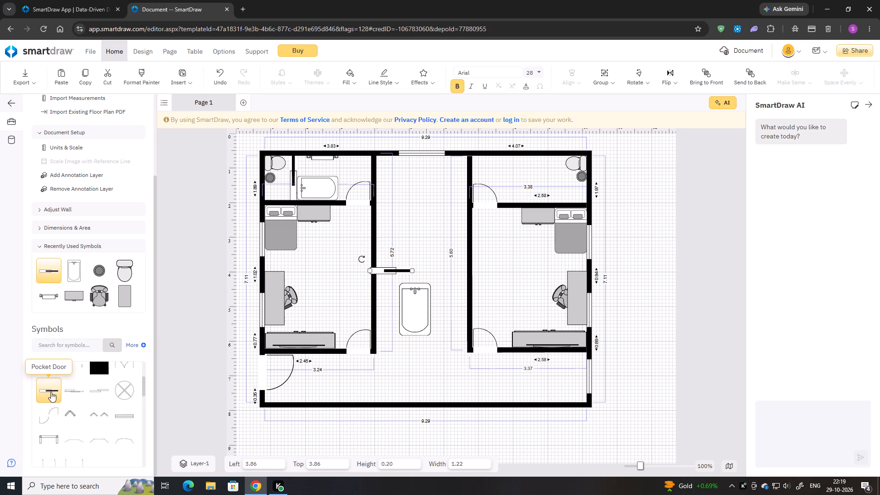
{"action": "left_click_drag", "start_coordinate": [393, 273], "coordinate": [511, 193]}
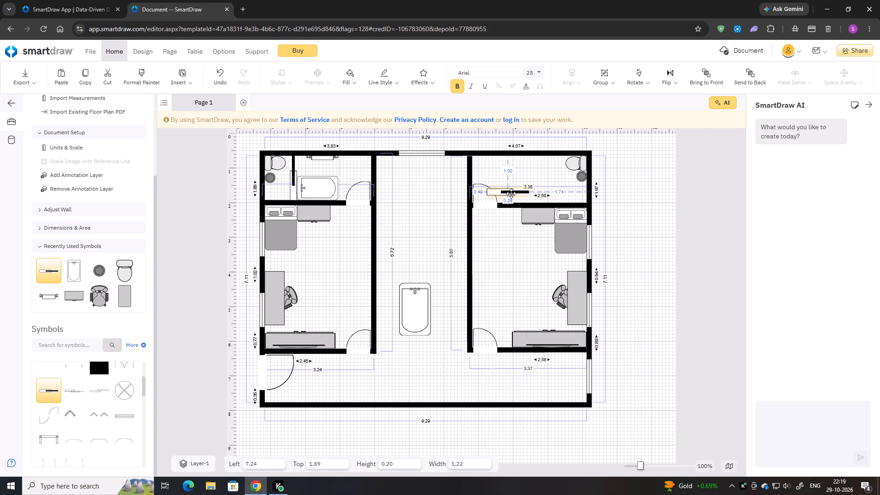
{"action": "left_click_drag", "start_coordinate": [511, 193], "coordinate": [531, 179]}
{"action": "left_click_drag", "start_coordinate": [497, 163], "coordinate": [519, 194]}
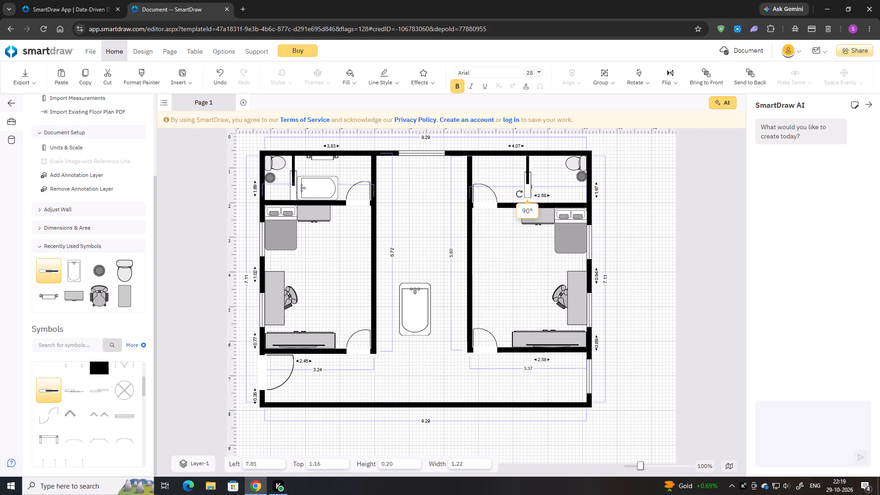
{"action": "left_click_drag", "start_coordinate": [526, 187], "coordinate": [549, 192]}
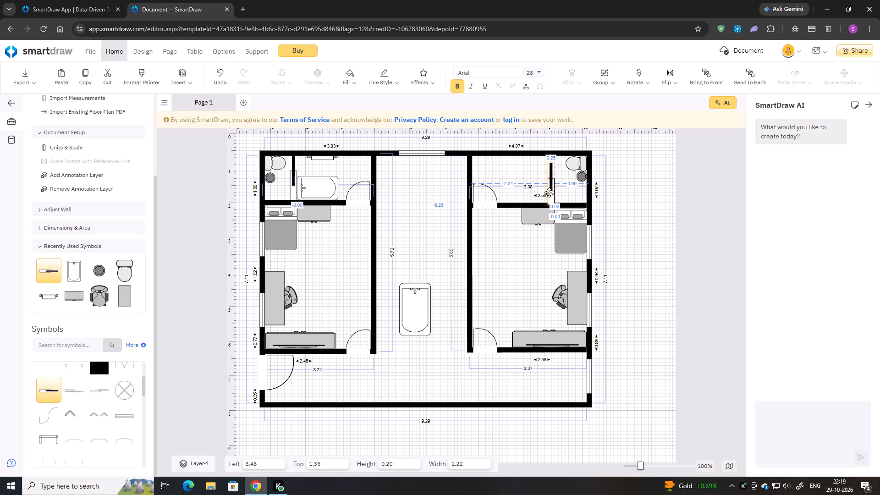
{"action": "left_click_drag", "start_coordinate": [549, 192], "coordinate": [550, 192]}
Lengthen the new pocket door to 1.47 so it reaches the bathroom's upper wall and send it to the back.
{"action": "left_click_drag", "start_coordinate": [552, 165], "coordinate": [555, 158]}
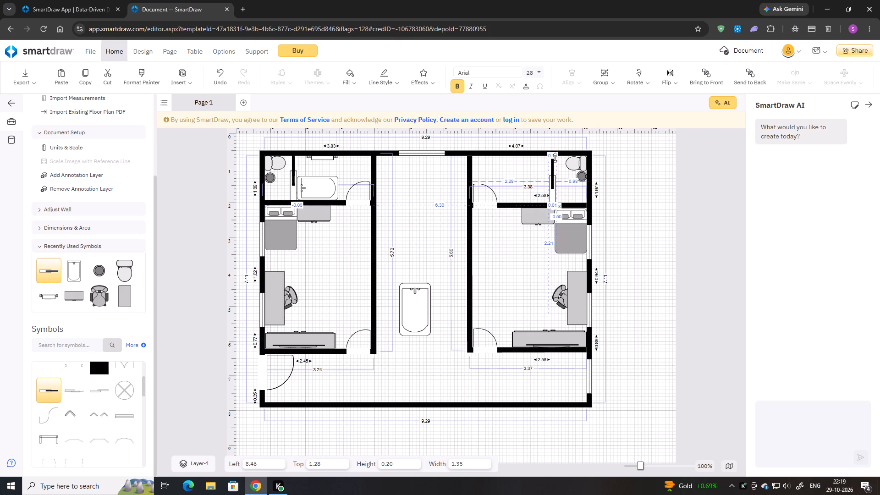
{"action": "left_click_drag", "start_coordinate": [555, 158], "coordinate": [558, 154]}
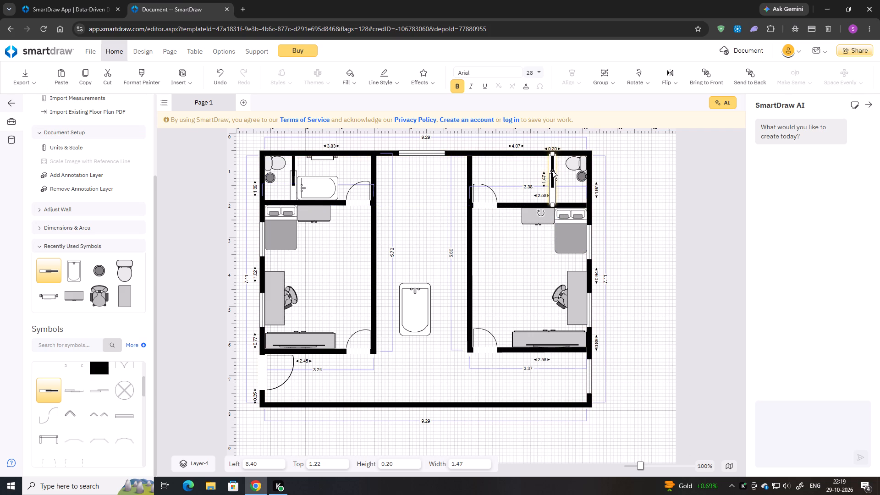
{"action": "right_click", "coordinate": [552, 171]}
{"action": "left_click", "coordinate": [586, 394]}
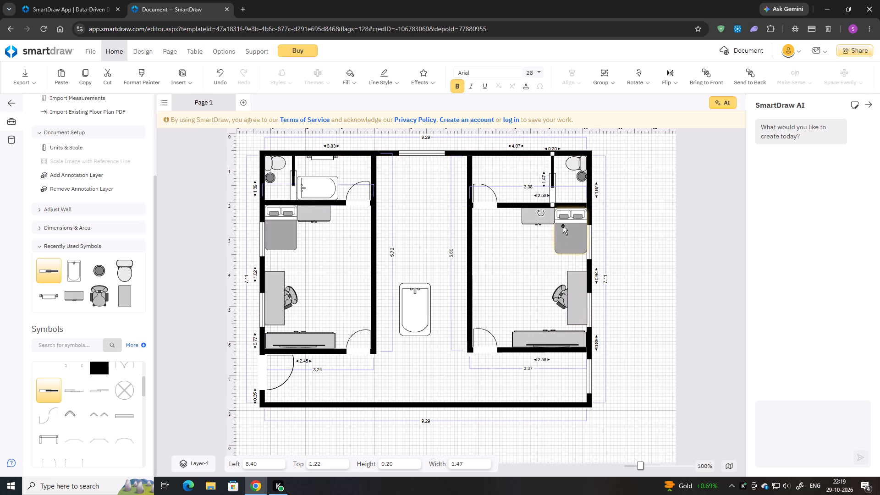
{"action": "left_click", "coordinate": [541, 177]}
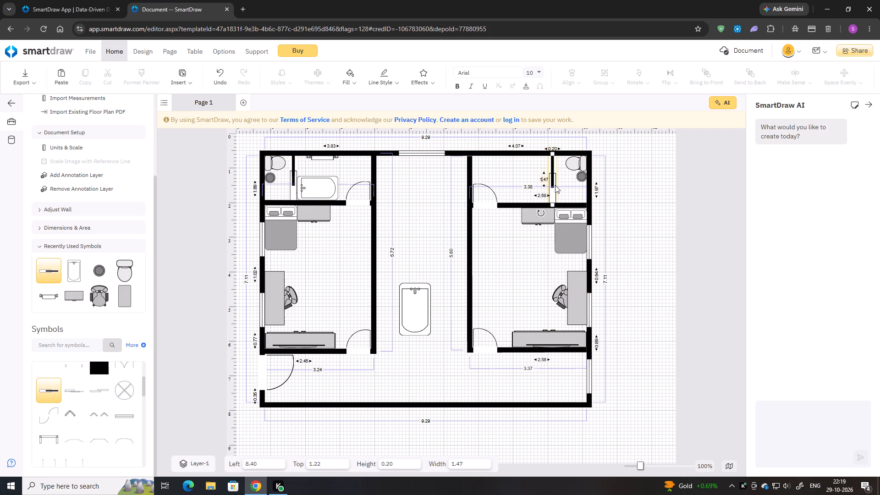
Nudge the pocket door slightly toward the toilet, to about 8.44 from the left.
{"action": "left_click", "coordinate": [555, 185]}
{"action": "key", "text": "Right"}
{"action": "key", "text": "Right"}
{"action": "key", "text": "Right"}
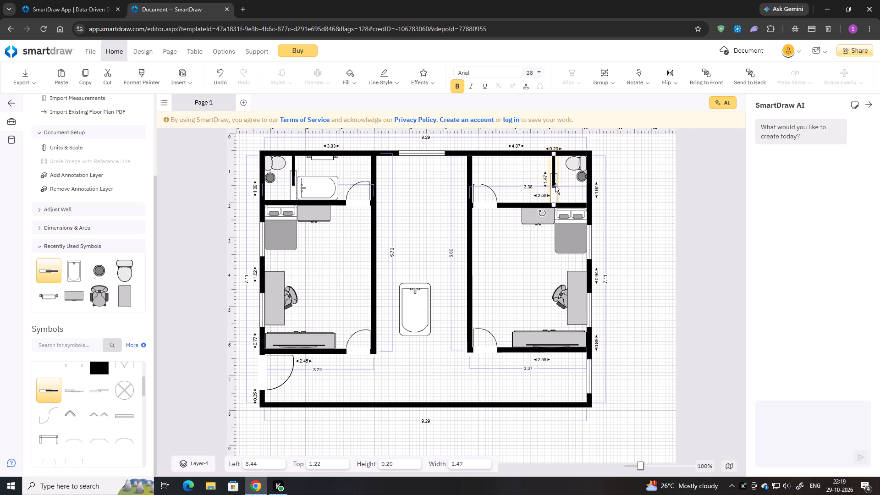
{"action": "key", "text": "Left"}
{"action": "key", "text": "Right"}
{"action": "left_click", "coordinate": [510, 175]}
Rotate the hallway bathtub horizontal, shrink it to about 1.38 by 0.81 and move it into the bathroom across the hallway, beside the pocket door.
{"action": "left_click", "coordinate": [410, 312]}
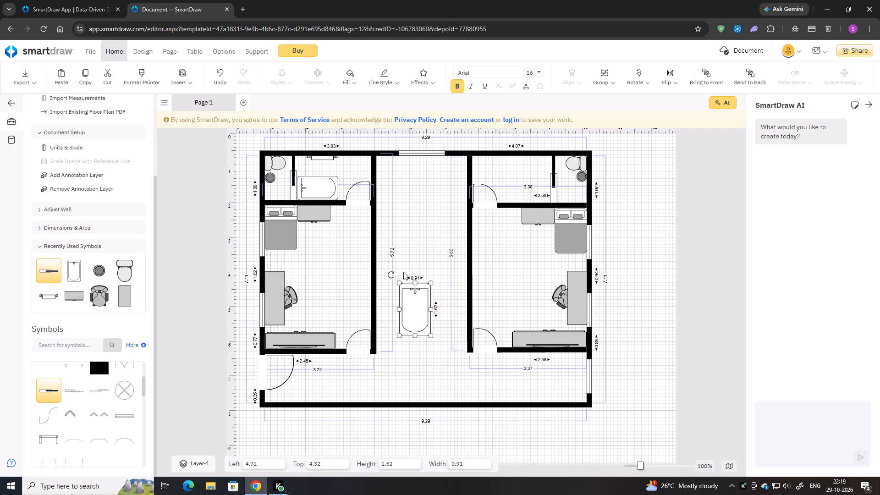
{"action": "left_click_drag", "start_coordinate": [391, 274], "coordinate": [441, 291]}
{"action": "left_click", "coordinate": [440, 325]}
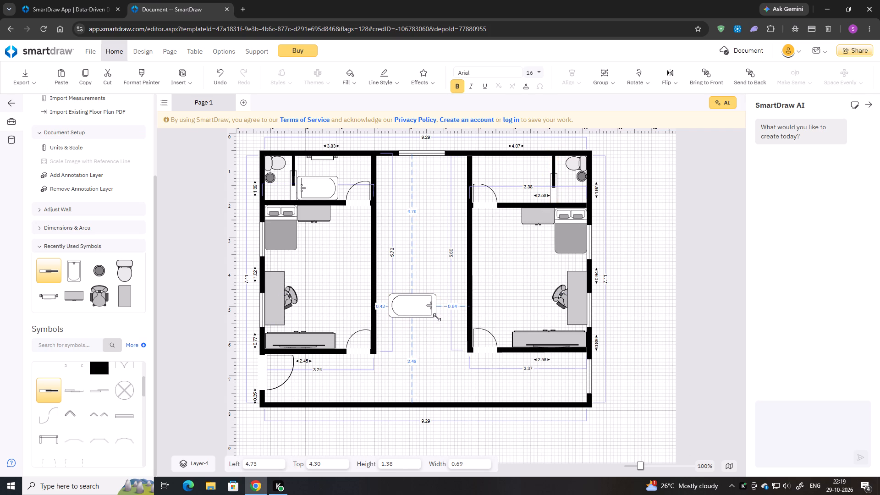
{"action": "left_click_drag", "start_coordinate": [421, 308], "coordinate": [506, 213]}
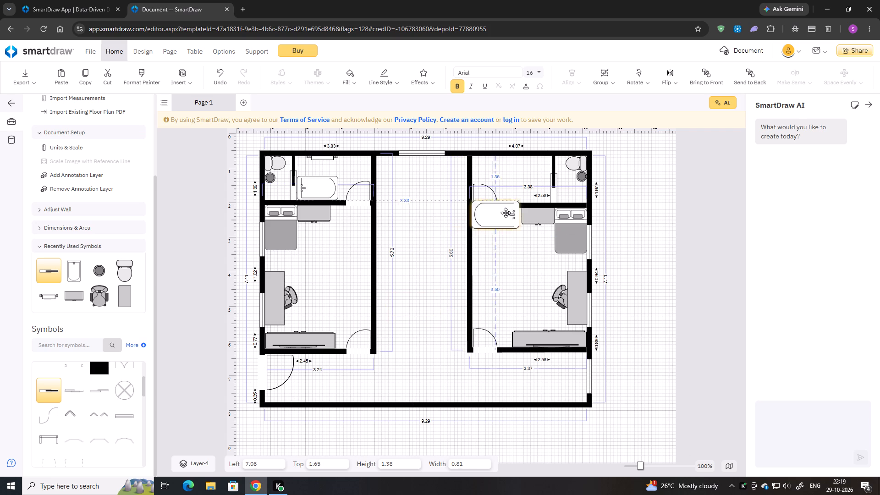
{"action": "left_click_drag", "start_coordinate": [506, 213], "coordinate": [533, 191]}
{"action": "key", "text": "Right"}
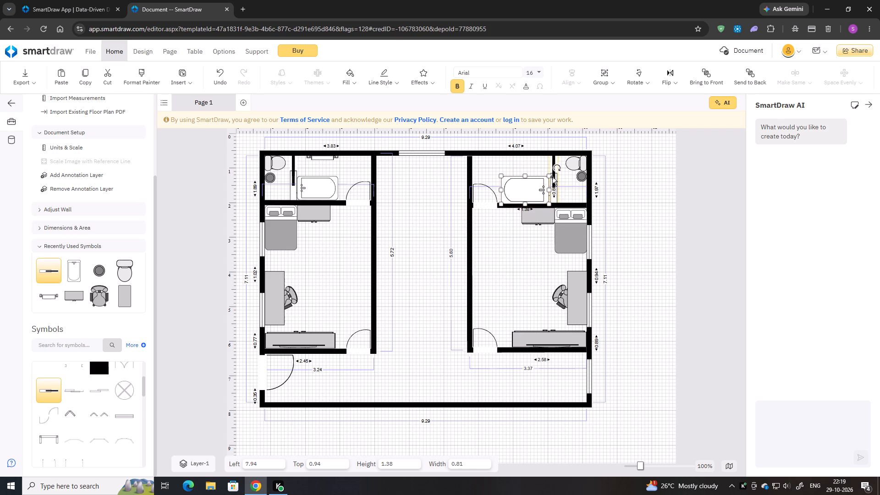
Resize that bathtub to about 1.32 by 0.82 and nudge it toward the pocket door, to about 8.01 left and 0.97 top.
{"action": "left_click", "coordinate": [548, 177]}
{"action": "left_click", "coordinate": [548, 177]}
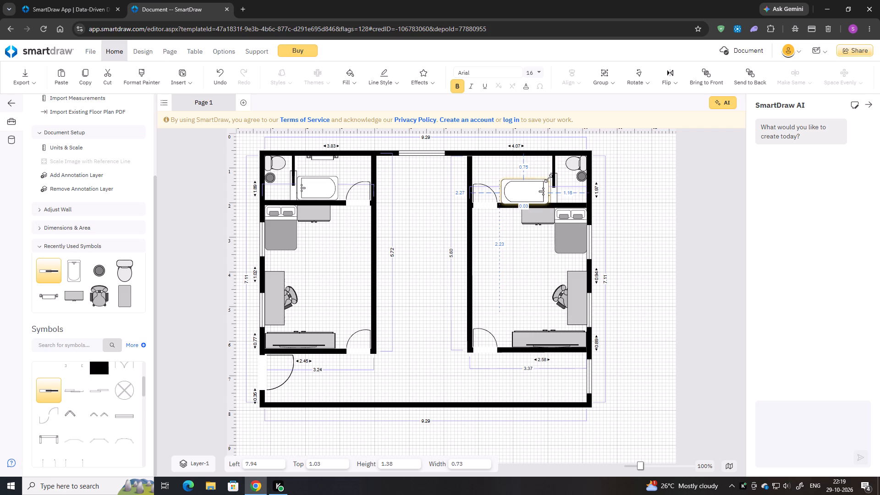
{"action": "left_click", "coordinate": [501, 191]}
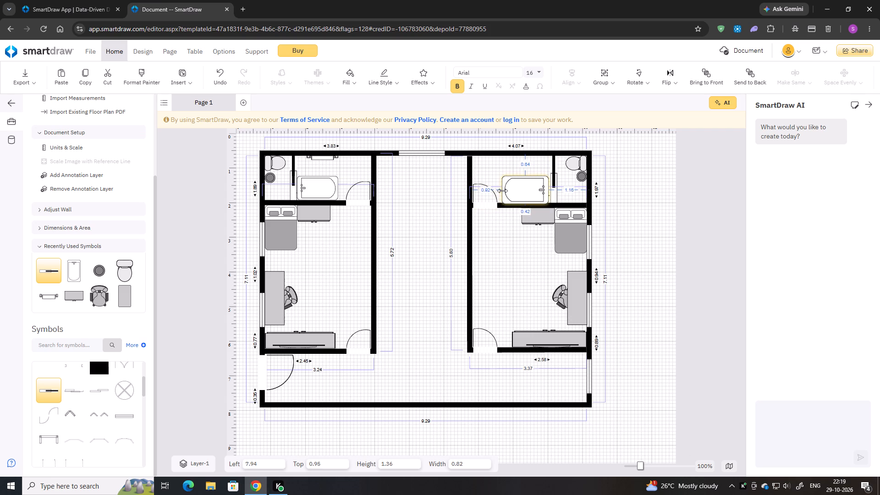
{"action": "key", "text": "Right"}
{"action": "key", "text": "Right"}
{"action": "key", "text": "Right"}
{"action": "key", "text": "Right"}
{"action": "left_click", "coordinate": [524, 159]}
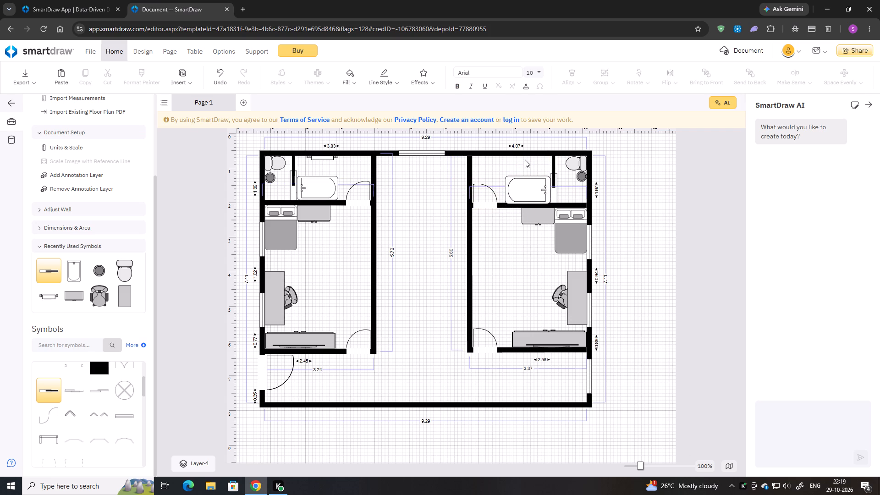
Send the newly placed bathtub to the back.
{"action": "right_click", "coordinate": [529, 190]}
{"action": "left_click", "coordinate": [555, 410]}
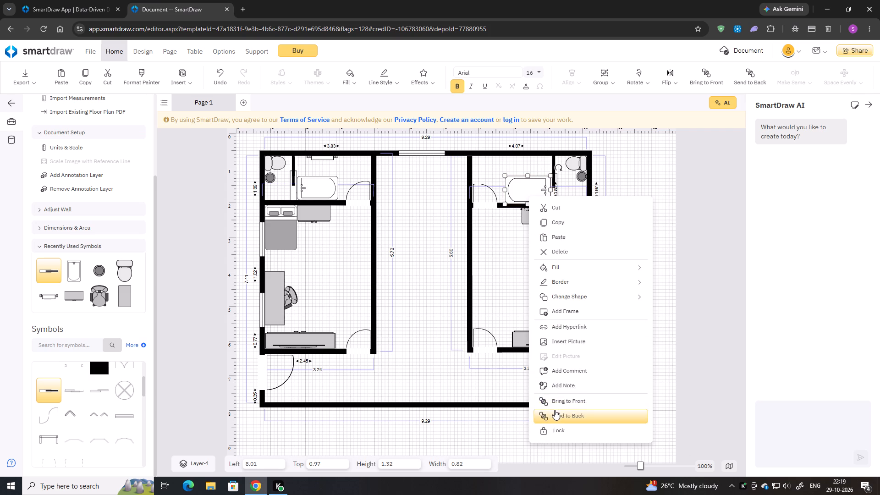
{"action": "left_click", "coordinate": [515, 299]}
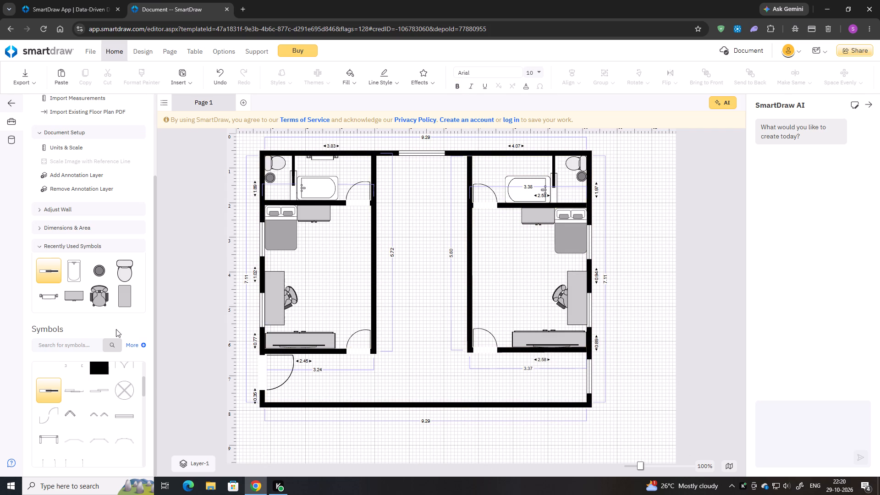
Add the towel rack from Bathtubs & Showers, widen it to about 0.86, place it on the upper wall above the new bathtub and send it to back.
{"action": "scroll", "coordinate": [70, 435], "scroll_direction": "down", "scroll_amount": 1}
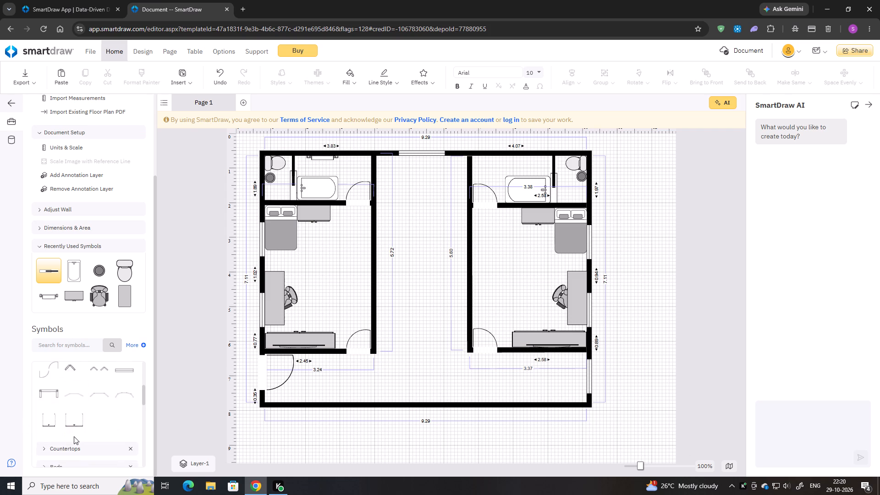
{"action": "scroll", "coordinate": [74, 437], "scroll_direction": "down", "scroll_amount": 1}
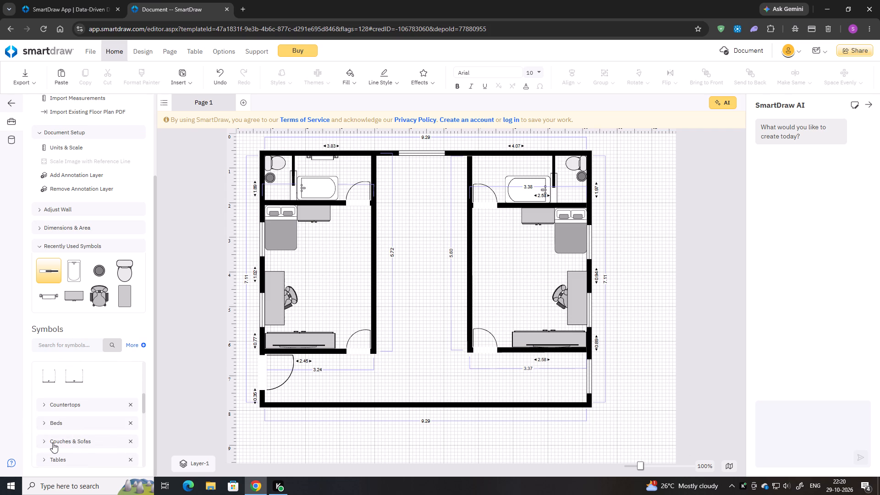
{"action": "scroll", "coordinate": [60, 440], "scroll_direction": "down", "scroll_amount": 2}
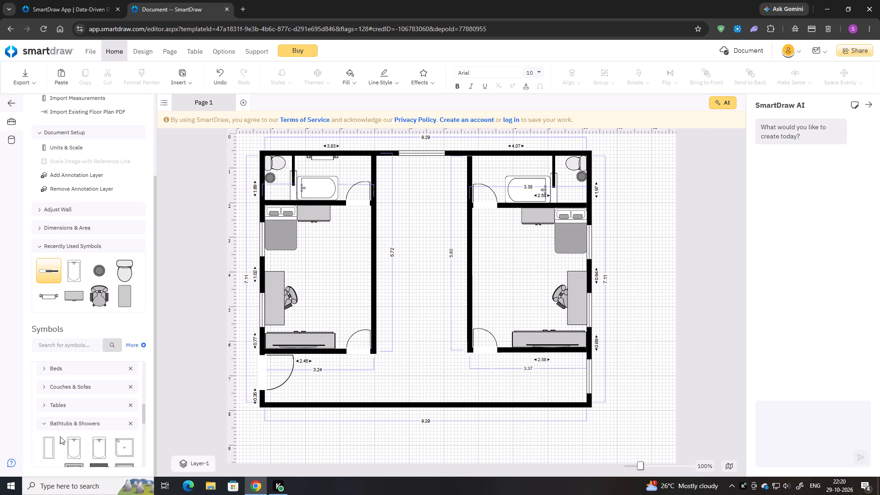
{"action": "scroll", "coordinate": [66, 433], "scroll_direction": "down", "scroll_amount": 1}
{"action": "double_click", "coordinate": [100, 412]}
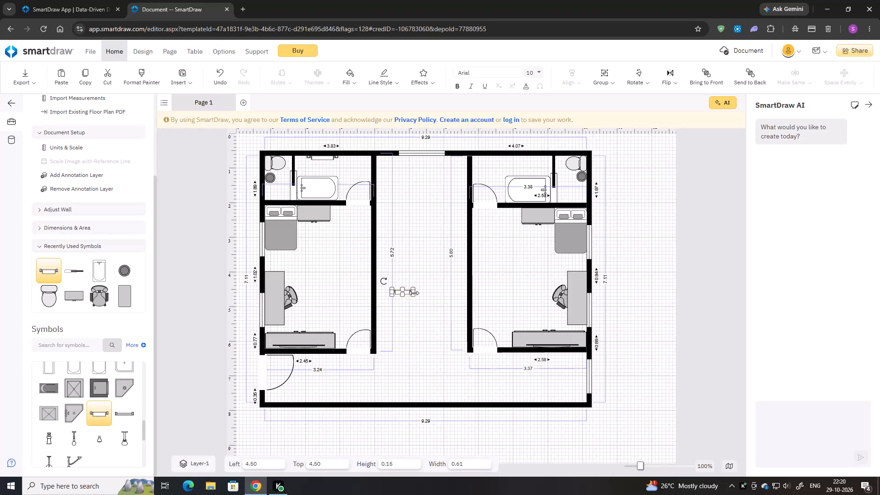
{"action": "left_click_drag", "start_coordinate": [414, 292], "coordinate": [421, 289]}
{"action": "left_click_drag", "start_coordinate": [412, 292], "coordinate": [528, 158]}
{"action": "right_click", "coordinate": [528, 158]}
{"action": "right_click", "coordinate": [528, 158]}
{"action": "left_click", "coordinate": [566, 384]}
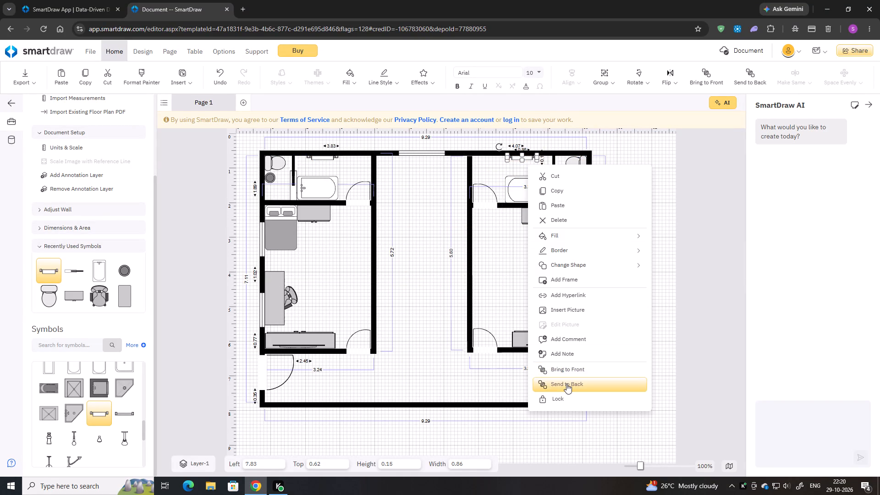
Nudge the new towel rack toward the pocket door, to about 7.95 from the left.
{"action": "left_click", "coordinate": [527, 159]}
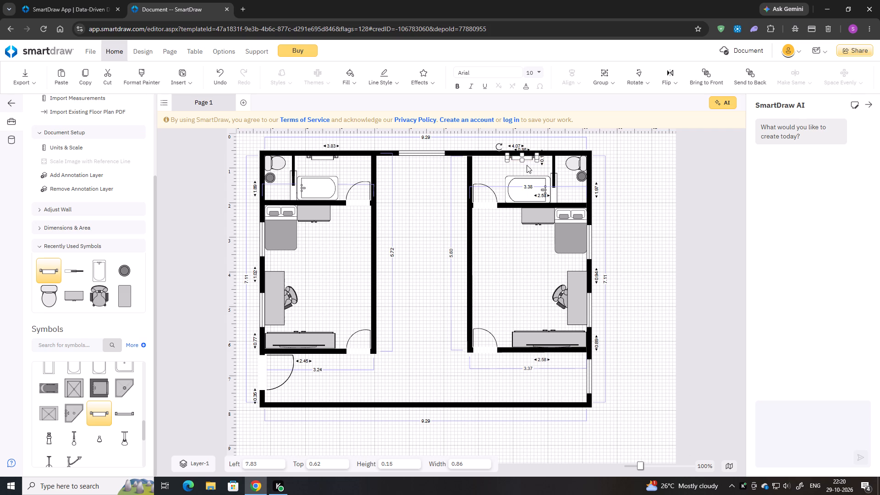
{"action": "key", "text": "Right"}
{"action": "key", "text": "Right"}
{"action": "key", "text": "Right"}
{"action": "key", "text": "Right"}
{"action": "key", "text": "Right"}
{"action": "key", "text": "Right"}
{"action": "key", "text": "Right"}
{"action": "key", "text": "Right"}
{"action": "key", "text": "Right"}
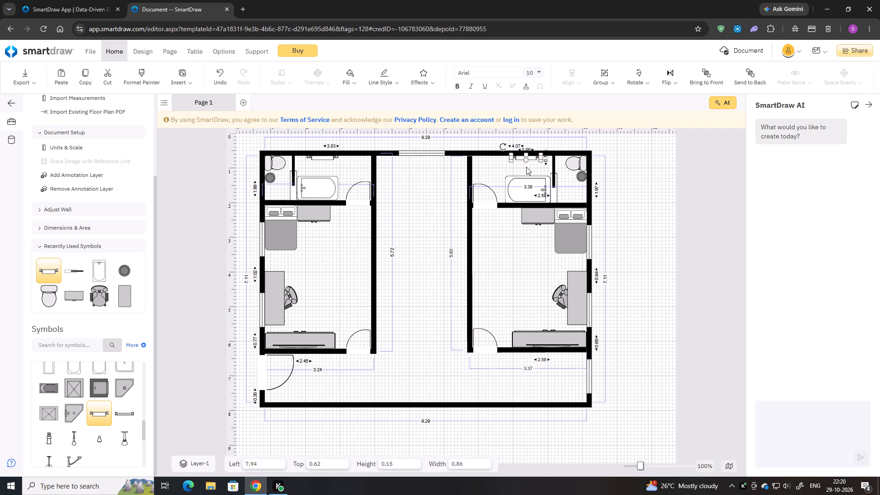
{"action": "key", "text": "Right"}
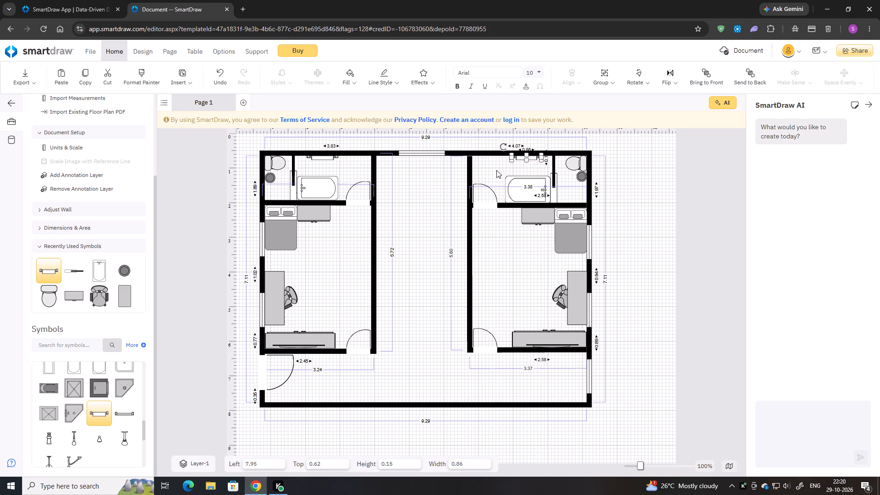
{"action": "left_click", "coordinate": [495, 168]}
Nudge the outer walls and everything inside them slightly to the left.
{"action": "left_click", "coordinate": [323, 155]}
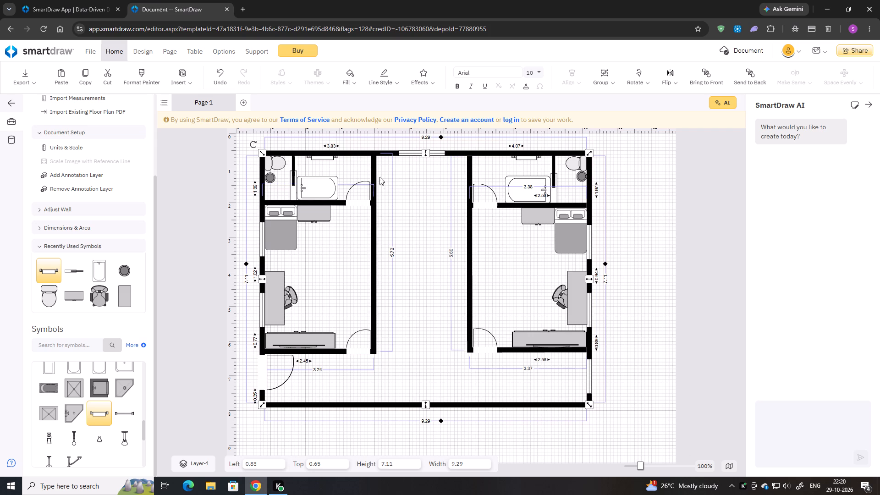
{"action": "key", "text": "Left"}
{"action": "key", "text": "Left"}
{"action": "key", "text": "Left"}
{"action": "key", "text": "Left"}
{"action": "key", "text": "Right"}
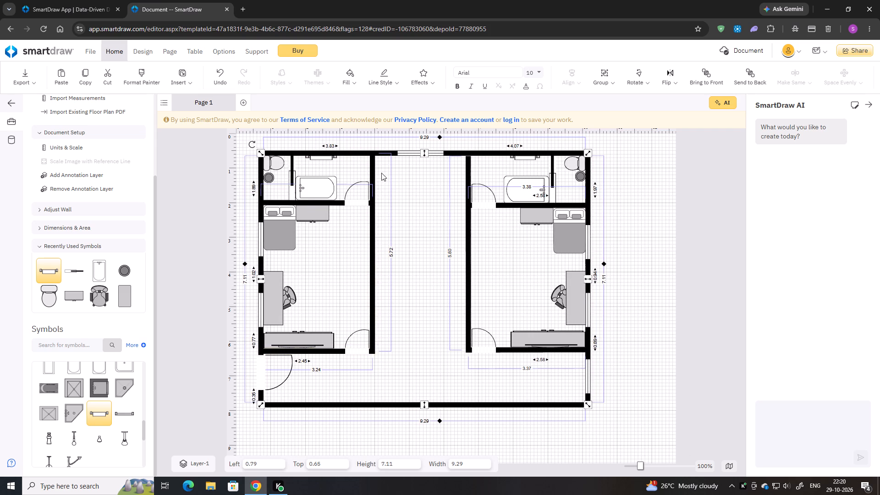
{"action": "key", "text": "Right"}
Nudge the first bathroom's towel rack slightly toward its pocket door.
{"action": "left_click", "coordinate": [317, 157]}
{"action": "left_click", "coordinate": [328, 159]}
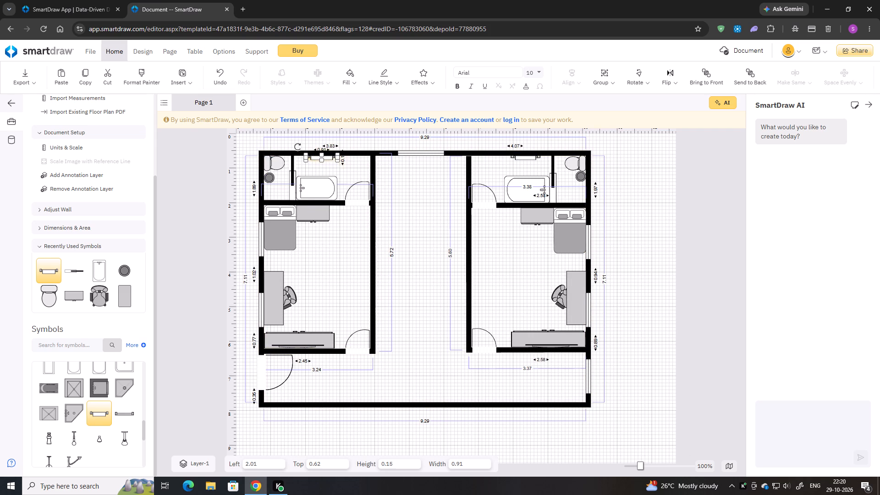
{"action": "key", "text": "Left"}
{"action": "key", "text": "Left"}
{"action": "key", "text": "Left"}
{"action": "key", "text": "Left"}
{"action": "left_click", "coordinate": [447, 189]}
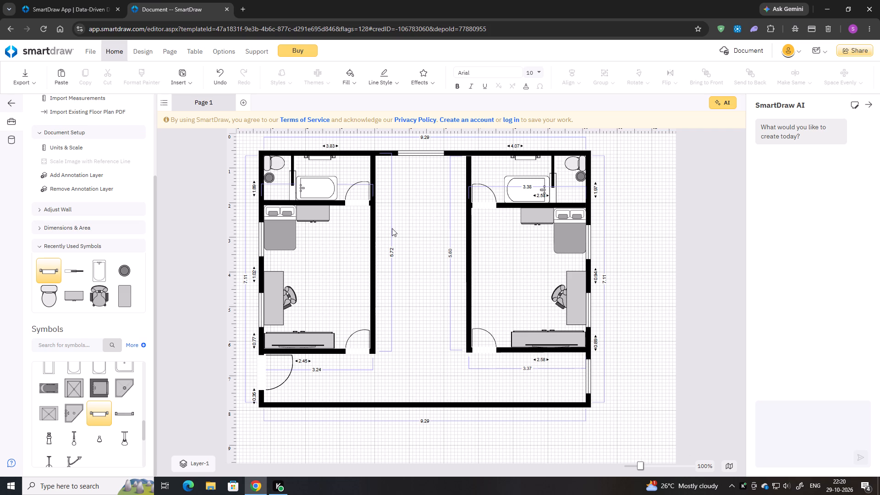
{"action": "key", "text": "Right"}
Collapse the Toilets and Bathtubs & Showers categories in the symbol library.
{"action": "scroll", "coordinate": [123, 417], "scroll_direction": "down", "scroll_amount": 1}
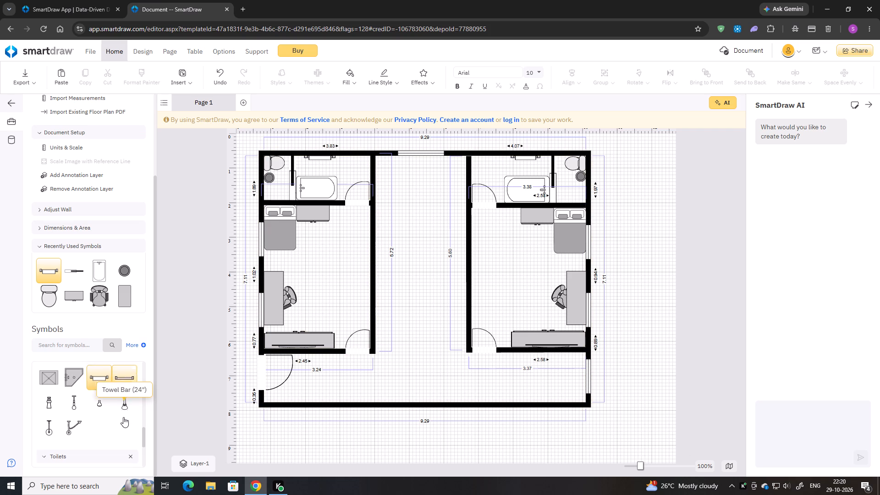
{"action": "scroll", "coordinate": [123, 417], "scroll_direction": "down", "scroll_amount": 1}
{"action": "left_click", "coordinate": [57, 401]}
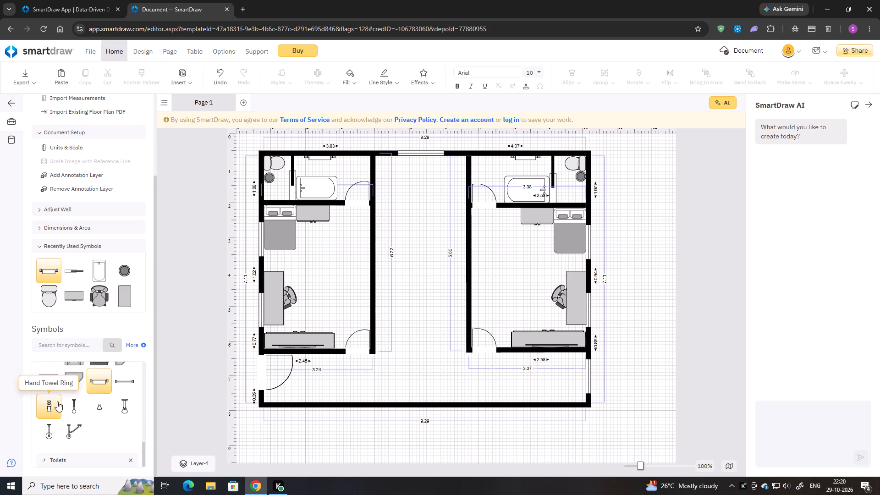
{"action": "scroll", "coordinate": [80, 399], "scroll_direction": "up", "scroll_amount": 3}
{"action": "scroll", "coordinate": [75, 421], "scroll_direction": "down", "scroll_amount": 1}
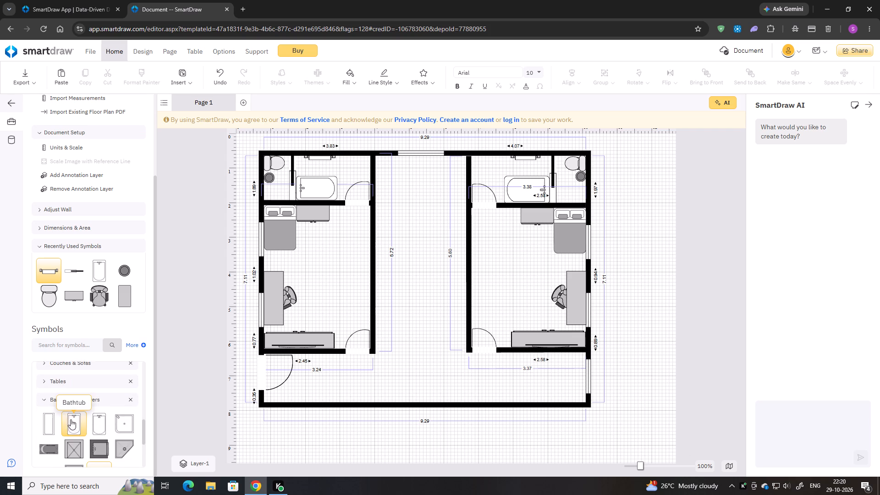
{"action": "left_click", "coordinate": [54, 399]}
{"action": "scroll", "coordinate": [88, 427], "scroll_direction": "down", "scroll_amount": 1}
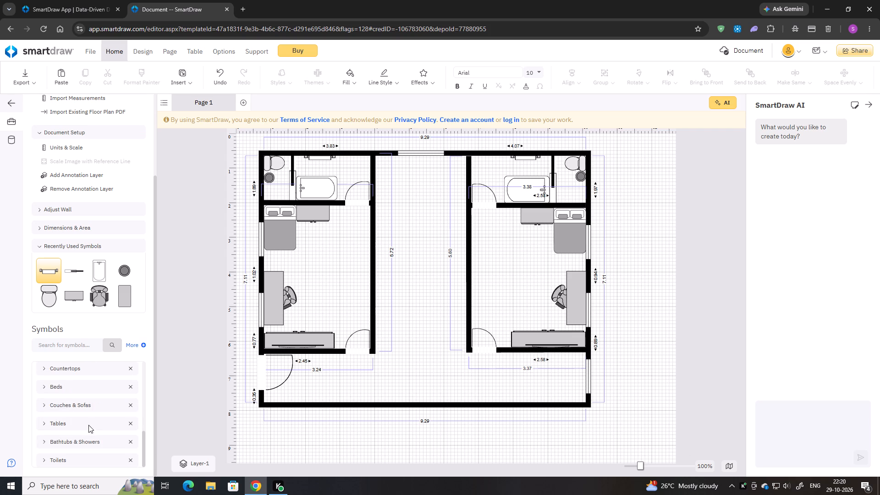
{"action": "scroll", "coordinate": [81, 393], "scroll_direction": "up", "scroll_amount": 1}
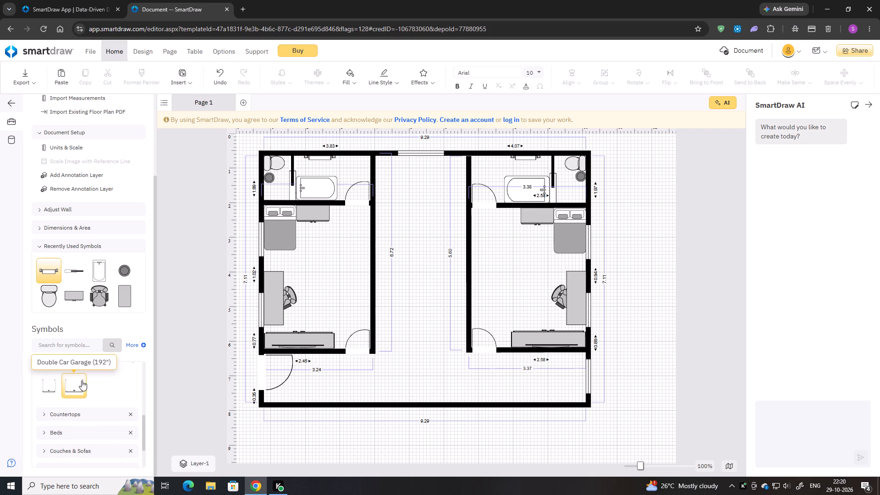
{"action": "scroll", "coordinate": [66, 435], "scroll_direction": "down", "scroll_amount": 1}
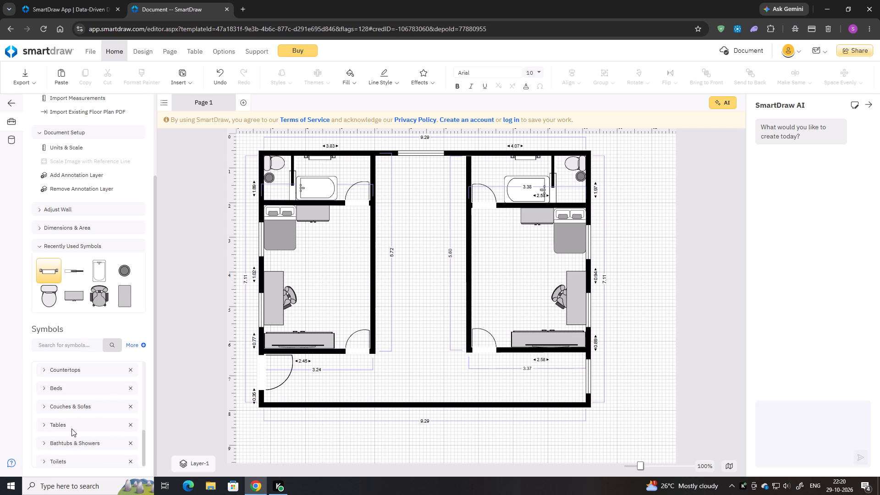
Add the plain 1.07 by 0.61 rectangular table from the Tables category, rotate it horizontal and place it below the central hallway's upper window.
{"action": "left_click", "coordinate": [71, 426]}
{"action": "left_click", "coordinate": [56, 425]}
{"action": "scroll", "coordinate": [104, 436], "scroll_direction": "down", "scroll_amount": 2}
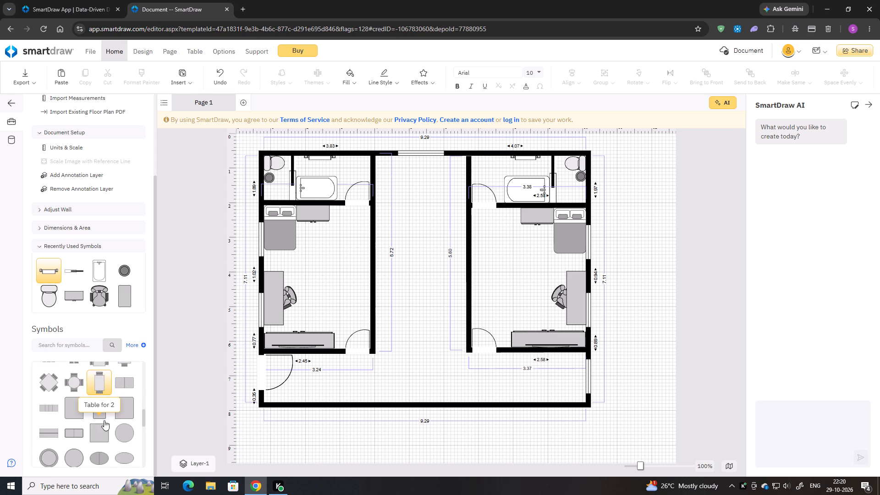
{"action": "double_click", "coordinate": [96, 408]}
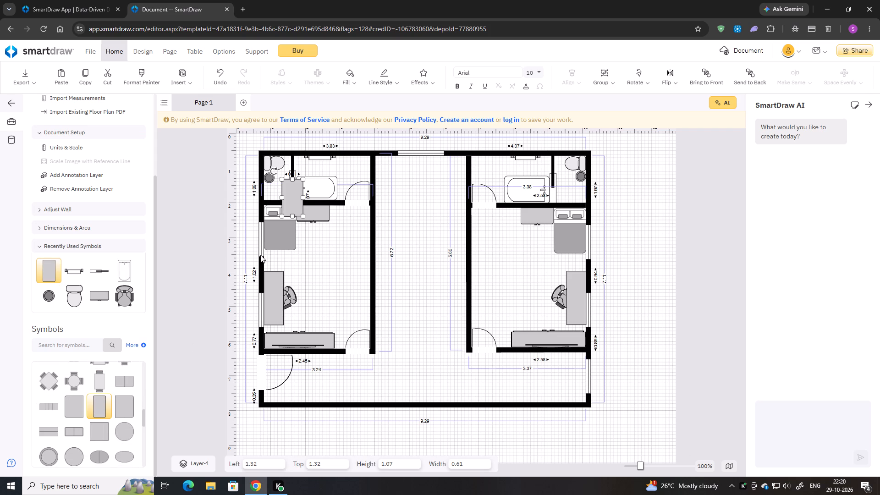
{"action": "left_click_drag", "start_coordinate": [293, 202], "coordinate": [419, 213]}
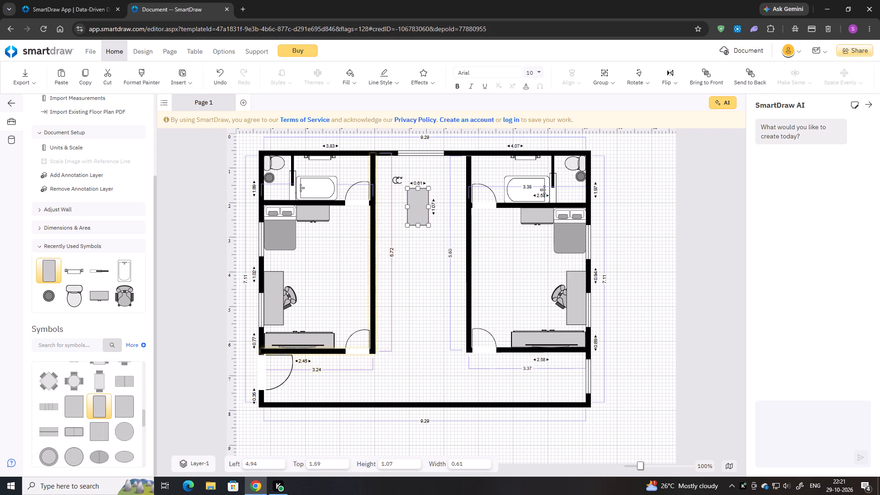
{"action": "left_click_drag", "start_coordinate": [398, 180], "coordinate": [449, 187]}
{"action": "left_click_drag", "start_coordinate": [421, 203], "coordinate": [423, 174]}
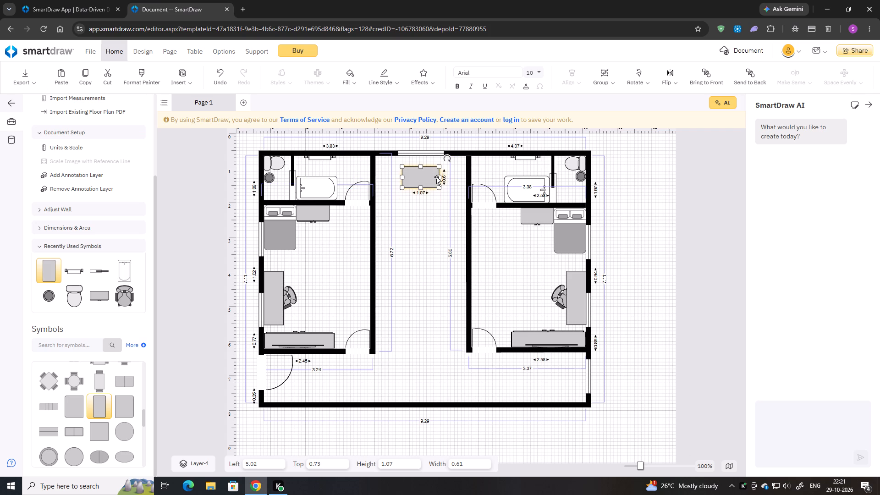
Move the table against the hallway's upper wall and lengthen it to about 2.62 so it spans between the two side walls.
{"action": "left_click_drag", "start_coordinate": [439, 176], "coordinate": [474, 174]}
{"action": "left_click_drag", "start_coordinate": [453, 172], "coordinate": [427, 161]}
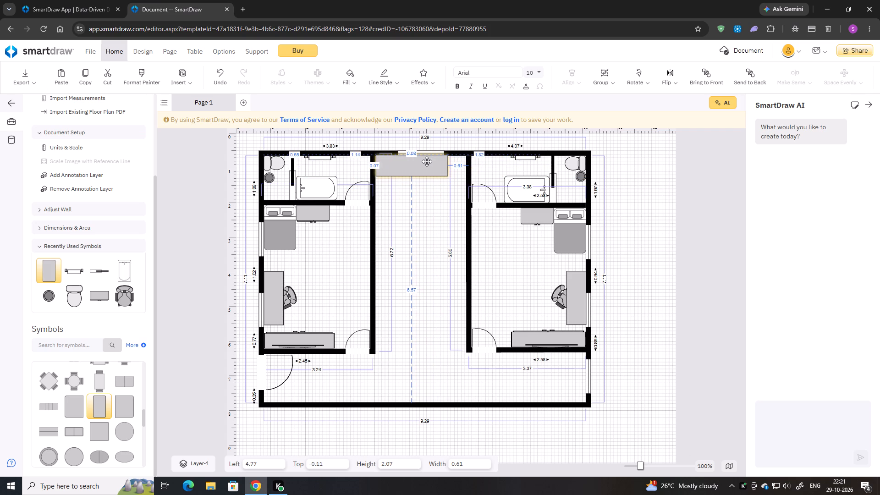
{"action": "left_click_drag", "start_coordinate": [427, 161], "coordinate": [426, 161]}
{"action": "left_click_drag", "start_coordinate": [447, 166], "coordinate": [448, 166]}
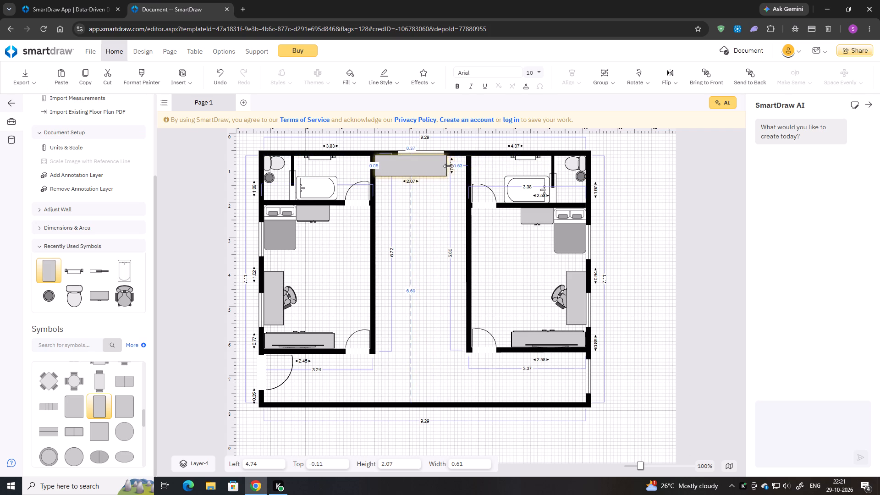
{"action": "left_click_drag", "start_coordinate": [448, 166], "coordinate": [466, 169]}
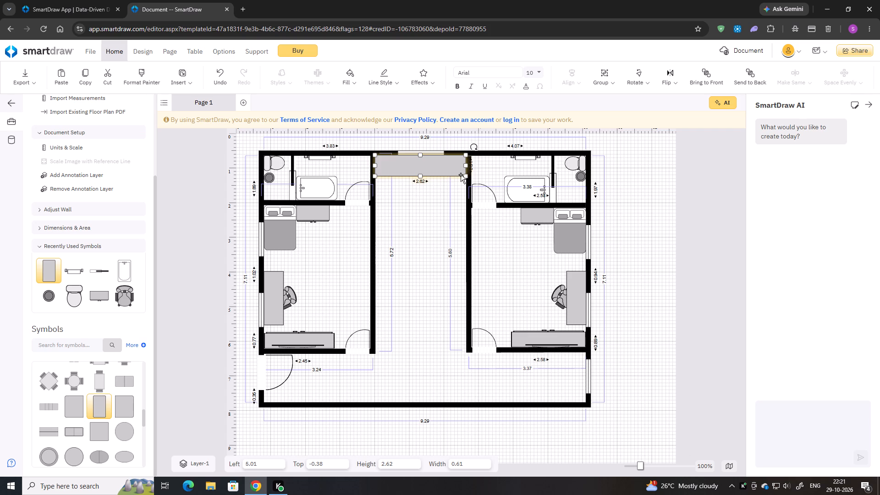
Enlarge the table at the hallway's upper wall to about 2.66 by 0.77 and send it to the back.
{"action": "left_click_drag", "start_coordinate": [464, 175], "coordinate": [466, 180]}
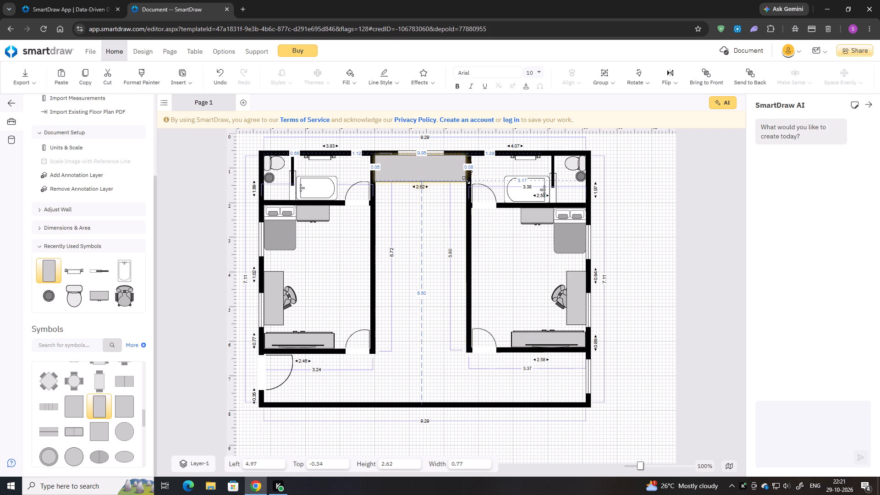
{"action": "left_click_drag", "start_coordinate": [466, 180], "coordinate": [467, 180]}
{"action": "right_click", "coordinate": [438, 172]}
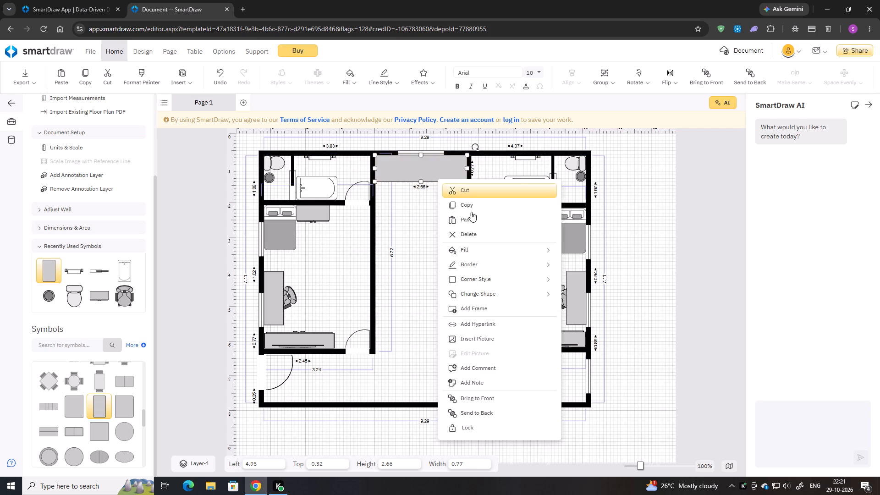
{"action": "left_click", "coordinate": [478, 414]}
{"action": "left_click", "coordinate": [409, 288]}
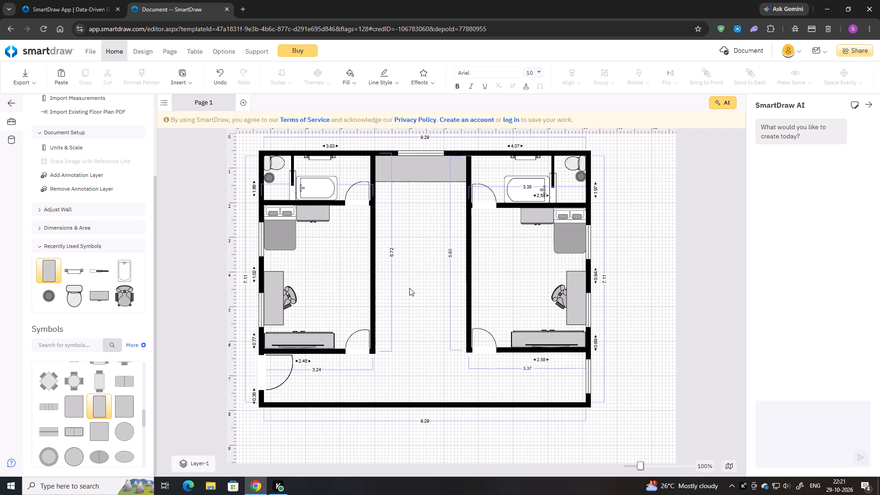
Search the symbol library for "gas oven" and add the 42" Gas Range to the plan.
{"action": "scroll", "coordinate": [454, 287], "scroll_direction": "down", "scroll_amount": 1}
{"action": "left_click", "coordinate": [73, 348]}
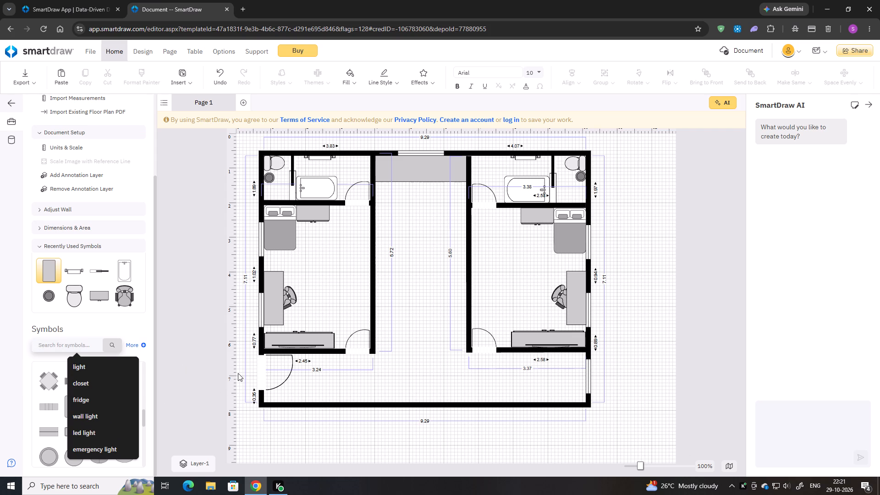
{"action": "type", "text": "gas"}
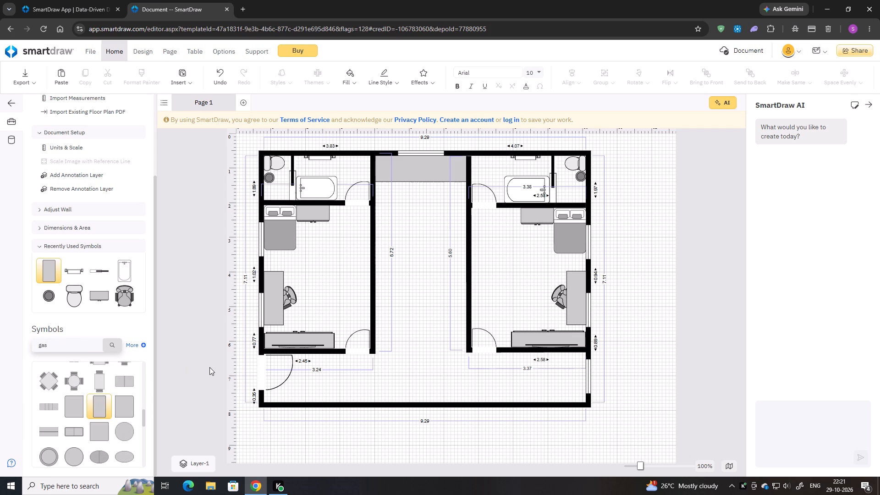
{"action": "key", "text": "space"}
{"action": "type", "text": "oven"}
{"action": "key", "text": "Return"}
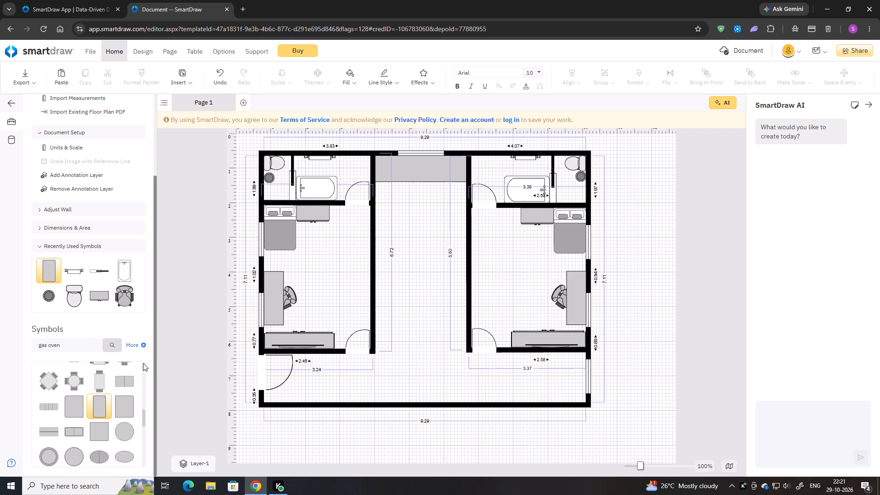
{"action": "scroll", "coordinate": [117, 391], "scroll_direction": "up", "scroll_amount": 2}
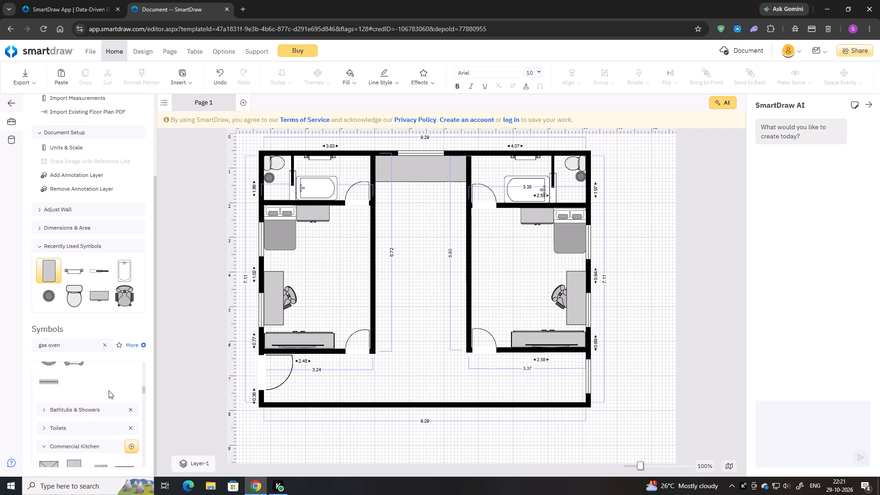
{"action": "scroll", "coordinate": [109, 390], "scroll_direction": "up", "scroll_amount": 1}
{"action": "scroll", "coordinate": [107, 393], "scroll_direction": "down", "scroll_amount": 6}
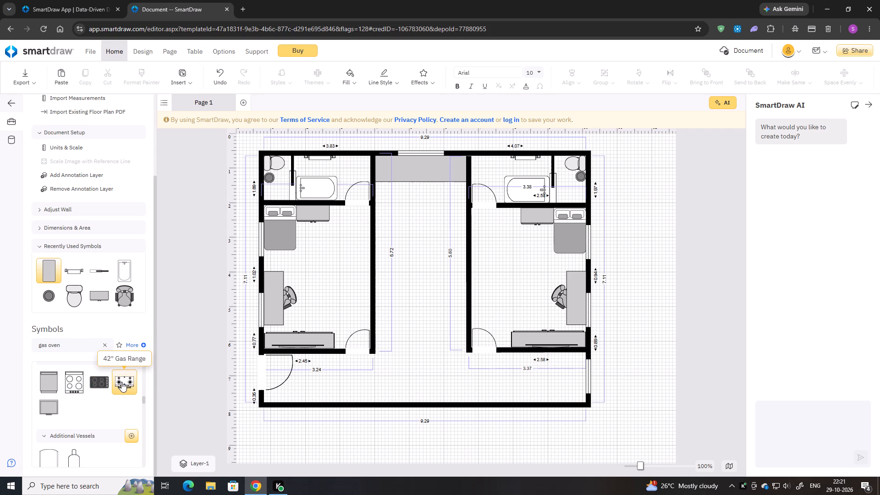
{"action": "double_click", "coordinate": [121, 382]}
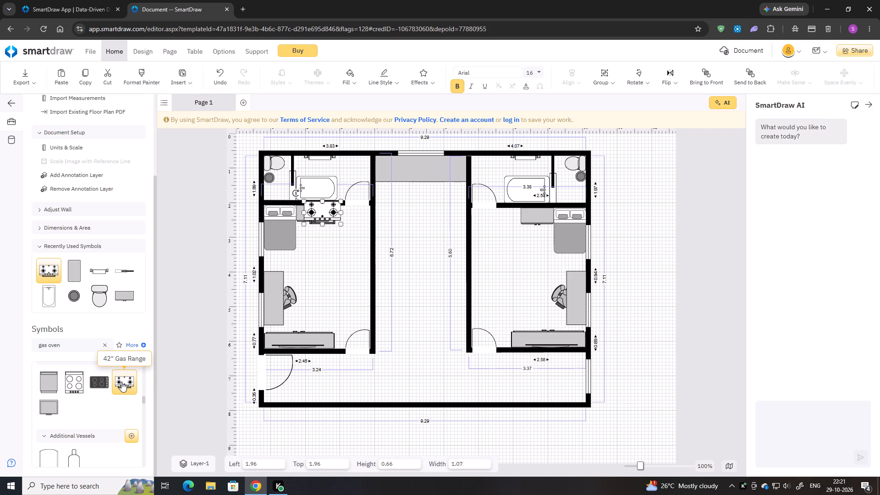
Place the gas range on the hallway's upper table, centred beneath the window.
{"action": "left_click_drag", "start_coordinate": [319, 207], "coordinate": [412, 172]}
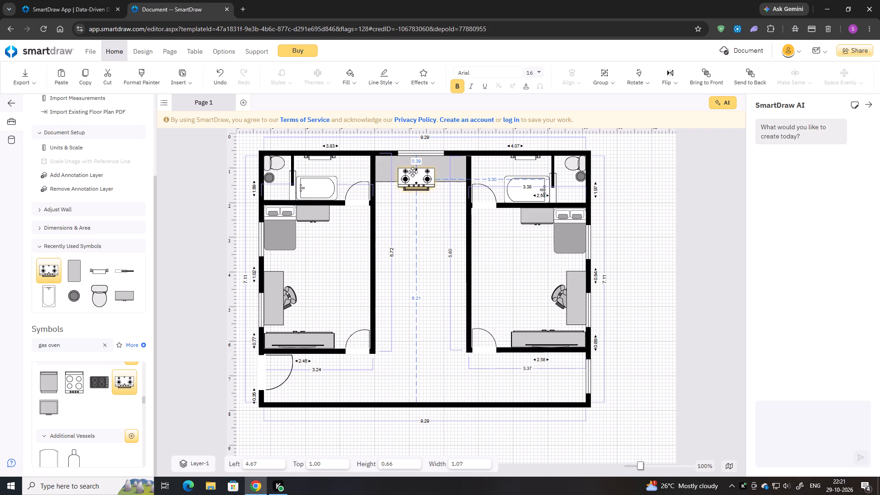
{"action": "left_click_drag", "start_coordinate": [412, 172], "coordinate": [414, 166]}
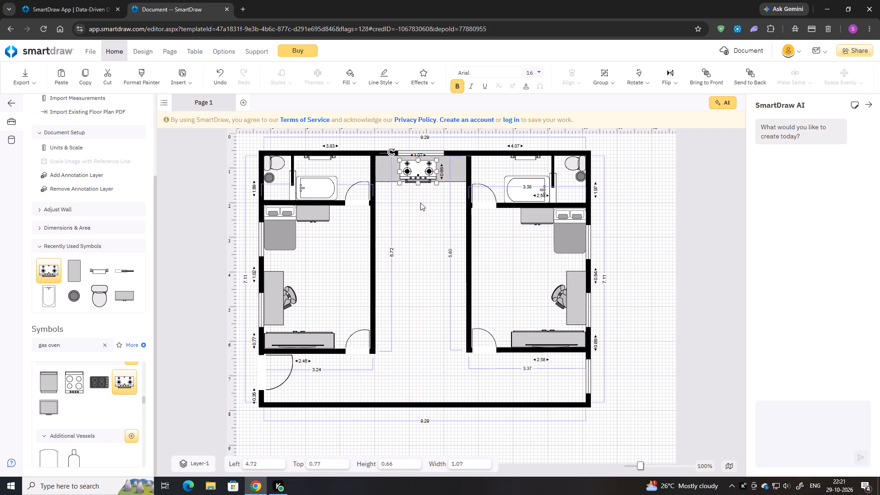
{"action": "key", "text": "Right"}
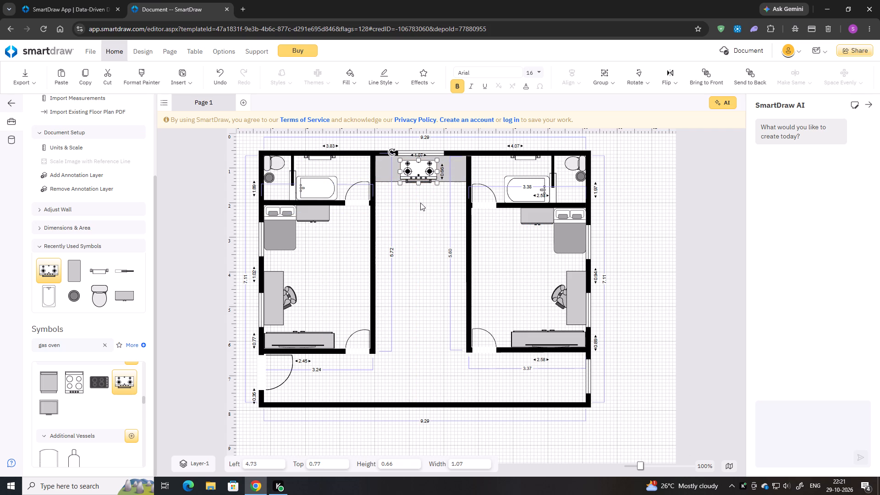
{"action": "key", "text": "Right"}
{"action": "key", "text": "Right"}
{"action": "left_click", "coordinate": [420, 203]}
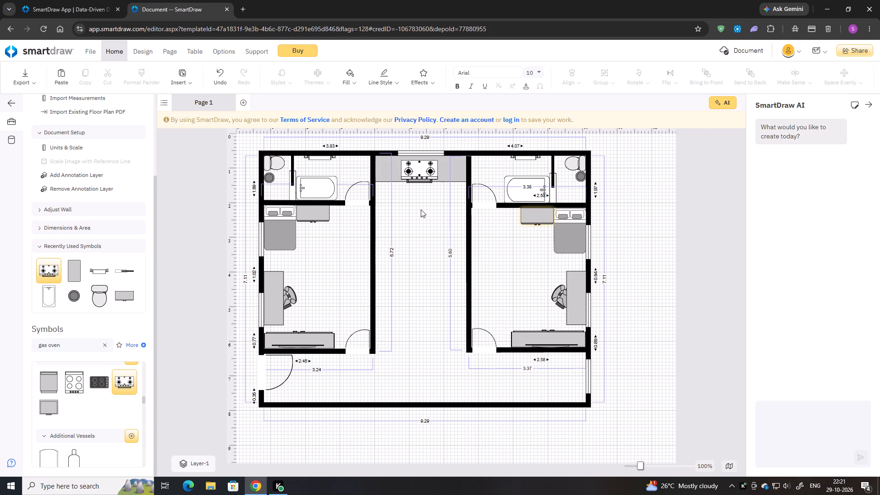
Clear the symbol search, add a Sliding Door from Doors & Windows and place it across the hallway below the gas range.
{"action": "left_click", "coordinate": [103, 345]}
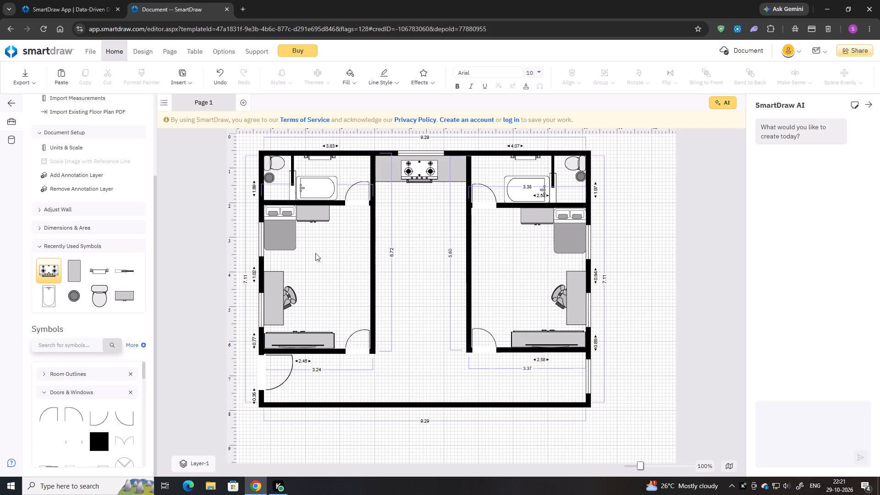
{"action": "scroll", "coordinate": [96, 411], "scroll_direction": "down", "scroll_amount": 1}
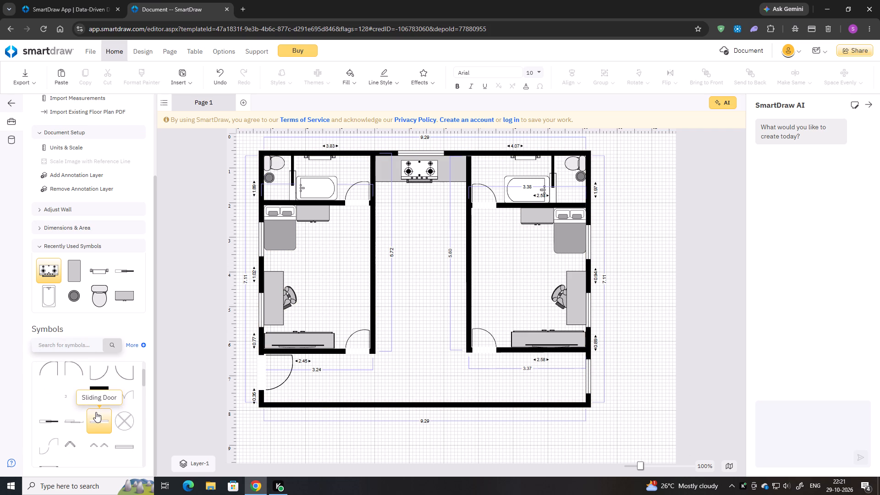
{"action": "scroll", "coordinate": [100, 415], "scroll_direction": "down", "scroll_amount": 1}
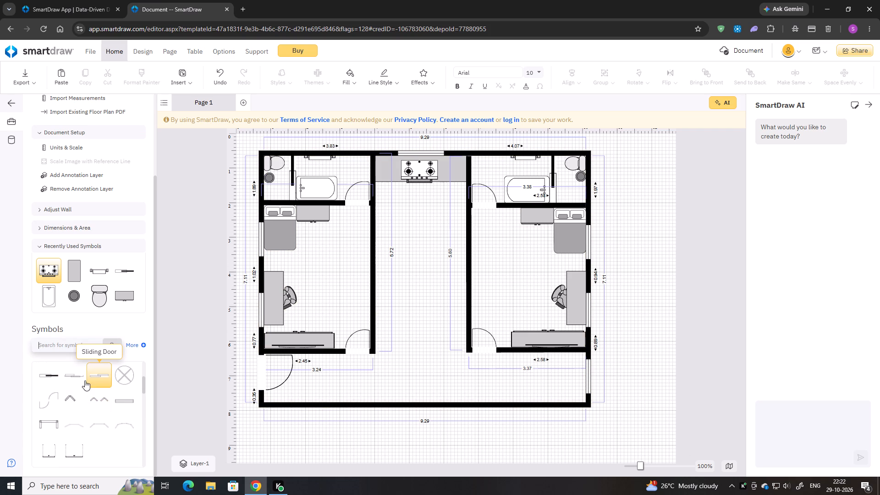
{"action": "double_click", "coordinate": [93, 374]}
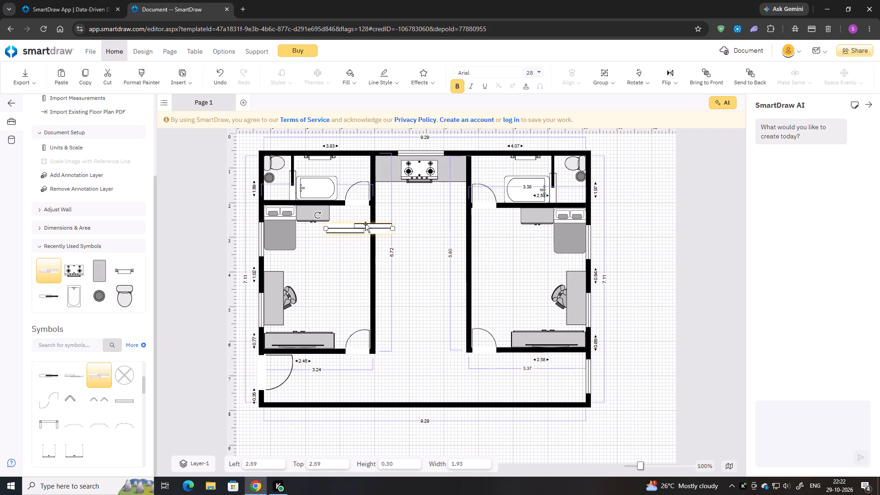
{"action": "left_click_drag", "start_coordinate": [365, 228], "coordinate": [410, 226]}
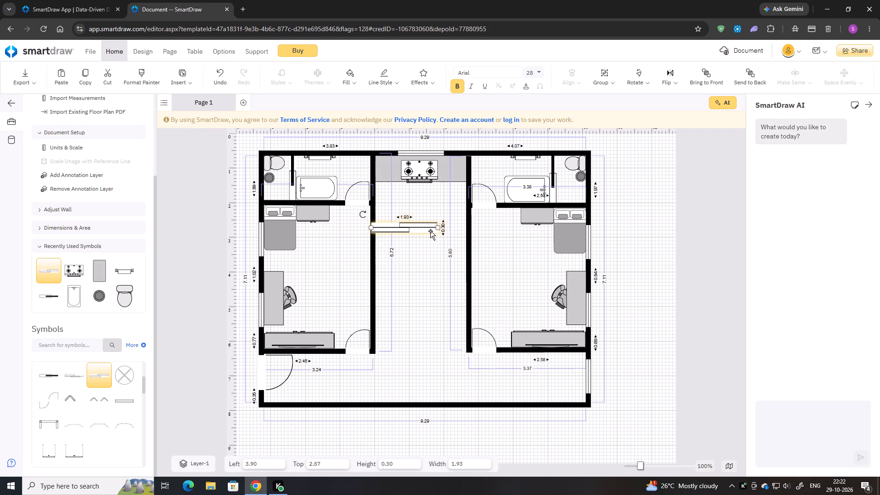
Stretch the sliding door to about 2.75 so it spans between the hallway's side walls, and send it to the back.
{"action": "left_click_drag", "start_coordinate": [440, 228], "coordinate": [470, 228]}
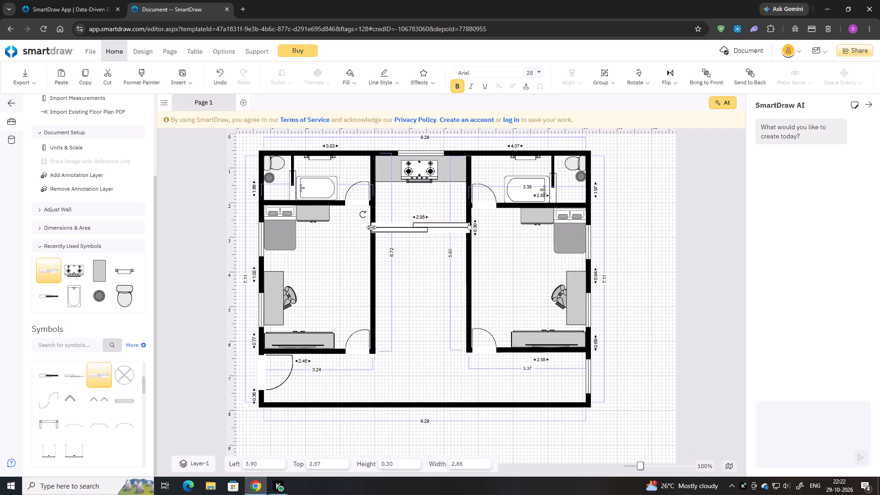
{"action": "left_click", "coordinate": [371, 227]}
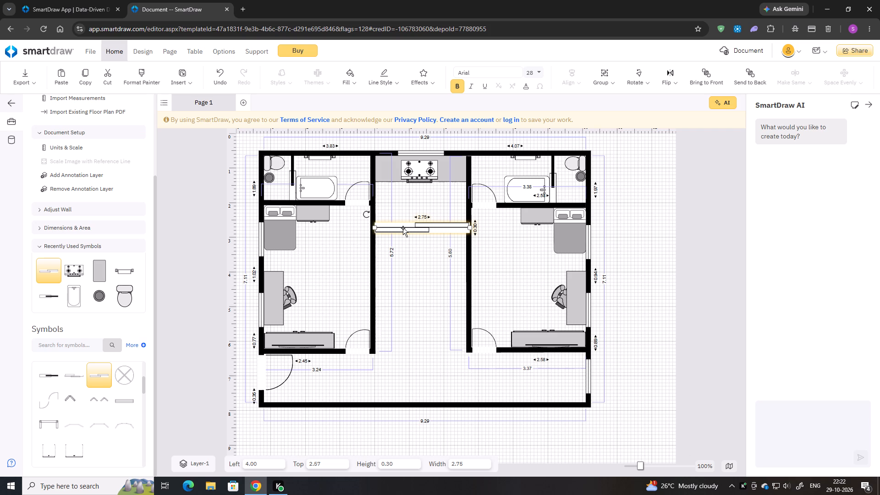
{"action": "key", "text": "Left"}
{"action": "key", "text": "Left"}
{"action": "right_click", "coordinate": [403, 227]}
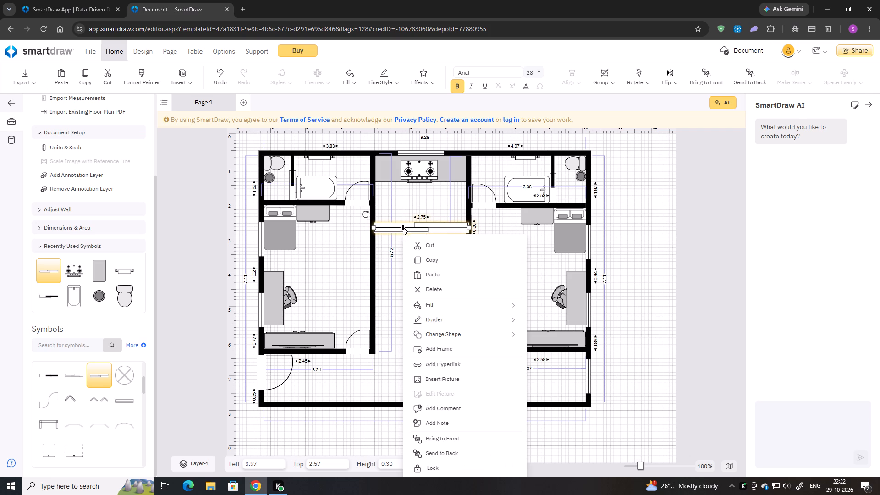
{"action": "left_click", "coordinate": [435, 453]}
{"action": "left_click", "coordinate": [403, 303]}
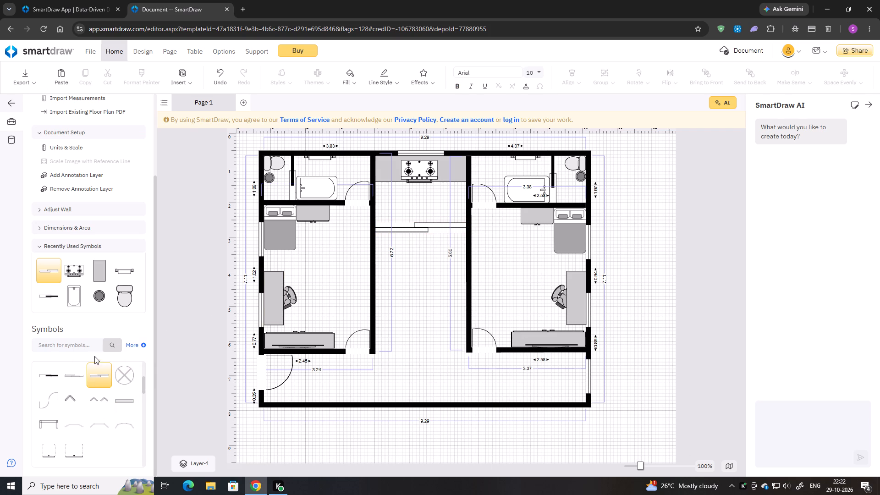
Search the symbol library for "dishwasher" and add the Compact Dishwasher to the plan.
{"action": "left_click", "coordinate": [87, 345]}
{"action": "type", "text": "dish"}
{"action": "type", "text": "washer"}
{"action": "key", "text": "Return"}
{"action": "scroll", "coordinate": [103, 403], "scroll_direction": "down", "scroll_amount": 1}
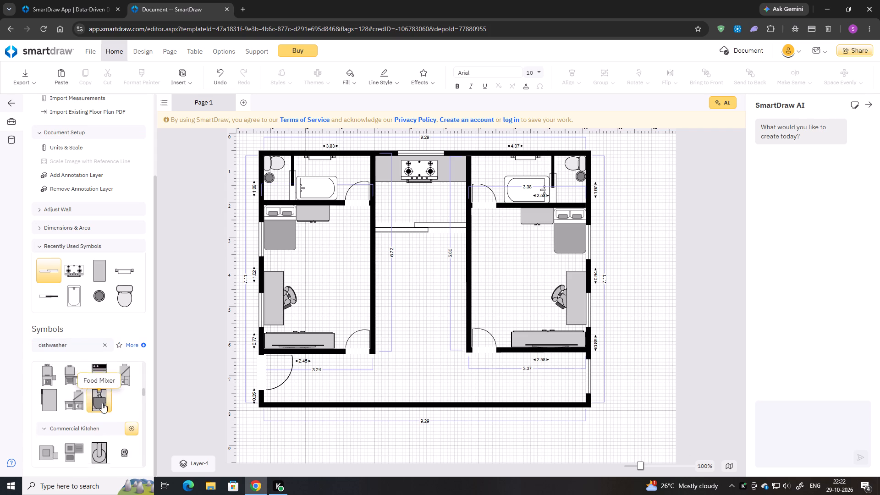
{"action": "scroll", "coordinate": [82, 407], "scroll_direction": "up", "scroll_amount": 2}
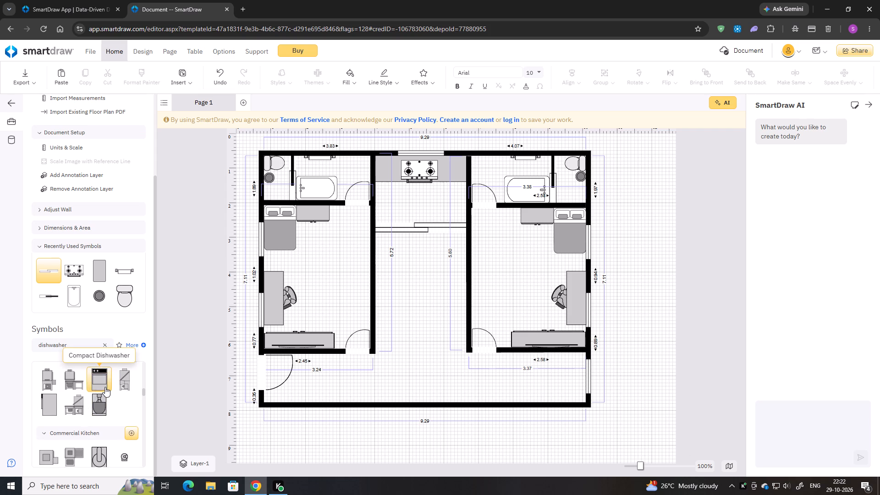
{"action": "double_click", "coordinate": [99, 421]}
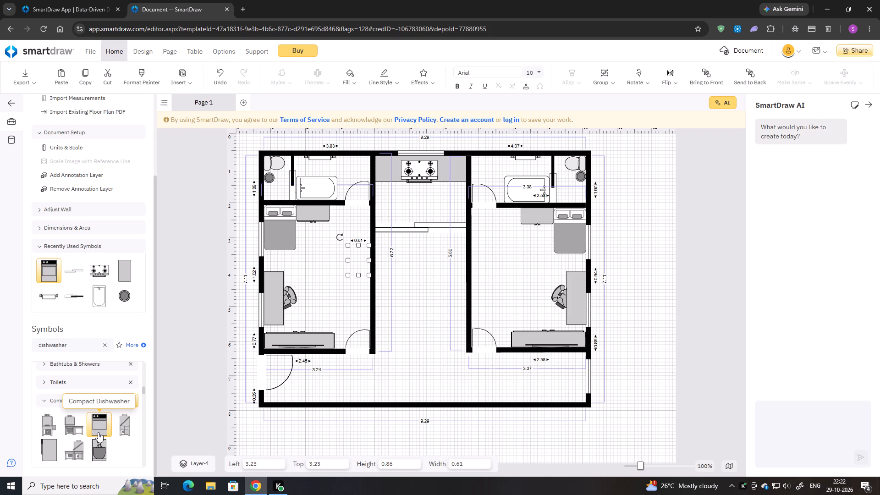
Place the dishwasher upright against the hallway's left wall, directly below the table holding the gas range.
{"action": "left_click_drag", "start_coordinate": [340, 236], "coordinate": [341, 273]}
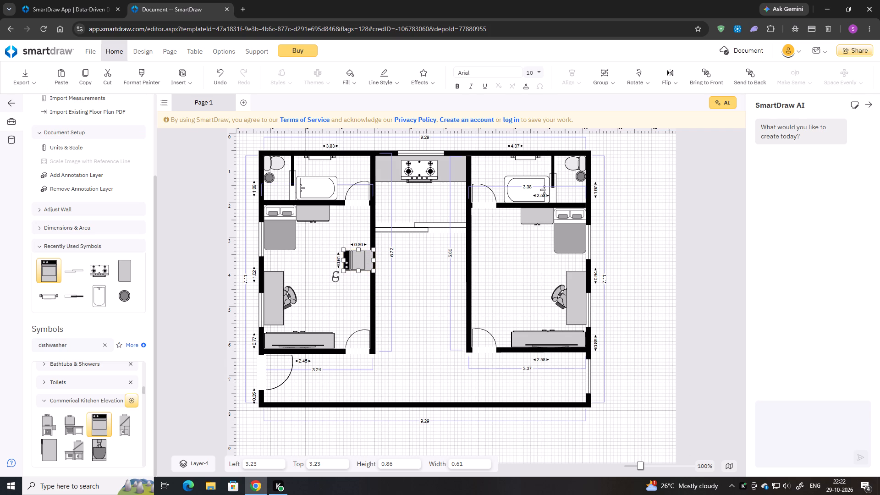
{"action": "left_click_drag", "start_coordinate": [334, 277], "coordinate": [346, 243]}
{"action": "left_click_drag", "start_coordinate": [355, 262], "coordinate": [384, 201]}
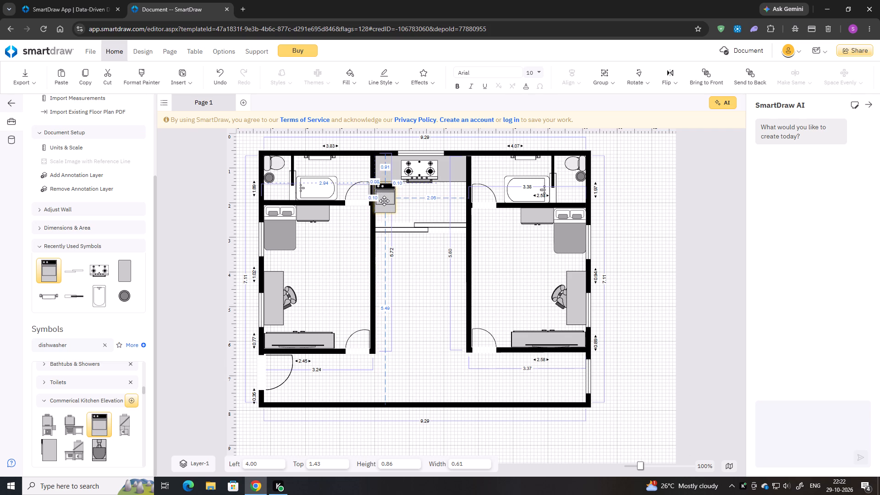
{"action": "left_click_drag", "start_coordinate": [384, 201], "coordinate": [383, 198]}
{"action": "key", "text": "Up"}
{"action": "key", "text": "Up"}
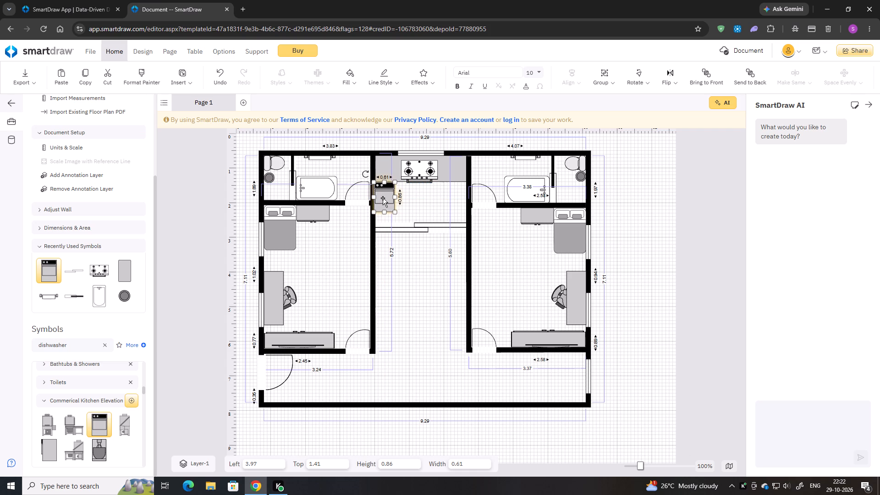
{"action": "key", "text": "Right"}
{"action": "left_click", "coordinate": [407, 204]}
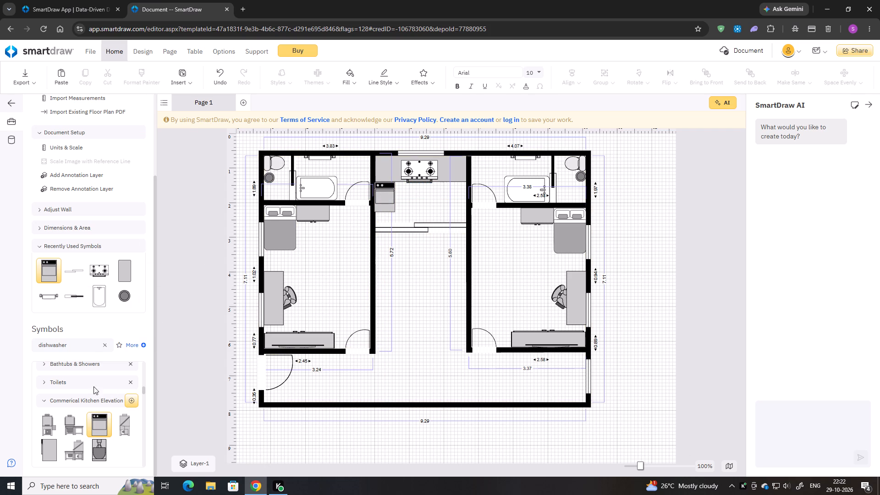
Clear the symbol search, add a Table Leaf - Center from Tables and place it in the hallway below the sliding door.
{"action": "scroll", "coordinate": [88, 422], "scroll_direction": "down", "scroll_amount": 2}
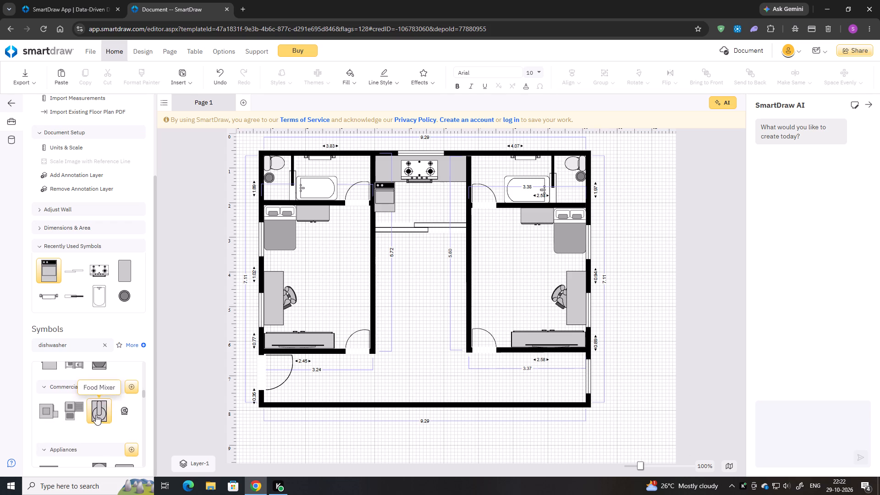
{"action": "scroll", "coordinate": [96, 414], "scroll_direction": "down", "scroll_amount": 2}
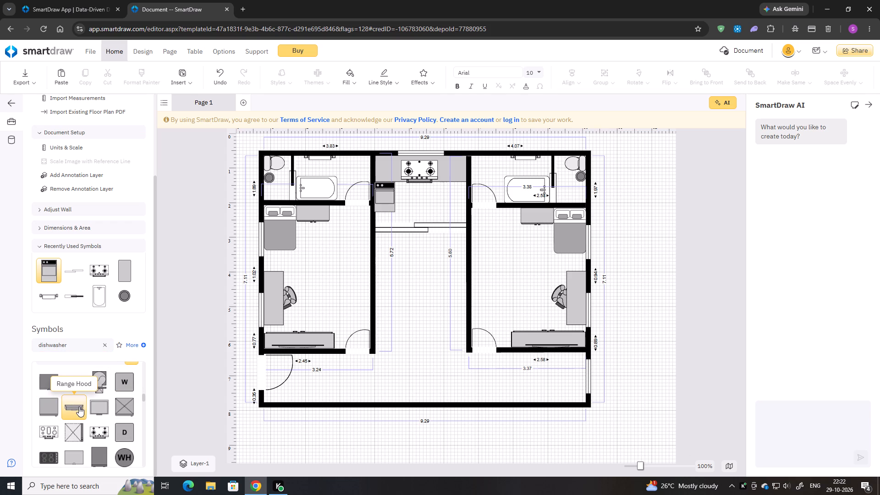
{"action": "left_click", "coordinate": [100, 347]}
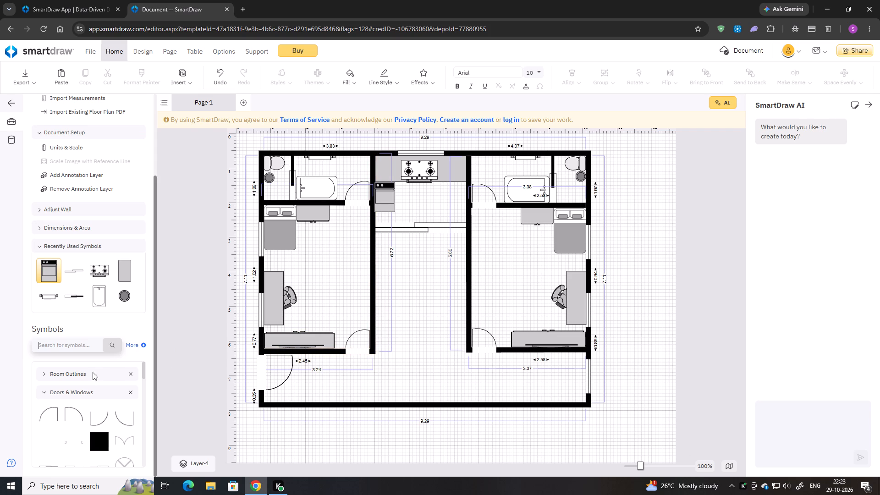
{"action": "scroll", "coordinate": [88, 379], "scroll_direction": "up", "scroll_amount": 2}
{"action": "scroll", "coordinate": [98, 386], "scroll_direction": "down", "scroll_amount": 3}
{"action": "left_click", "coordinate": [48, 392]}
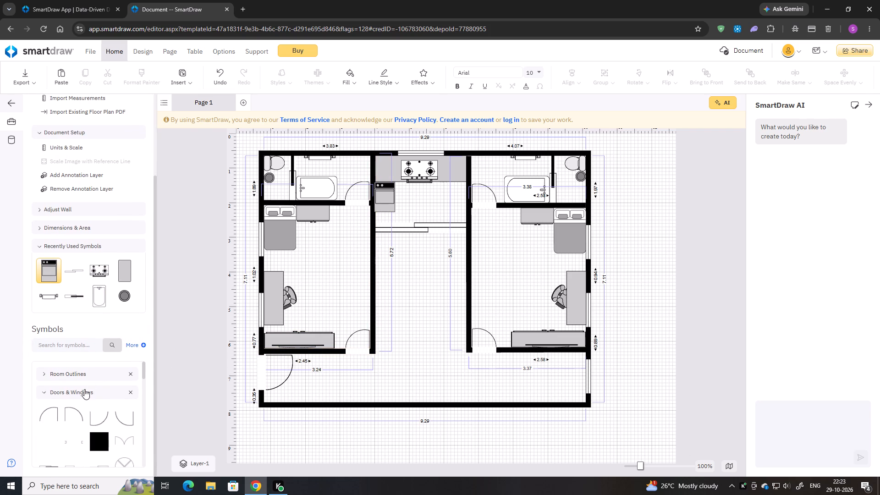
{"action": "left_click", "coordinate": [84, 389]}
{"action": "scroll", "coordinate": [84, 389], "scroll_direction": "down", "scroll_amount": 1}
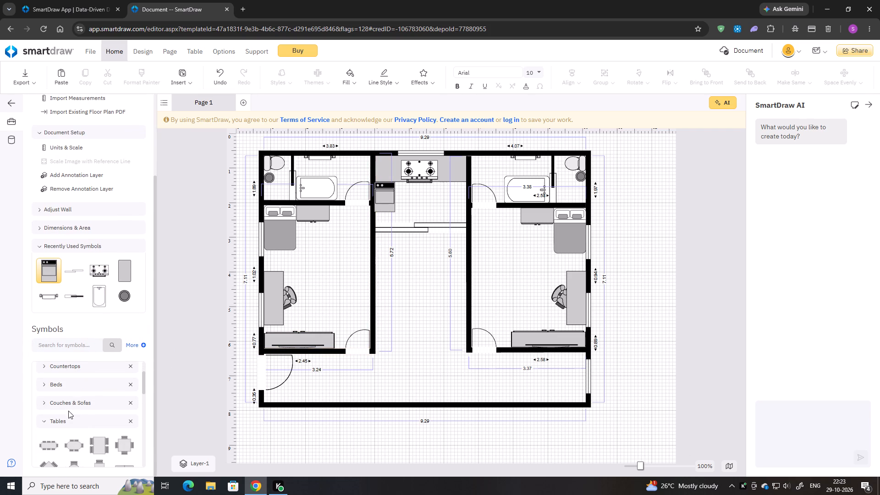
{"action": "scroll", "coordinate": [106, 416], "scroll_direction": "down", "scroll_amount": 2}
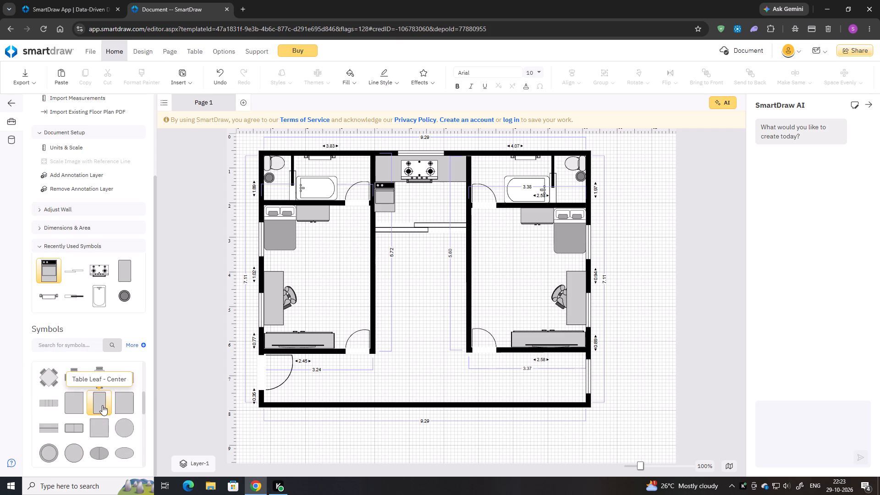
{"action": "scroll", "coordinate": [101, 406], "scroll_direction": "down", "scroll_amount": 1}
{"action": "scroll", "coordinate": [101, 406], "scroll_direction": "up", "scroll_amount": 1}
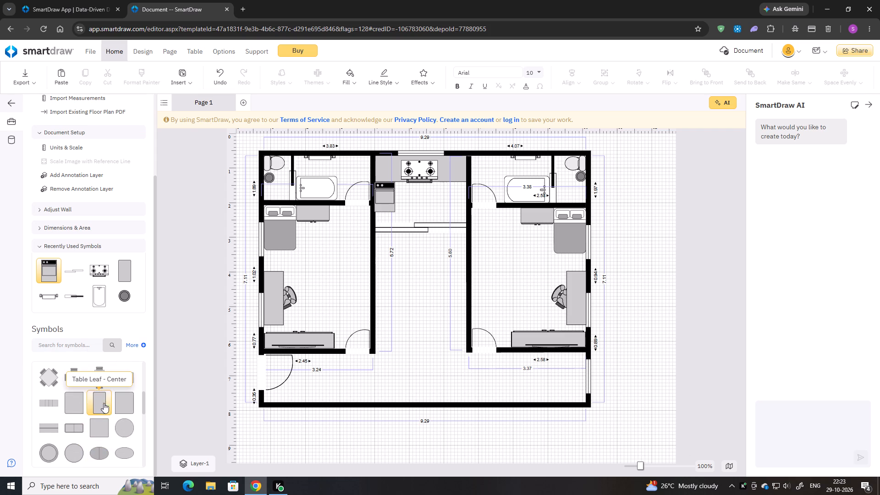
{"action": "double_click", "coordinate": [98, 396]}
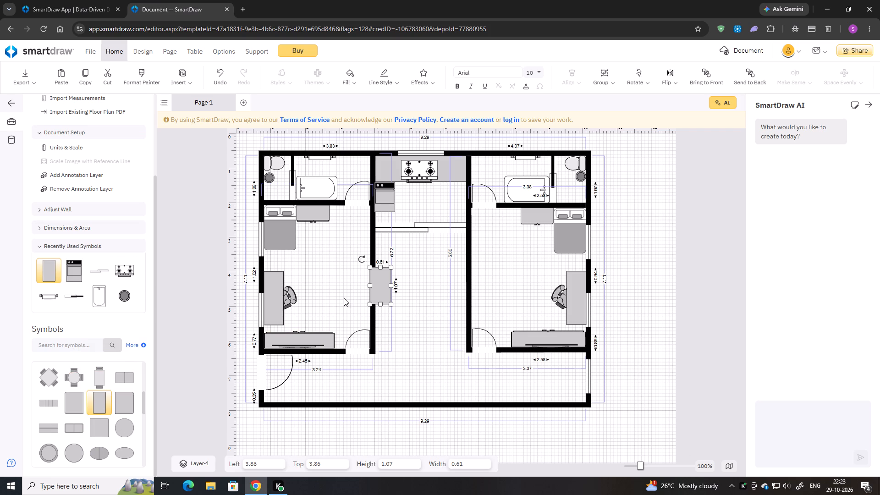
{"action": "left_click_drag", "start_coordinate": [377, 287], "coordinate": [413, 281]}
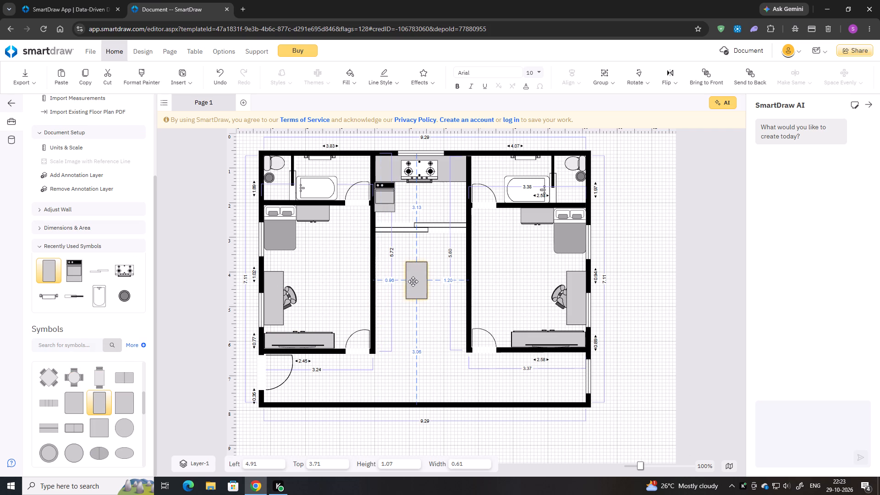
{"action": "left_click_drag", "start_coordinate": [413, 281], "coordinate": [416, 281]}
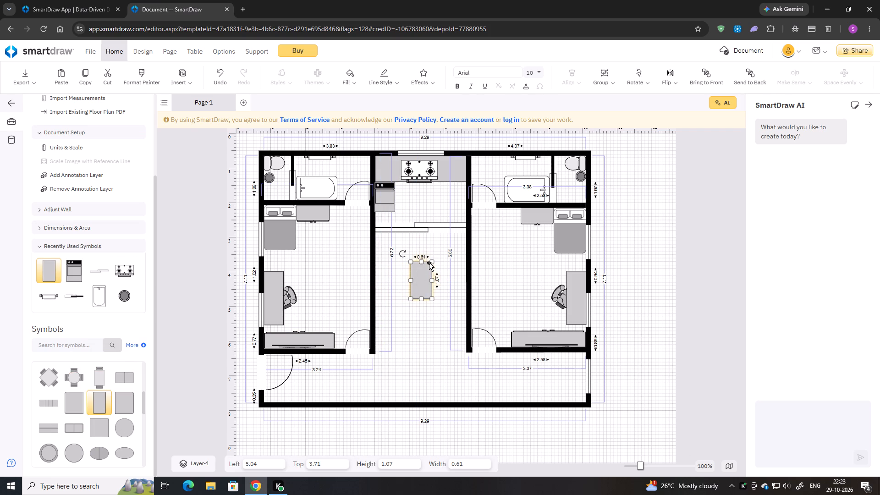
Enlarge the hallway table to about 1.03 wide by 1.40 high and centre it between the side walls.
{"action": "left_click_drag", "start_coordinate": [432, 263], "coordinate": [447, 253]}
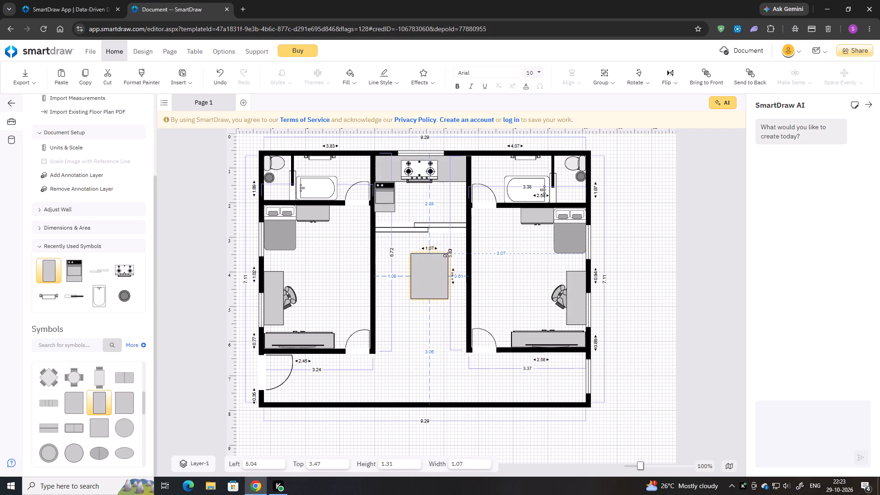
{"action": "left_click_drag", "start_coordinate": [447, 253], "coordinate": [446, 250]}
{"action": "left_click_drag", "start_coordinate": [431, 268], "coordinate": [426, 280]}
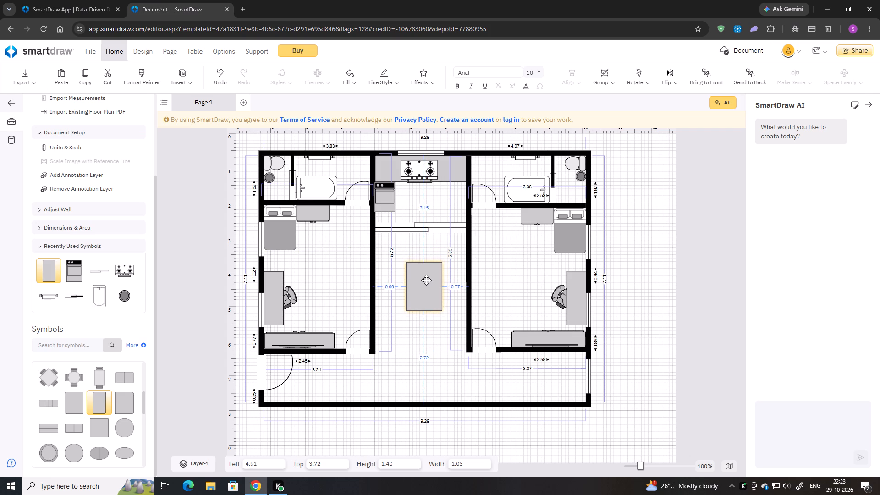
{"action": "left_click_drag", "start_coordinate": [426, 280], "coordinate": [424, 280]}
{"action": "left_click", "coordinate": [405, 339]}
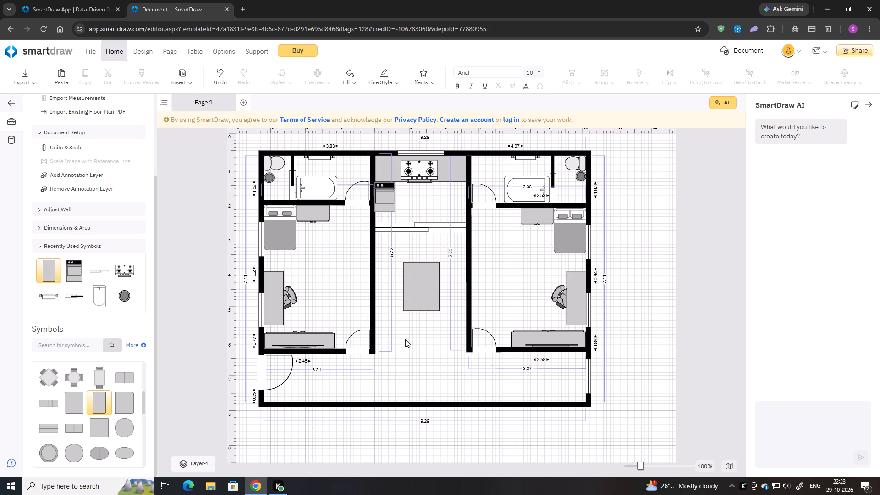
Search the symbol library for "chair", add the Wood Chair with Arms and place it at the hallway table's upper edge.
{"action": "left_click", "coordinate": [79, 341]}
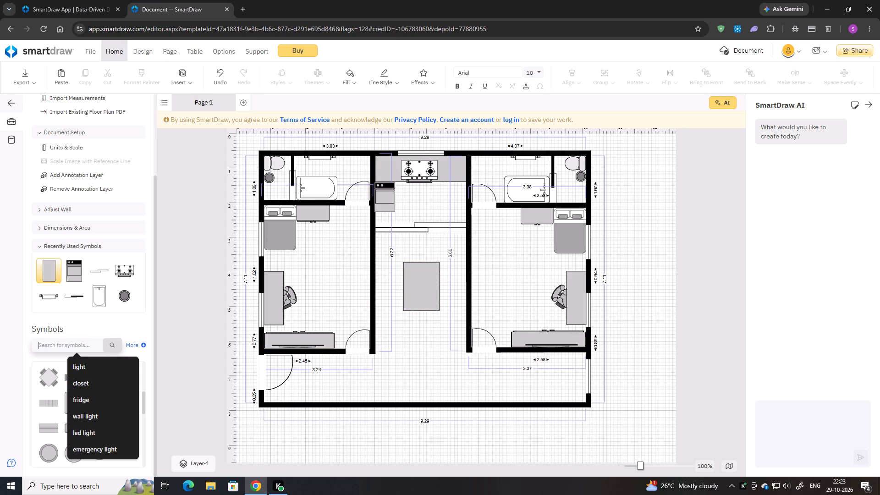
{"action": "key", "text": "c"}
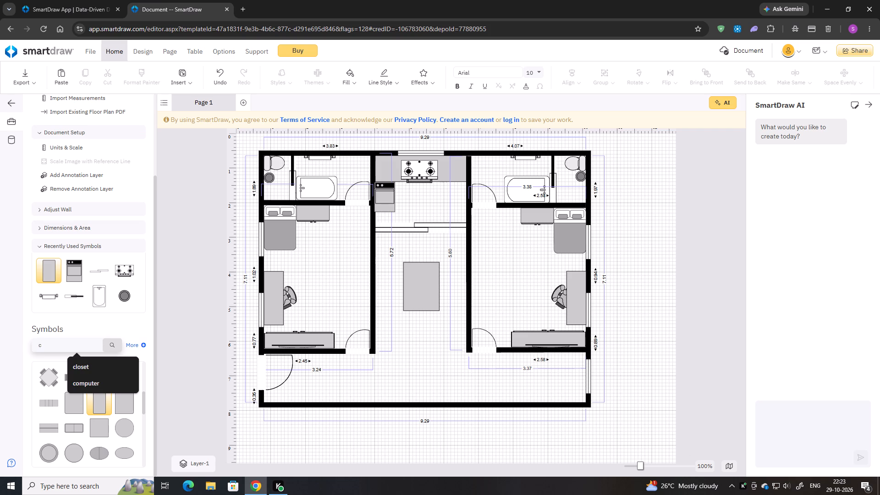
{"action": "key", "text": "h"}
{"action": "key", "text": "a"}
{"action": "key", "text": "i"}
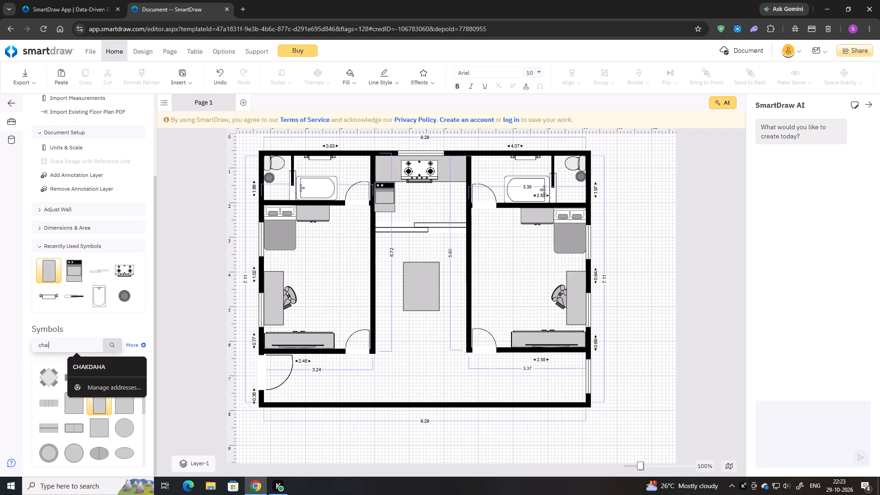
{"action": "key", "text": "r"}
{"action": "key", "text": "Return"}
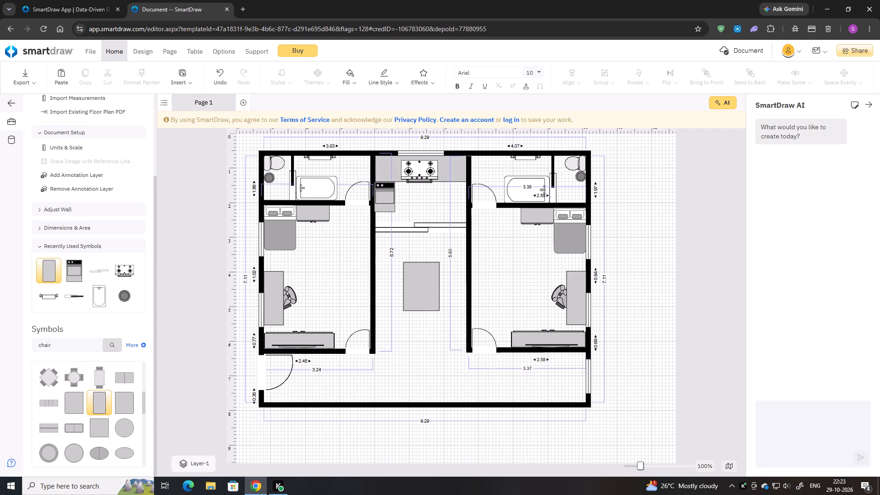
{"action": "scroll", "coordinate": [98, 390], "scroll_direction": "down", "scroll_amount": 1}
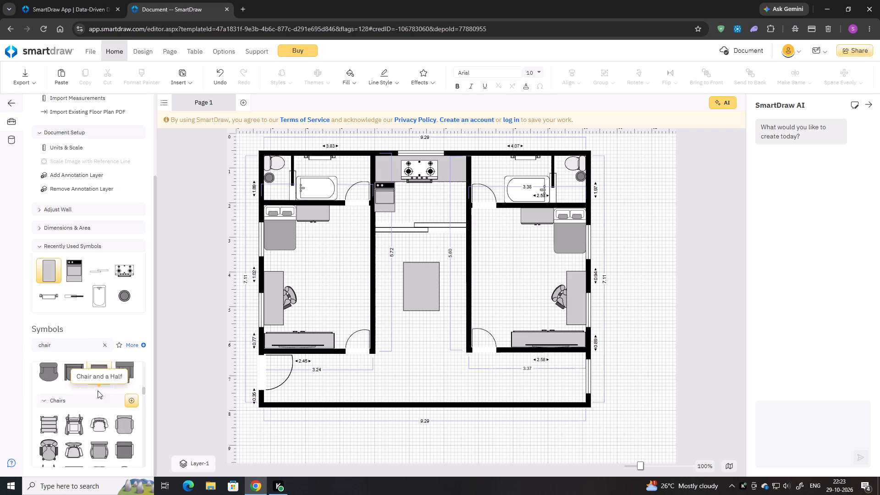
{"action": "scroll", "coordinate": [98, 390], "scroll_direction": "down", "scroll_amount": 1}
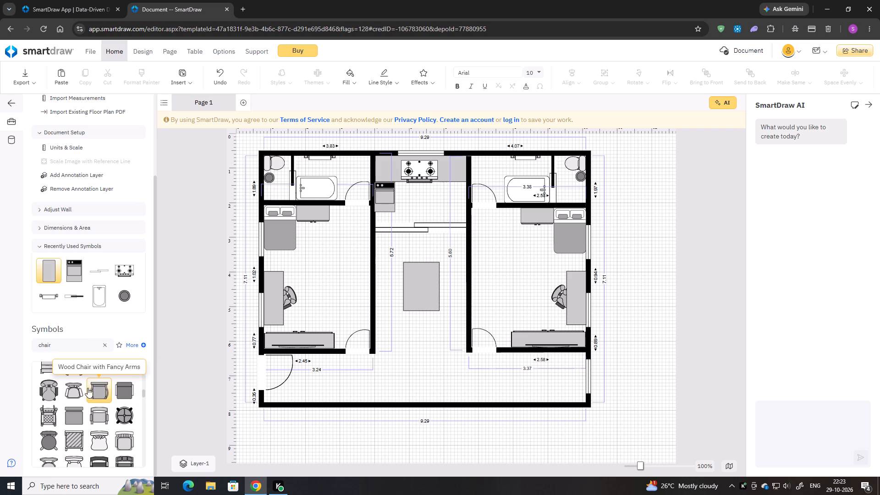
{"action": "double_click", "coordinate": [78, 390]}
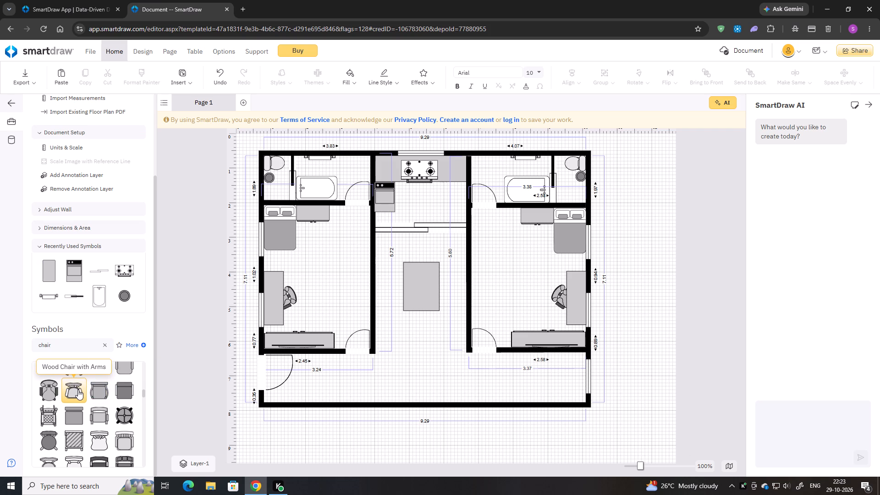
{"action": "left_click_drag", "start_coordinate": [402, 304], "coordinate": [414, 281]}
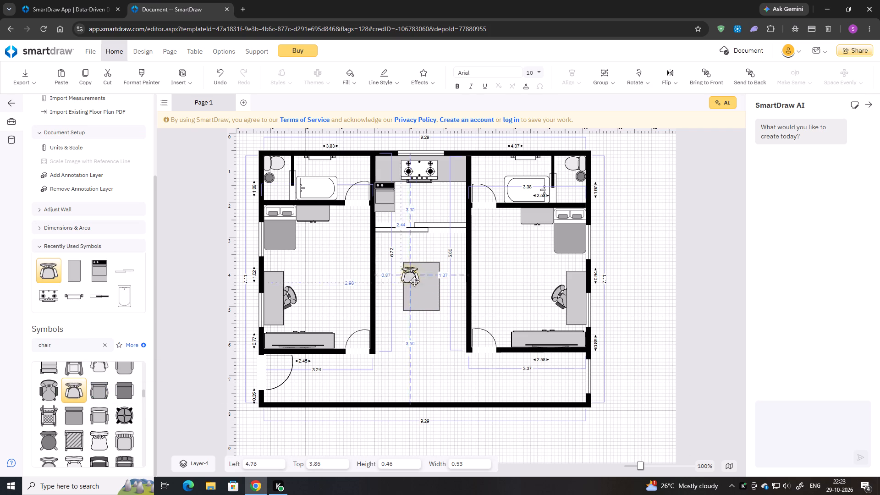
{"action": "left_click_drag", "start_coordinate": [414, 281], "coordinate": [423, 269]}
{"action": "right_click", "coordinate": [423, 265]}
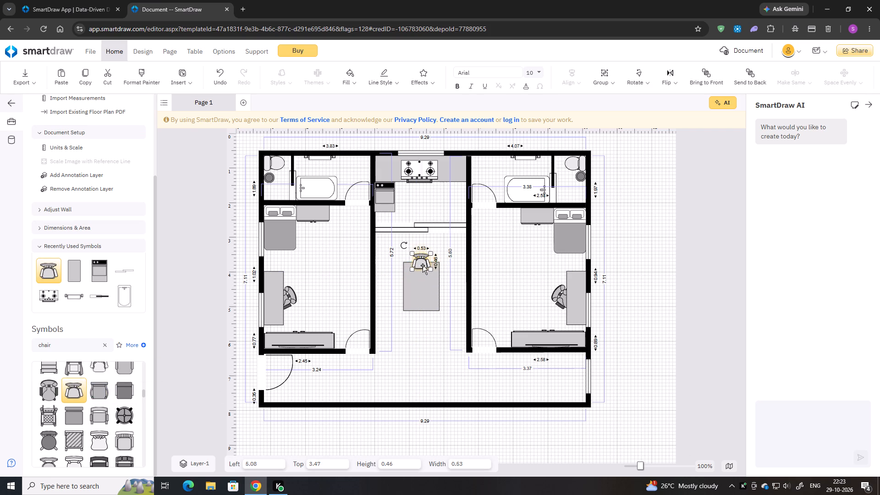
{"action": "left_click", "coordinate": [417, 283]}
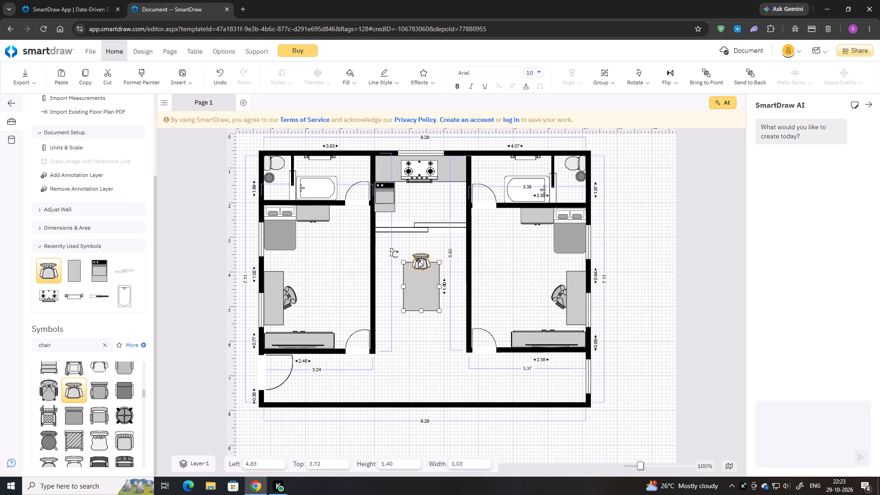
Enlarge the chair to about 0.67 by 0.57 and nudge it right to centre it on the table's upper edge.
{"action": "left_click", "coordinate": [421, 255]}
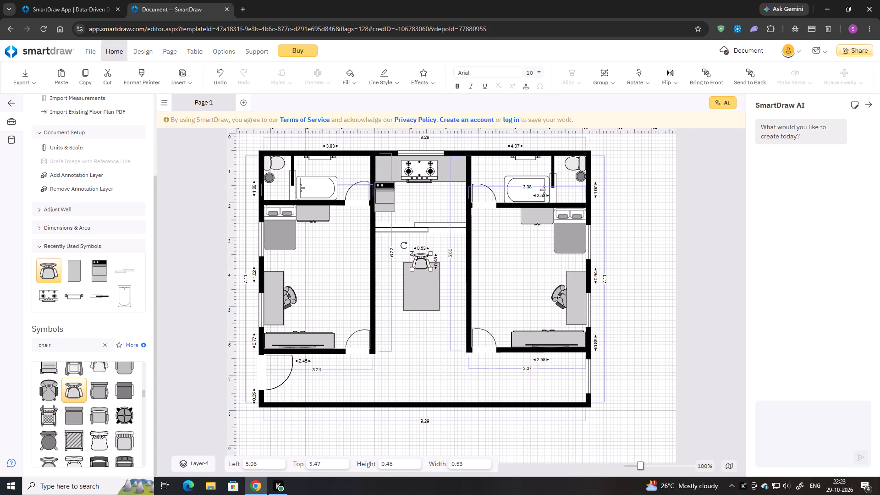
{"action": "left_click_drag", "start_coordinate": [413, 255], "coordinate": [407, 252]}
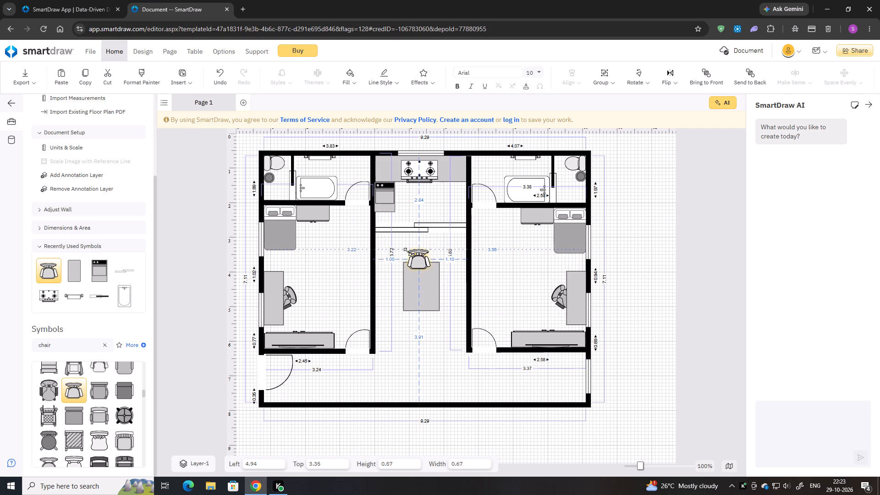
{"action": "left_click_drag", "start_coordinate": [407, 252], "coordinate": [407, 252]}
{"action": "key", "text": "Right"}
{"action": "key", "text": "Right"}
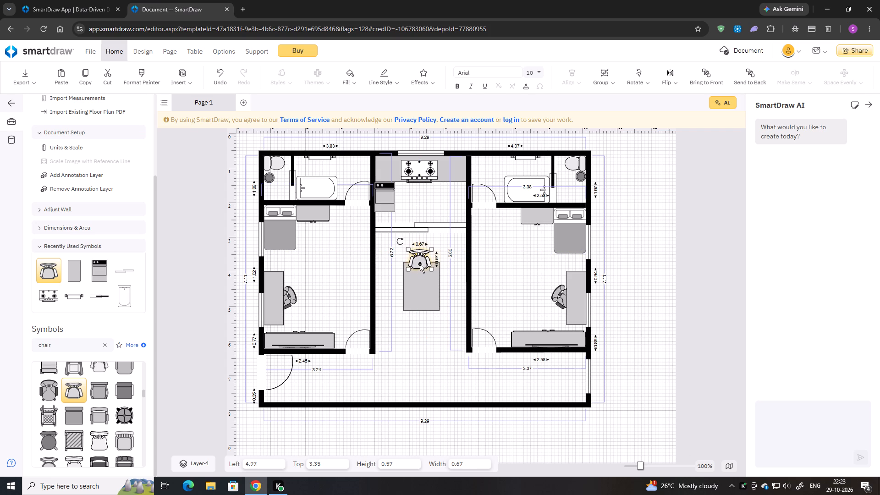
{"action": "key", "text": "Right"}
{"action": "key", "text": "Right"}
{"action": "key", "text": "Right"}
{"action": "key", "text": "Right"}
{"action": "key", "text": "Right"}
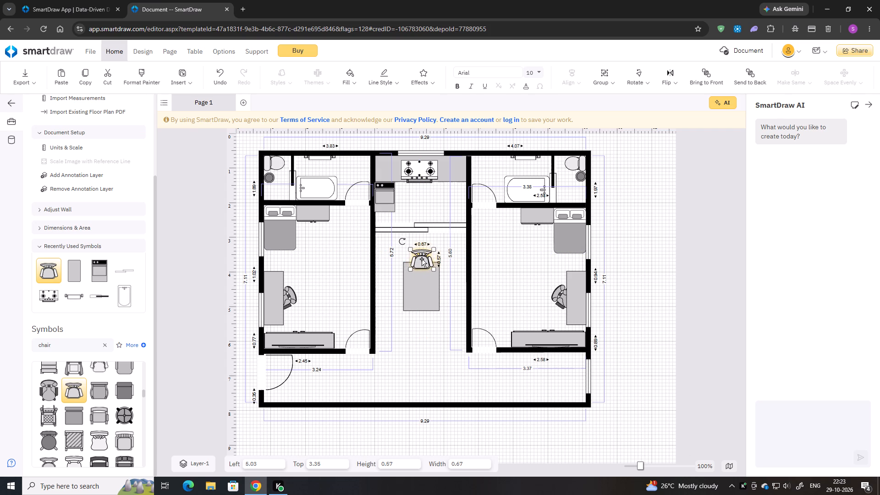
Send the chair behind the table and nudge it down so its seat tucks under the table's upper edge.
{"action": "right_click", "coordinate": [422, 259]}
{"action": "left_click", "coordinate": [465, 264]}
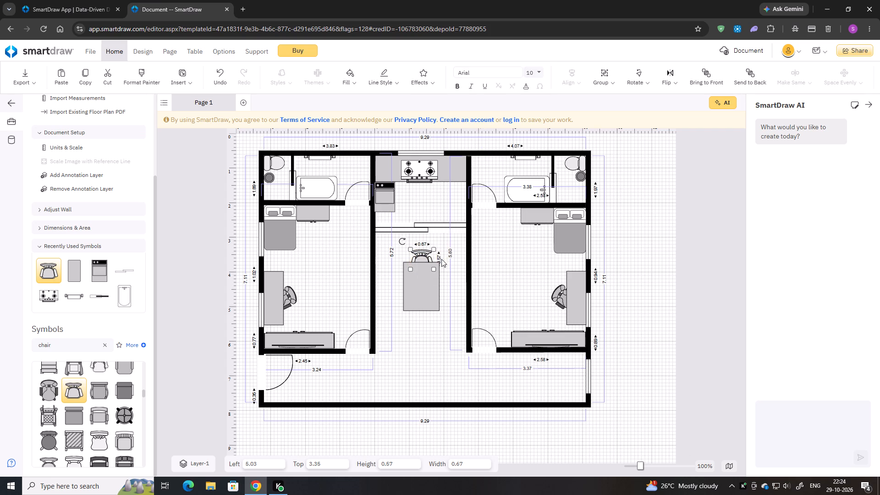
{"action": "left_click", "coordinate": [422, 253]}
{"action": "key", "text": "Down"}
{"action": "key", "text": "Down"}
{"action": "key", "text": "Down"}
{"action": "key", "text": "Down"}
{"action": "key", "text": "Down"}
{"action": "key", "text": "Down"}
{"action": "key", "text": "Down"}
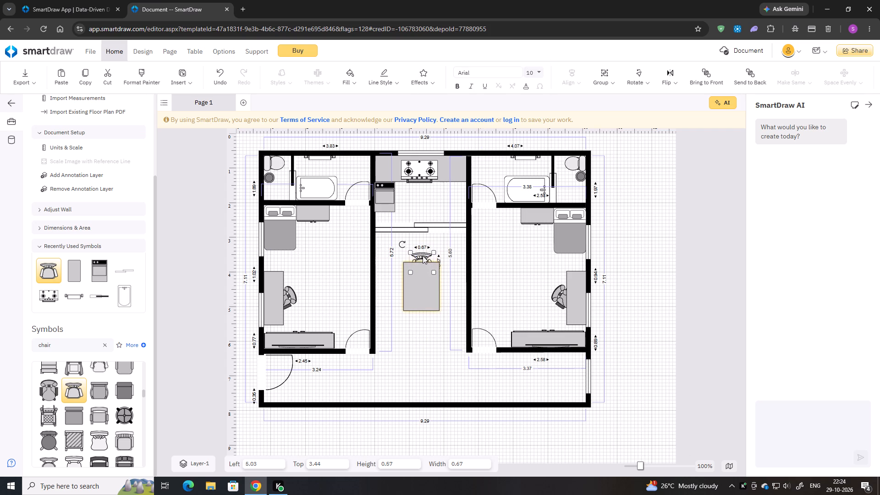
{"action": "key", "text": "Down"}
Copy the chair, rotate the copy to face the table's left side, tuck it against that side and send it behind the table.
{"action": "key", "text": "ctrl+c"}
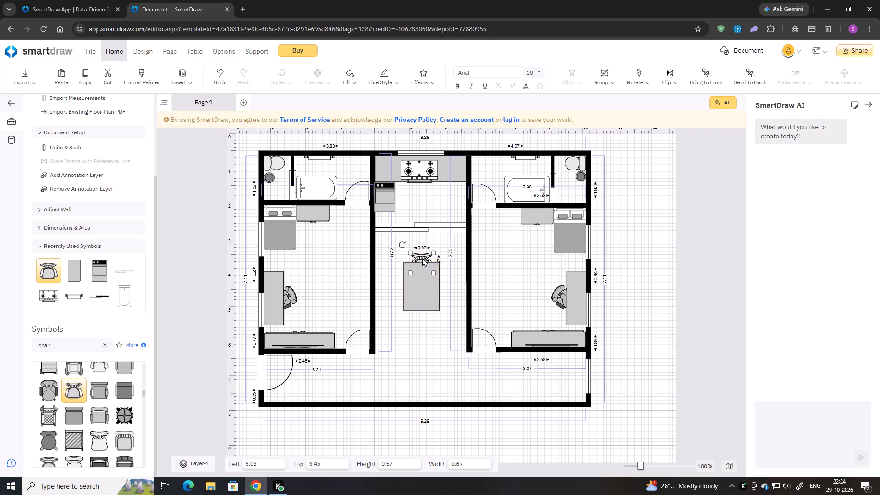
{"action": "key", "text": "ctrl+v"}
{"action": "left_click_drag", "start_coordinate": [294, 187], "coordinate": [406, 255]}
{"action": "left_click_drag", "start_coordinate": [387, 239], "coordinate": [383, 278]}
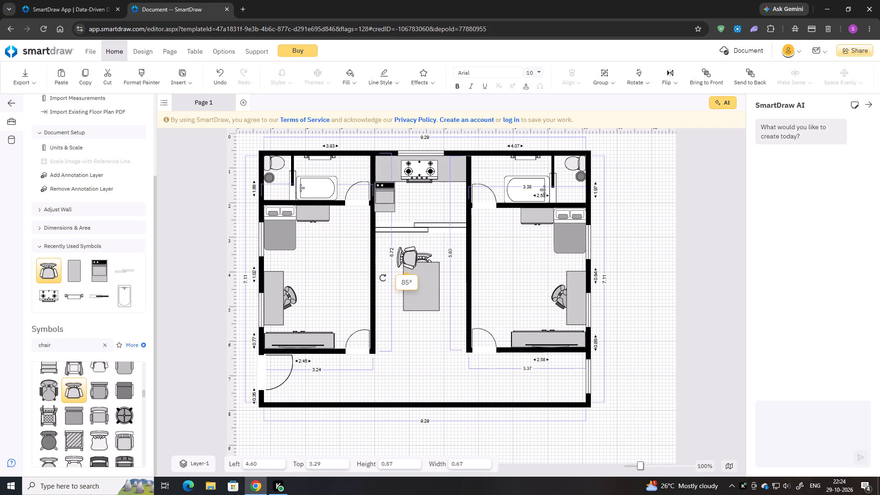
{"action": "left_click_drag", "start_coordinate": [383, 278], "coordinate": [386, 281]}
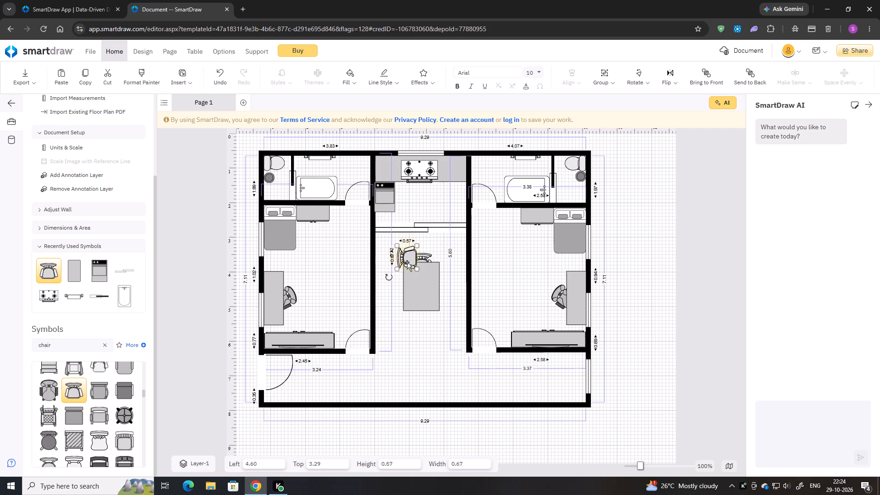
{"action": "left_click_drag", "start_coordinate": [412, 256], "coordinate": [407, 281]}
{"action": "right_click", "coordinate": [407, 281]}
{"action": "left_click", "coordinate": [428, 263]}
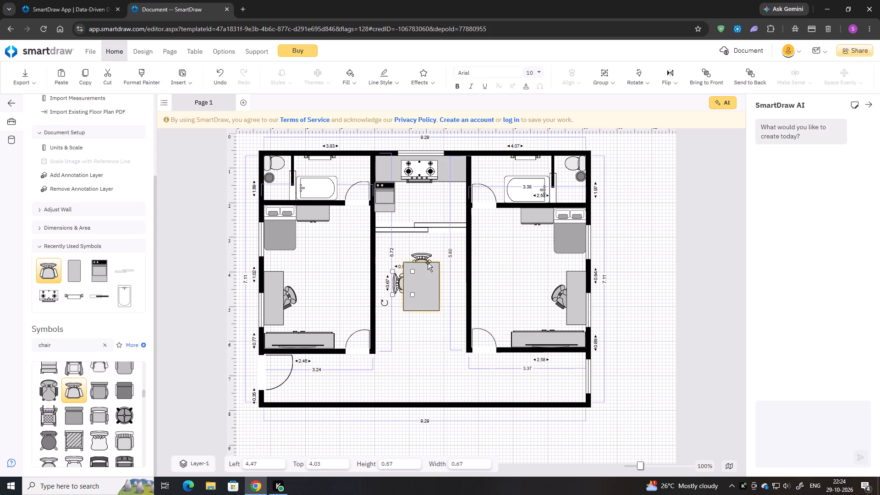
Paste another chair copy, rotate it to face the hallway table's right side, tuck it in at about 5.53, 4.03 and send it behind the table.
{"action": "key", "text": "ctrl+v"}
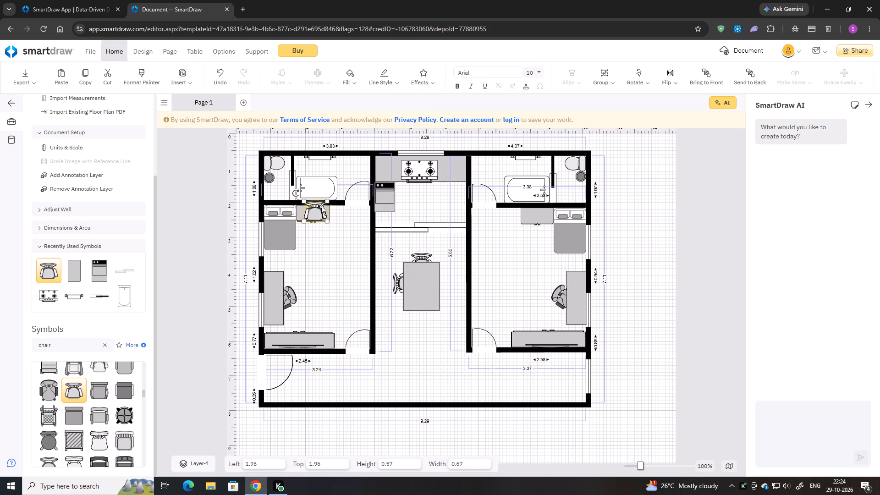
{"action": "left_click_drag", "start_coordinate": [295, 195], "coordinate": [335, 194]}
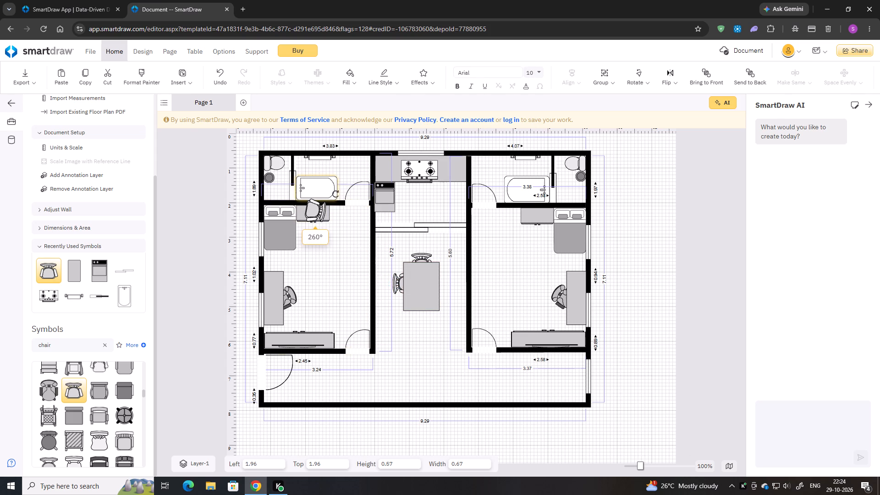
{"action": "left_click_drag", "start_coordinate": [335, 194], "coordinate": [338, 188]}
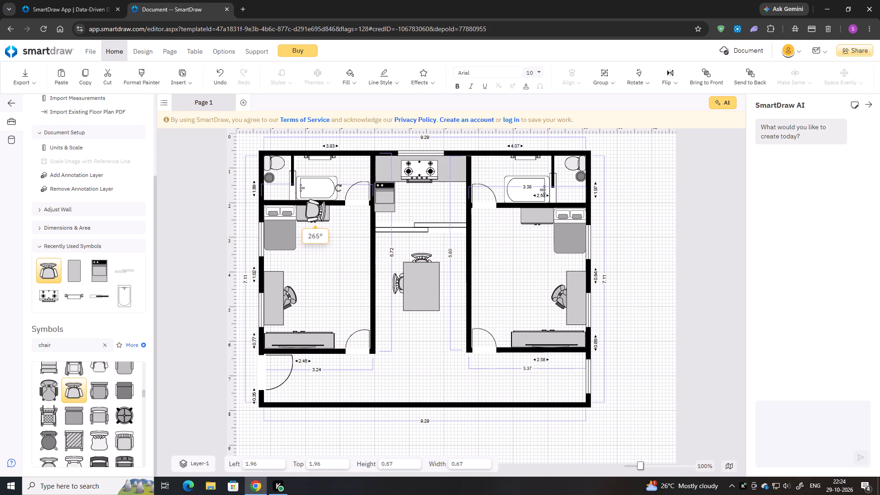
{"action": "left_click_drag", "start_coordinate": [338, 188], "coordinate": [342, 180]}
{"action": "left_click_drag", "start_coordinate": [313, 209], "coordinate": [345, 220]}
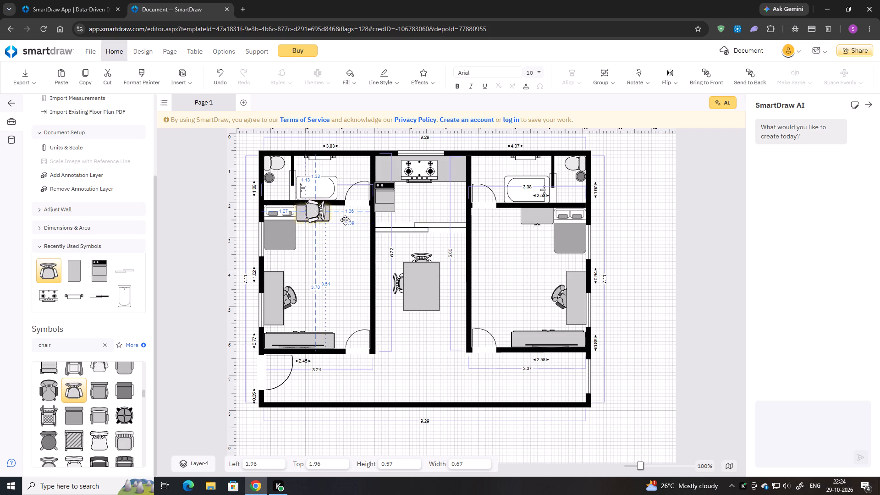
{"action": "left_click_drag", "start_coordinate": [345, 220], "coordinate": [438, 284]}
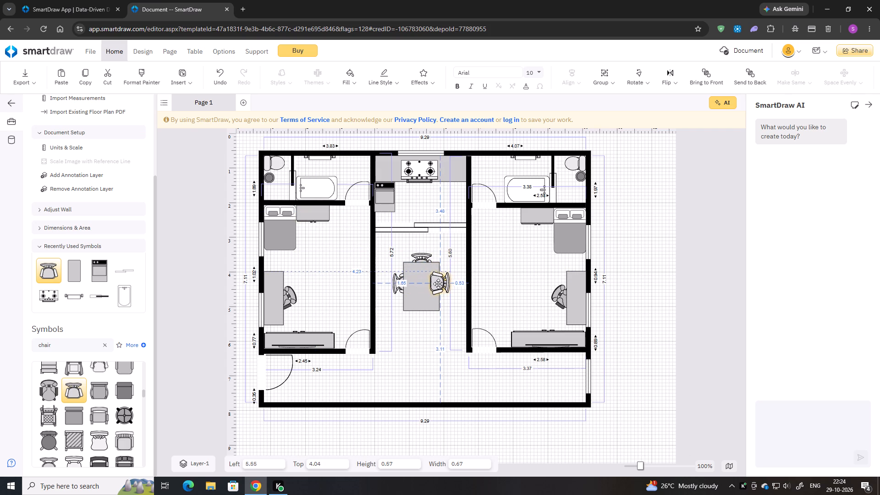
{"action": "left_click_drag", "start_coordinate": [438, 284], "coordinate": [437, 283]}
{"action": "right_click", "coordinate": [437, 283]}
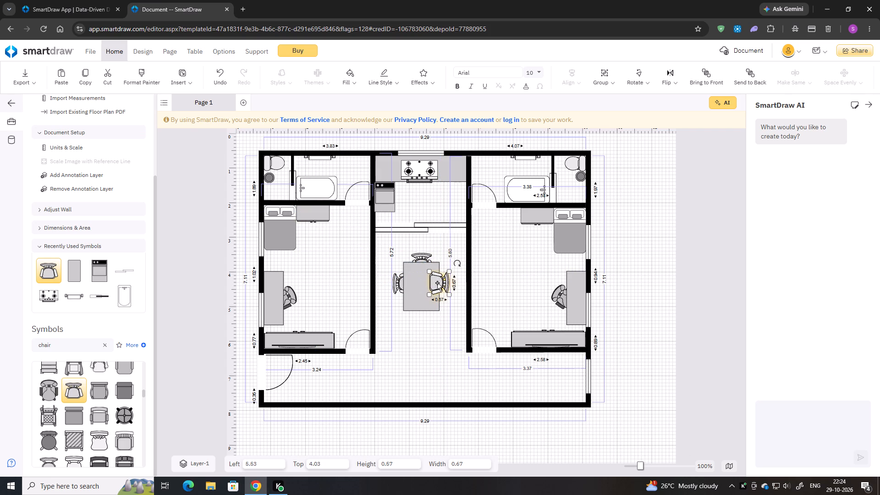
{"action": "right_click", "coordinate": [437, 283]}
{"action": "left_click", "coordinate": [454, 259]}
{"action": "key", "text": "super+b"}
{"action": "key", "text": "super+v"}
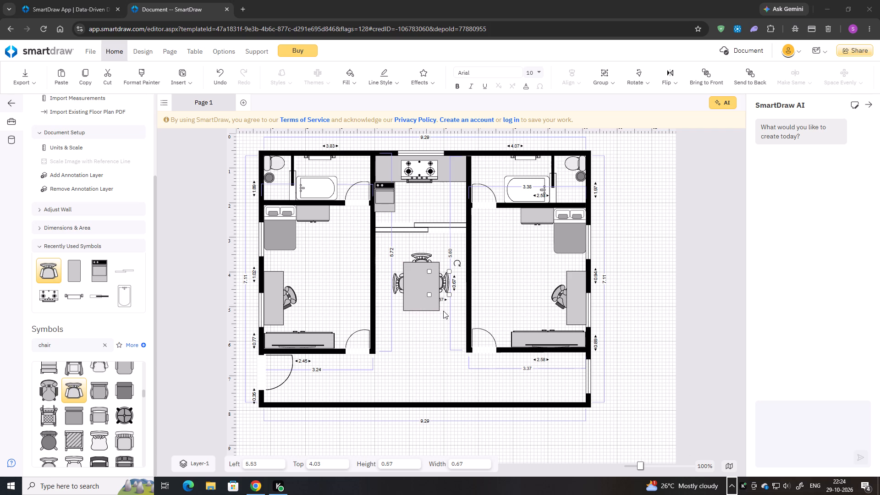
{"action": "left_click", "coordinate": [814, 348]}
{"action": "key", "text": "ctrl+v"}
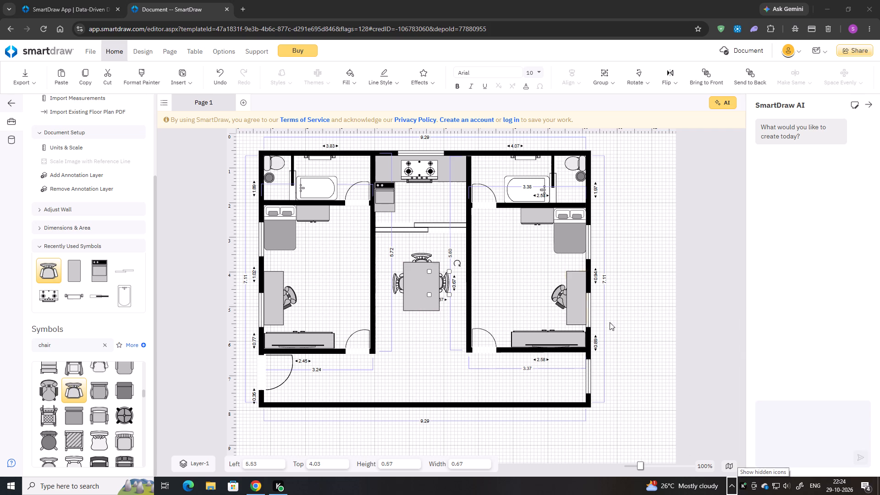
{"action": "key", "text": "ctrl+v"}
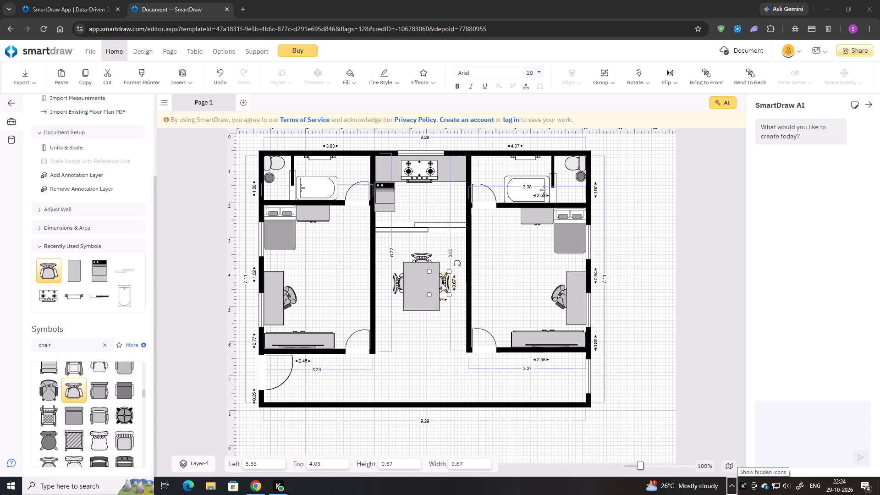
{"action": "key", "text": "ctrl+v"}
Copy the right-hand chair, rotate the copy to face the table's lower edge, tuck it in at about 5.01, 4.75 and send it behind the table.
{"action": "left_click", "coordinate": [450, 280]}
{"action": "left_click", "coordinate": [446, 284]}
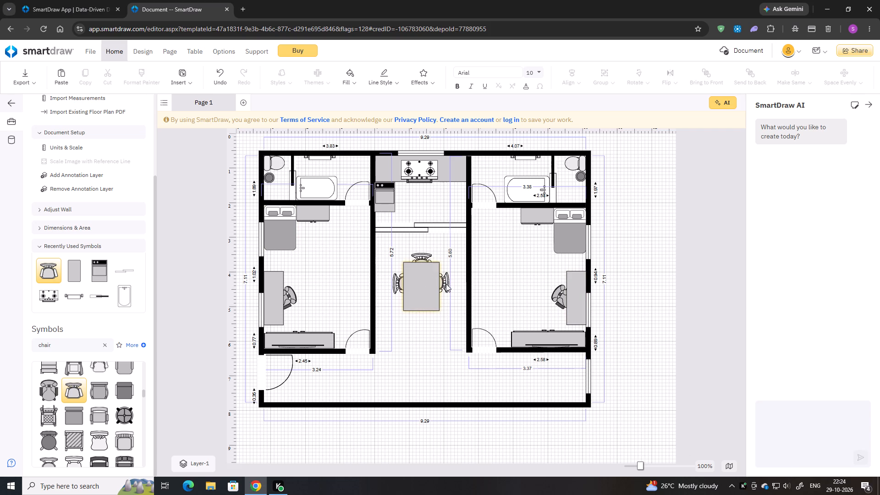
{"action": "left_click", "coordinate": [452, 280]}
{"action": "left_click", "coordinate": [450, 282]}
{"action": "left_click", "coordinate": [447, 281]}
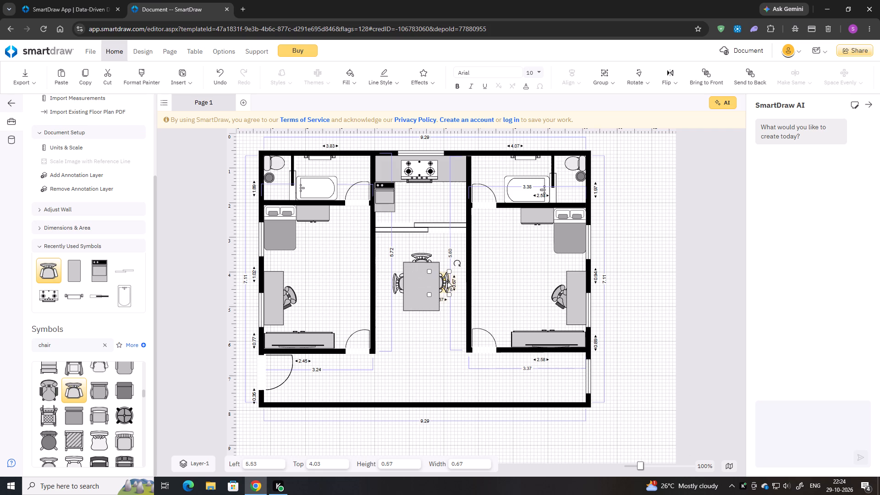
{"action": "key", "text": "ctrl+c"}
{"action": "key", "text": "ctrl+v"}
{"action": "left_click_drag", "start_coordinate": [344, 235], "coordinate": [432, 338]}
{"action": "left_click_drag", "start_coordinate": [404, 313], "coordinate": [469, 336]}
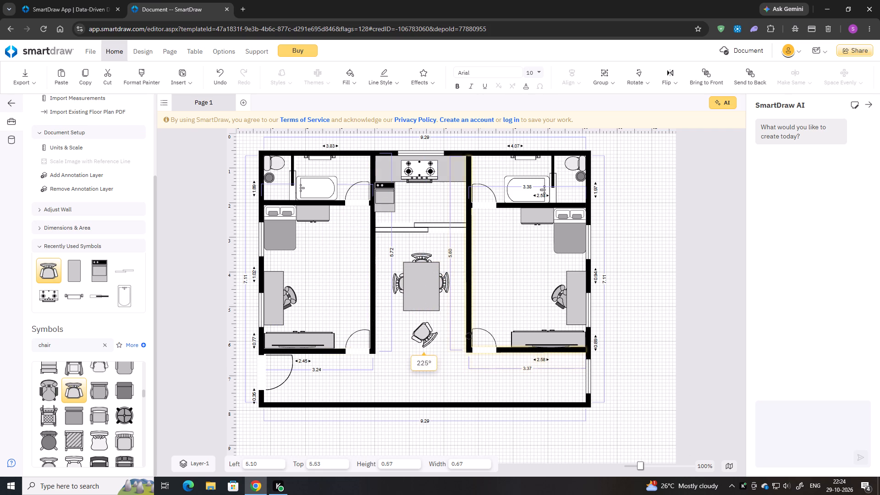
{"action": "left_click_drag", "start_coordinate": [469, 336], "coordinate": [447, 362]}
{"action": "left_click_drag", "start_coordinate": [425, 334], "coordinate": [426, 317]}
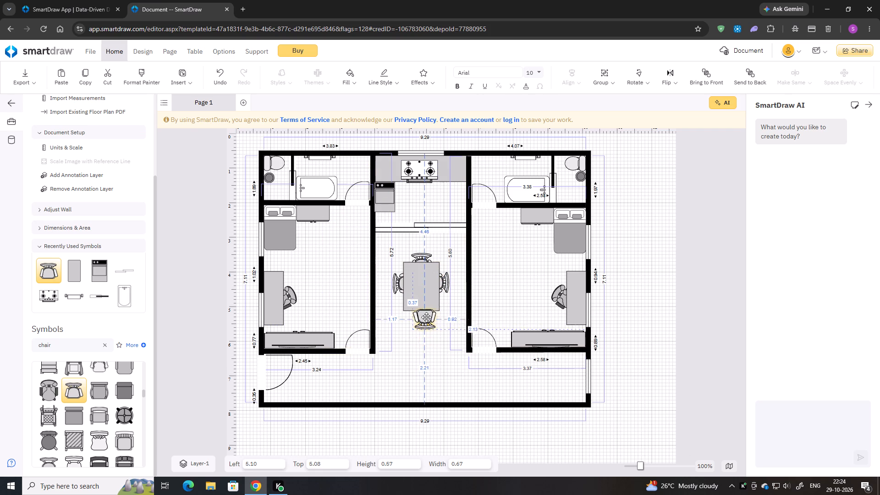
{"action": "left_click_drag", "start_coordinate": [426, 317], "coordinate": [421, 308]}
{"action": "right_click", "coordinate": [421, 308]}
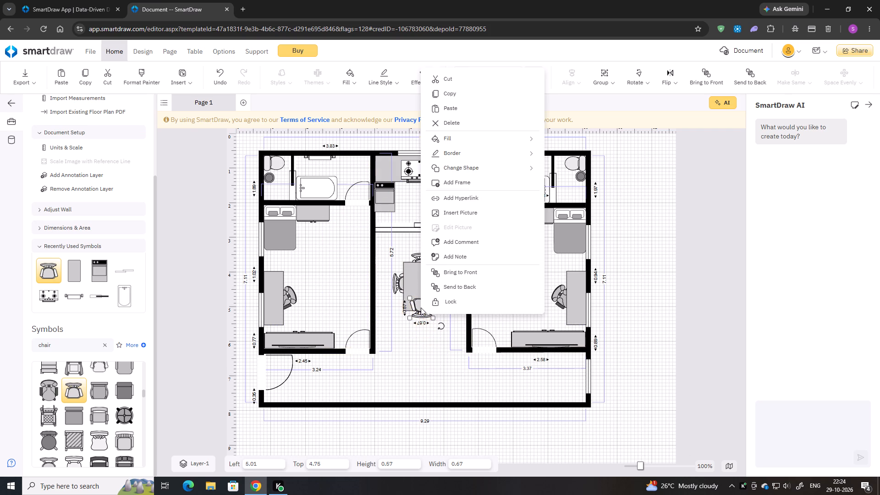
{"action": "left_click", "coordinate": [452, 281]}
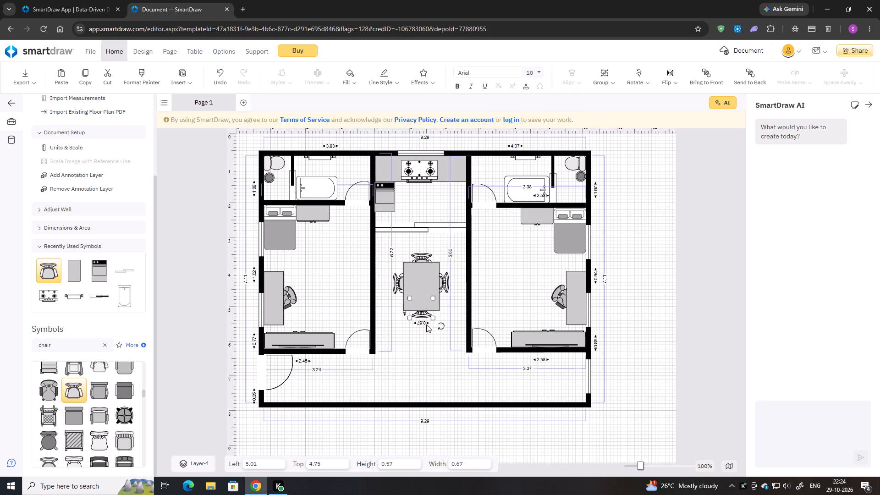
{"action": "left_click", "coordinate": [456, 302]}
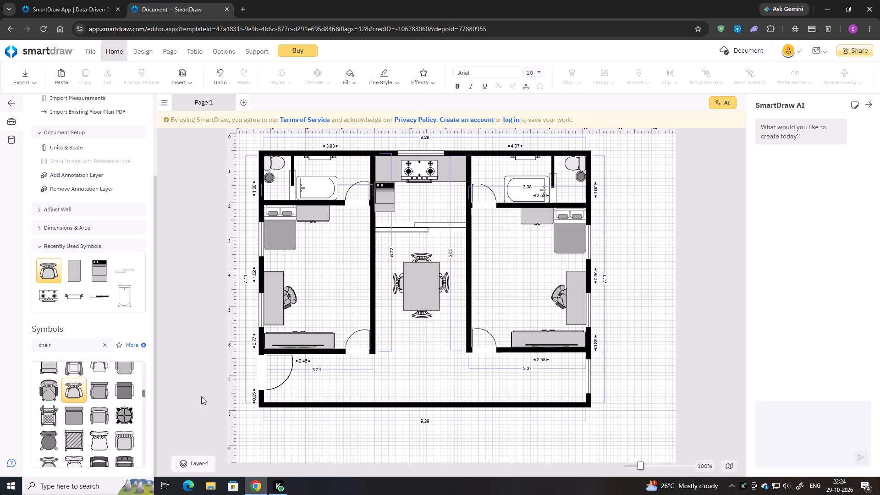
Browse the symbol library's table, chair and other furniture categories for further furnishings.
{"action": "scroll", "coordinate": [109, 408], "scroll_direction": "down", "scroll_amount": 1}
{"action": "scroll", "coordinate": [105, 409], "scroll_direction": "up", "scroll_amount": 2}
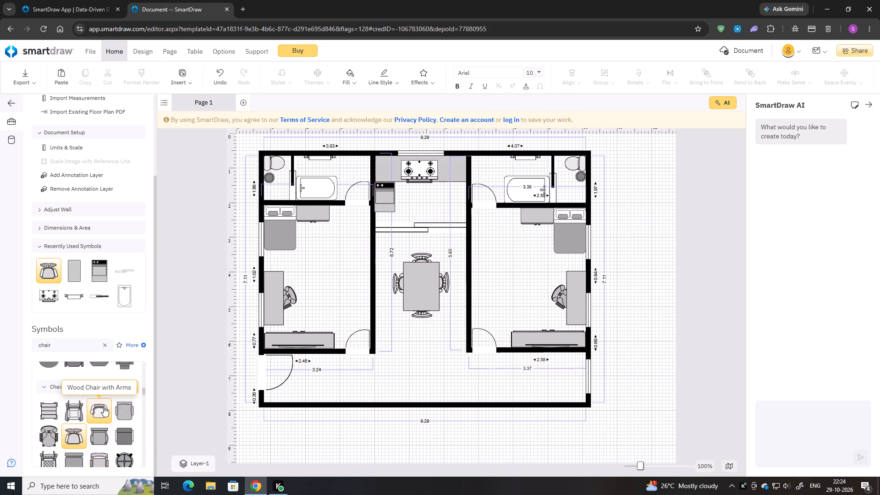
{"action": "scroll", "coordinate": [104, 407], "scroll_direction": "up", "scroll_amount": 3}
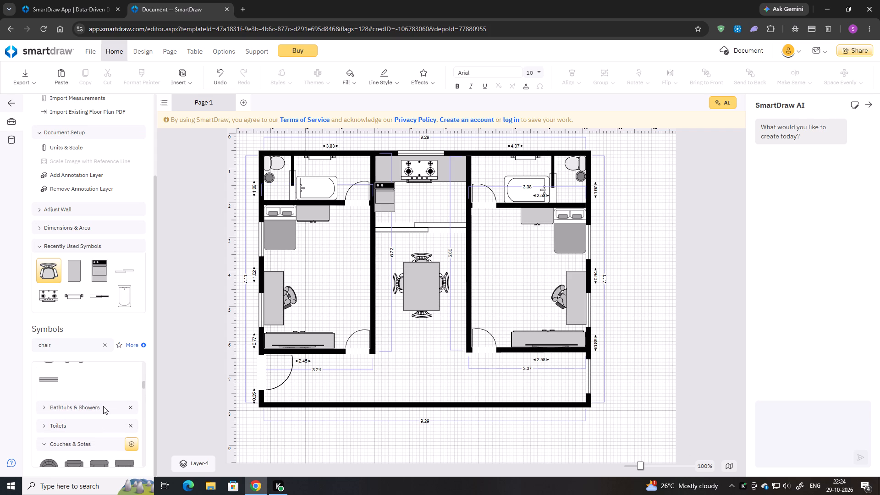
{"action": "scroll", "coordinate": [90, 409], "scroll_direction": "up", "scroll_amount": 4}
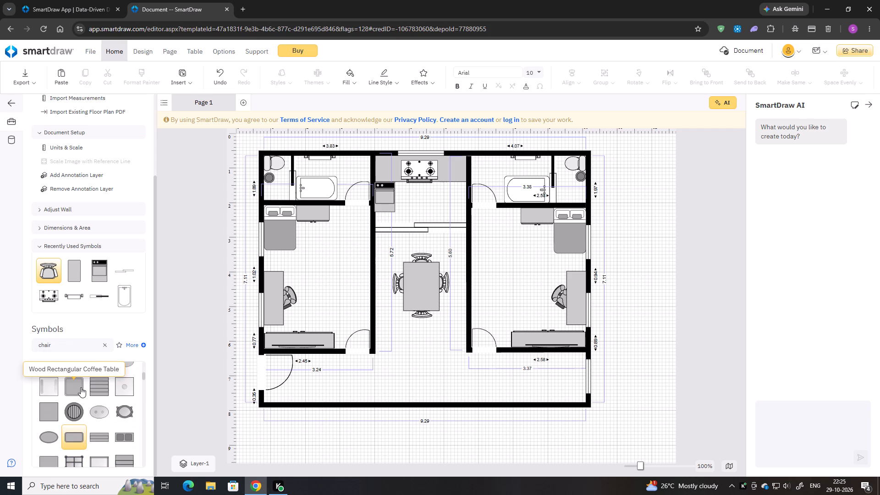
{"action": "scroll", "coordinate": [80, 387], "scroll_direction": "down", "scroll_amount": 1}
{"action": "scroll", "coordinate": [80, 387], "scroll_direction": "up", "scroll_amount": 1}
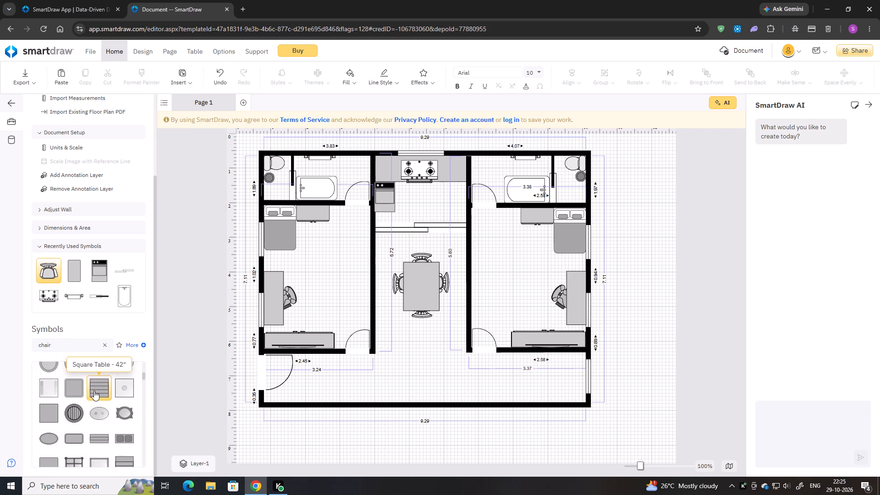
{"action": "scroll", "coordinate": [96, 390], "scroll_direction": "up", "scroll_amount": 2}
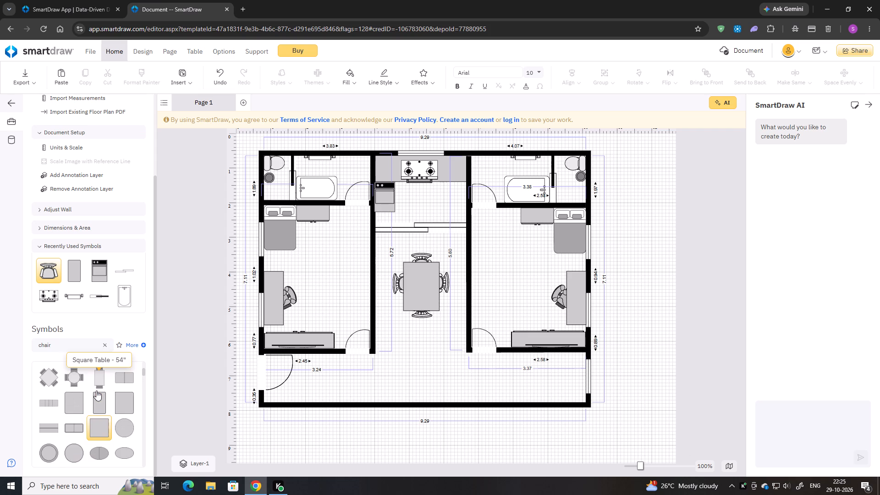
{"action": "scroll", "coordinate": [96, 390], "scroll_direction": "up", "scroll_amount": 3}
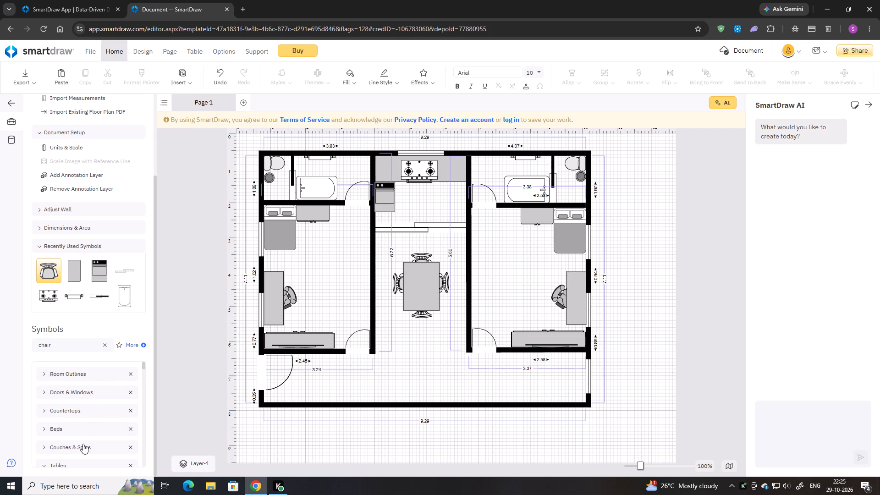
{"action": "scroll", "coordinate": [83, 444], "scroll_direction": "up", "scroll_amount": 1}
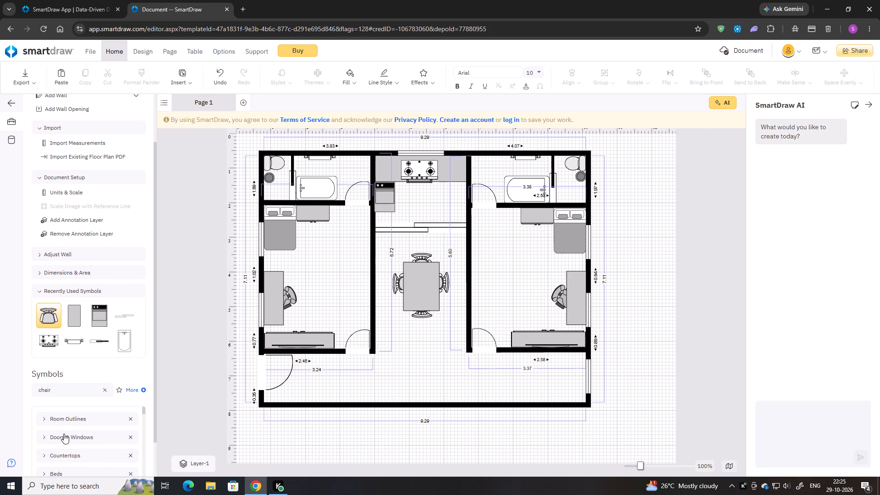
{"action": "scroll", "coordinate": [64, 434], "scroll_direction": "up", "scroll_amount": 1}
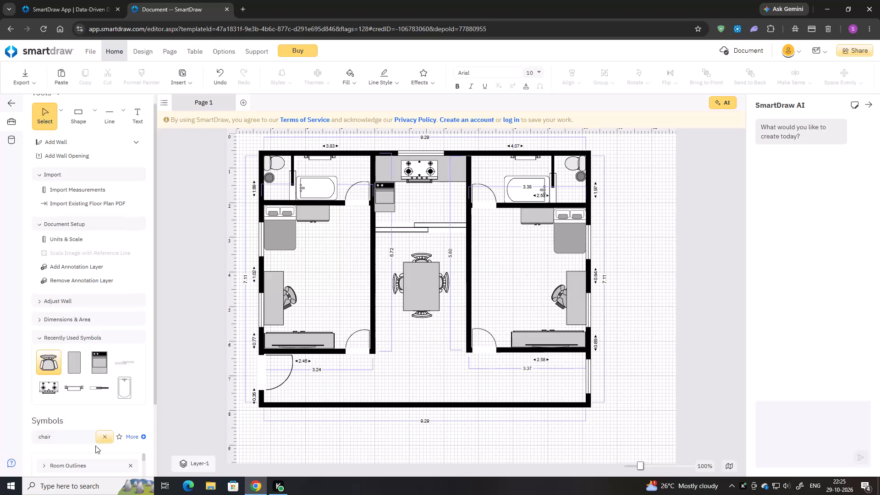
{"action": "scroll", "coordinate": [90, 453], "scroll_direction": "down", "scroll_amount": 2}
{"action": "scroll", "coordinate": [107, 402], "scroll_direction": "down", "scroll_amount": 4}
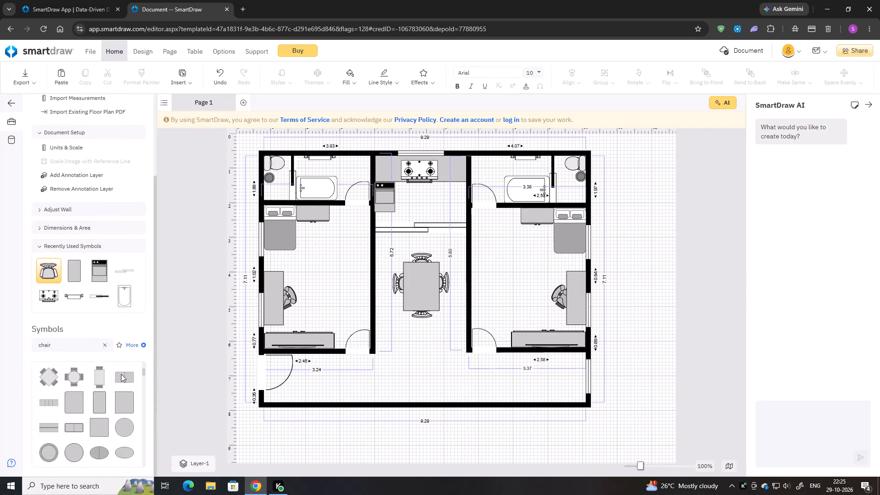
{"action": "scroll", "coordinate": [121, 374], "scroll_direction": "down", "scroll_amount": 4}
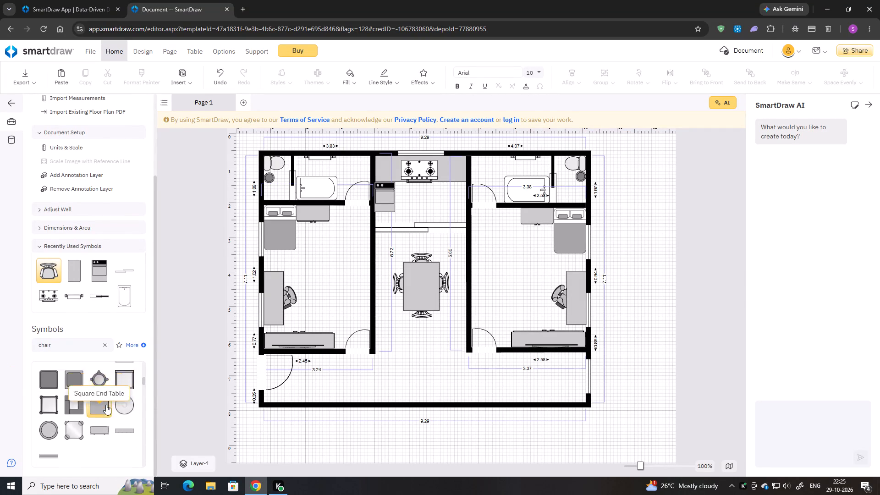
{"action": "scroll", "coordinate": [106, 405], "scroll_direction": "down", "scroll_amount": 5}
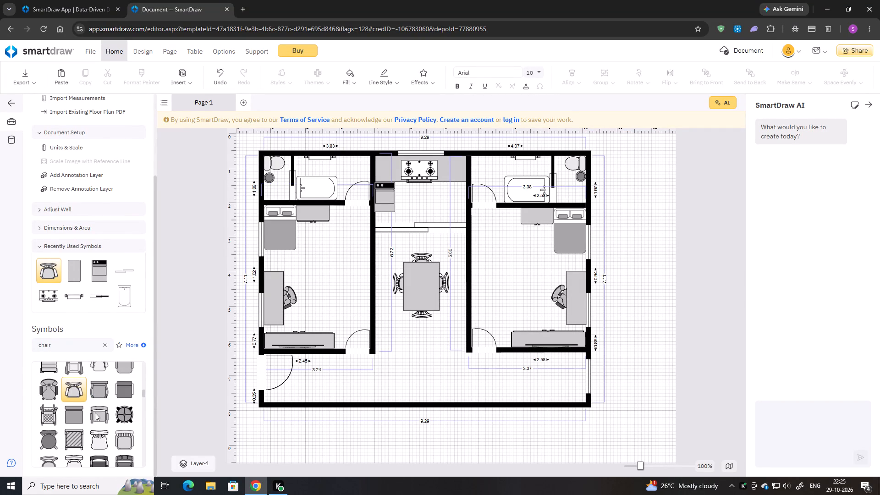
{"action": "scroll", "coordinate": [95, 412], "scroll_direction": "down", "scroll_amount": 3}
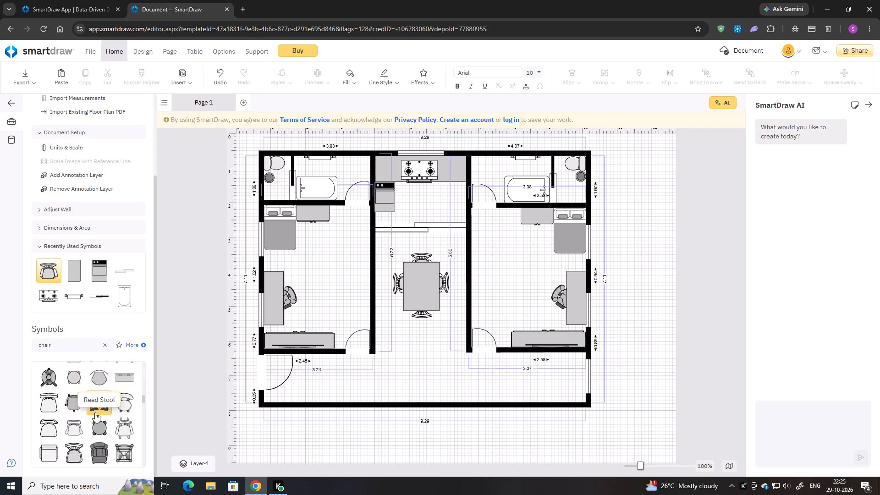
{"action": "scroll", "coordinate": [95, 412], "scroll_direction": "down", "scroll_amount": 4}
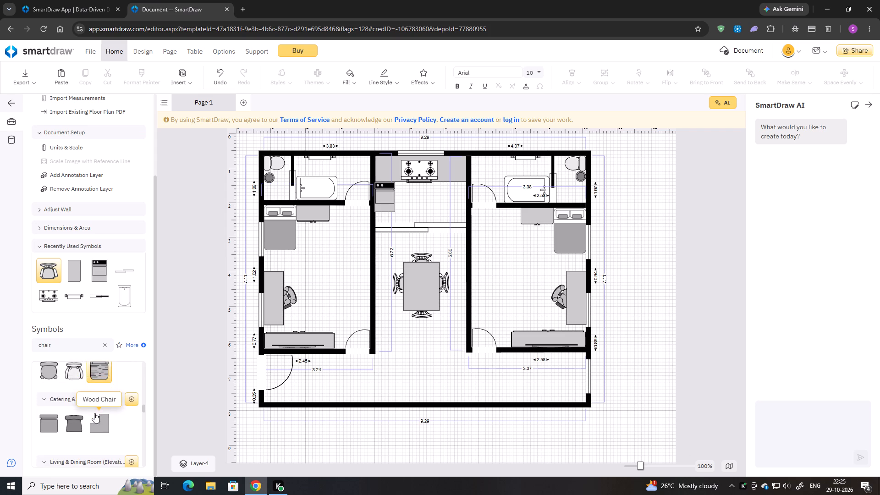
{"action": "scroll", "coordinate": [69, 418], "scroll_direction": "down", "scroll_amount": 2}
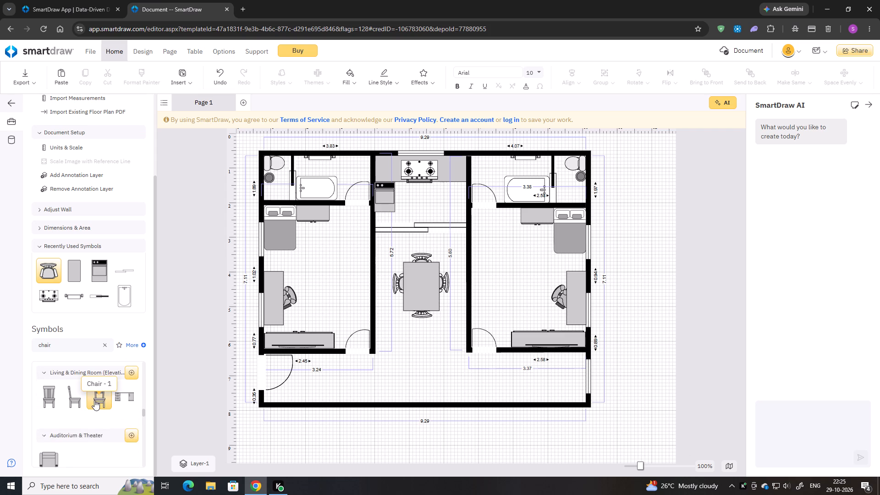
{"action": "scroll", "coordinate": [94, 400], "scroll_direction": "down", "scroll_amount": 3}
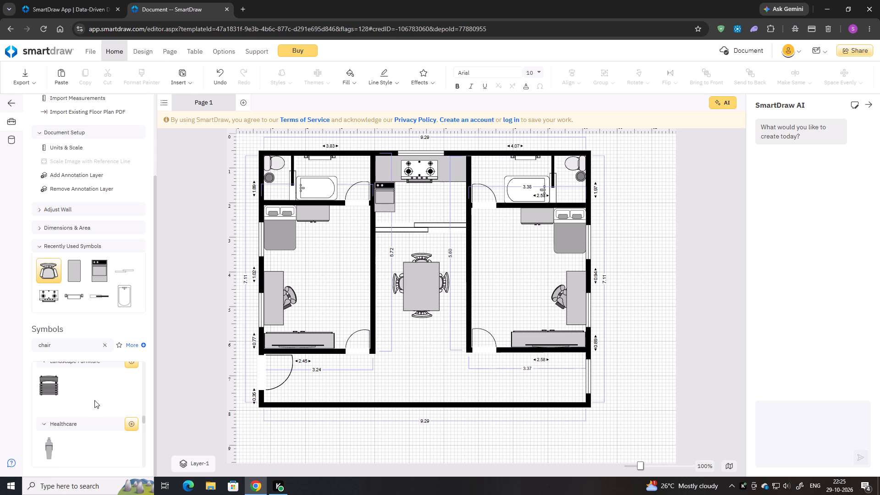
{"action": "scroll", "coordinate": [93, 399], "scroll_direction": "up", "scroll_amount": 4}
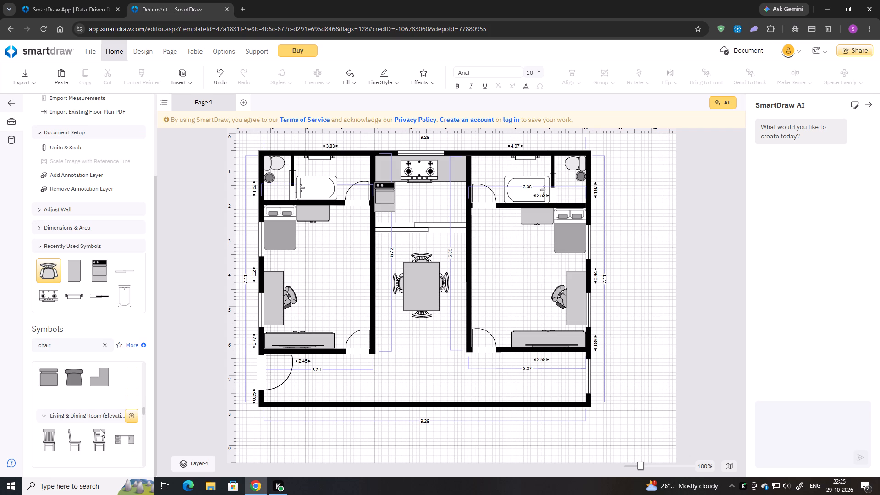
{"action": "scroll", "coordinate": [100, 429], "scroll_direction": "up", "scroll_amount": 3}
Replace the chair search with a symbol library search for closet.
{"action": "left_click", "coordinate": [103, 345]}
{"action": "left_click", "coordinate": [85, 346]}
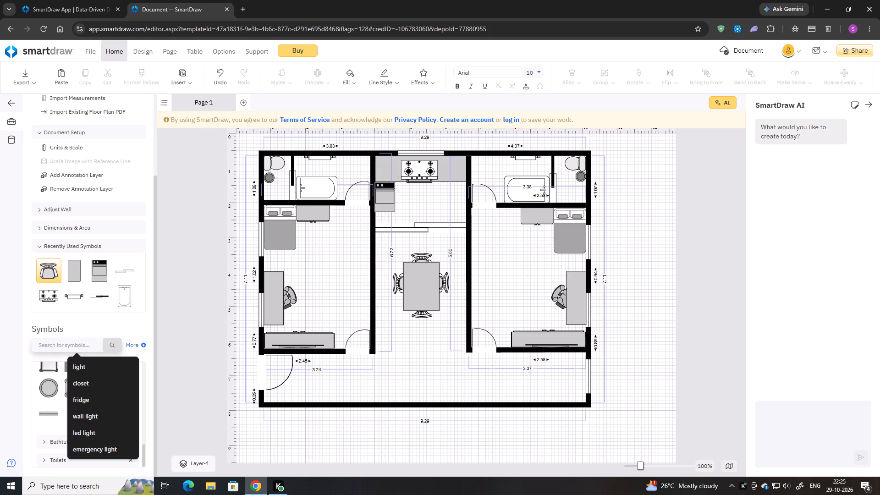
{"action": "key", "text": "ctrl+c"}
{"action": "type", "text": "lo"}
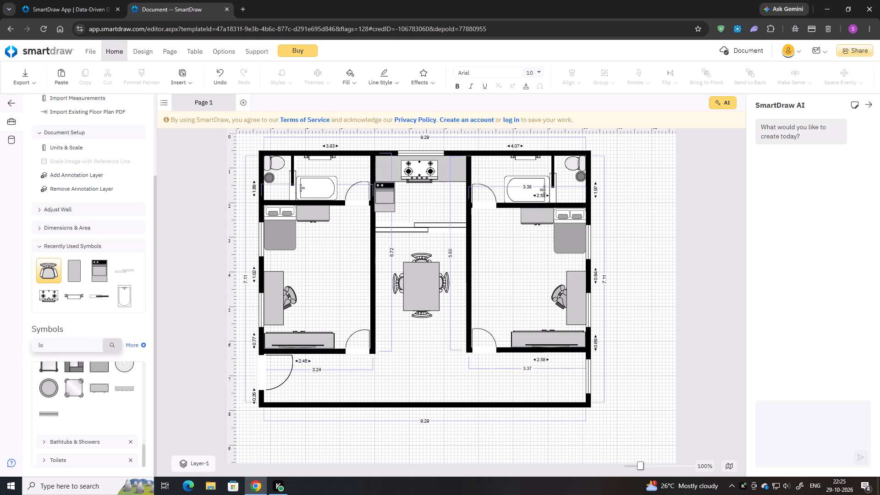
{"action": "key", "text": "BackSpace"}
{"action": "key", "text": "BackSpace"}
{"action": "key", "text": "c"}
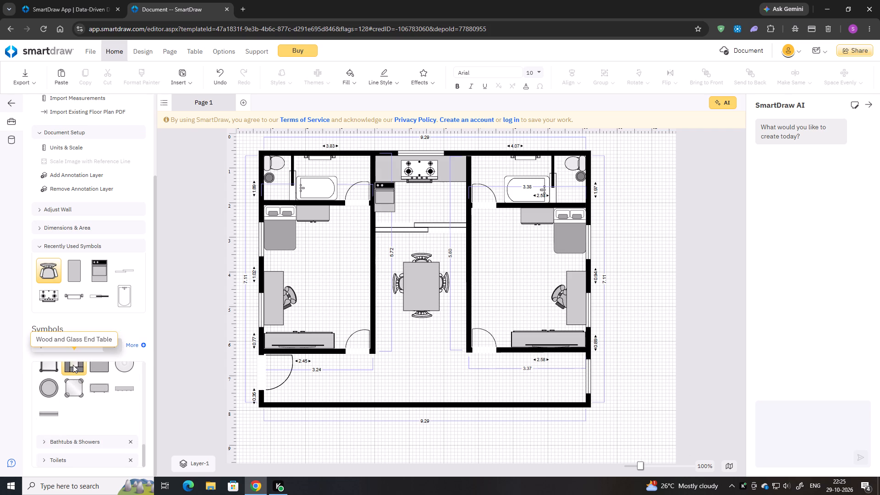
{"action": "type", "text": "lo"}
{"action": "key", "text": "s"}
{"action": "key", "text": "e"}
{"action": "key", "text": "t"}
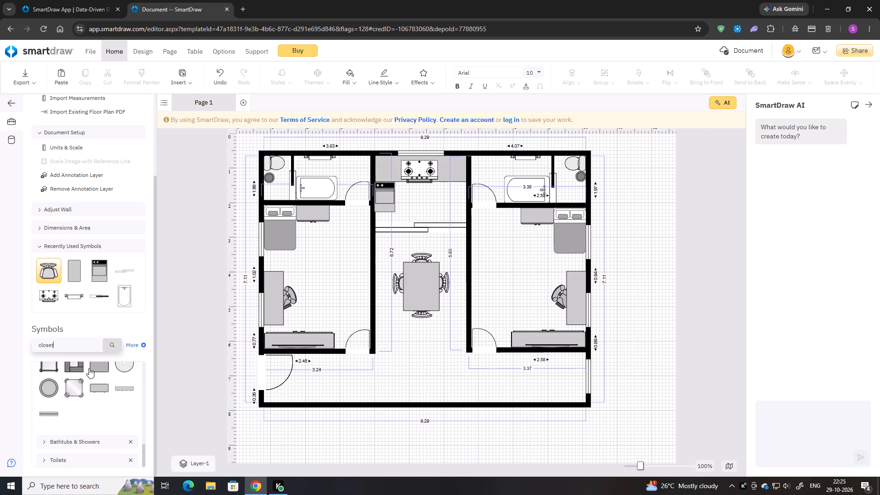
{"action": "key", "text": "Return"}
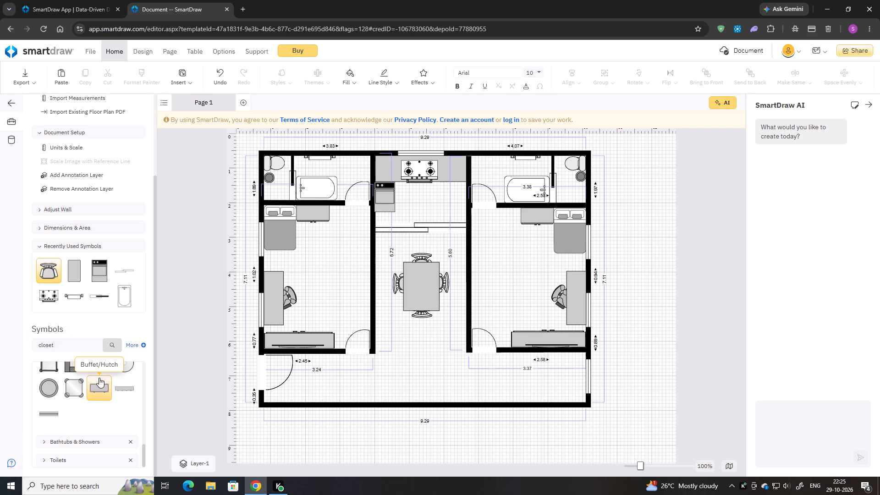
Insert the Wardrobe from Storage Furniture, rotate it 180° and place it against the lower exterior wall beside the entrance door.
{"action": "scroll", "coordinate": [93, 401], "scroll_direction": "down", "scroll_amount": 2}
{"action": "scroll", "coordinate": [93, 402], "scroll_direction": "up", "scroll_amount": 3}
{"action": "scroll", "coordinate": [93, 402], "scroll_direction": "down", "scroll_amount": 5}
{"action": "scroll", "coordinate": [92, 402], "scroll_direction": "up", "scroll_amount": 3}
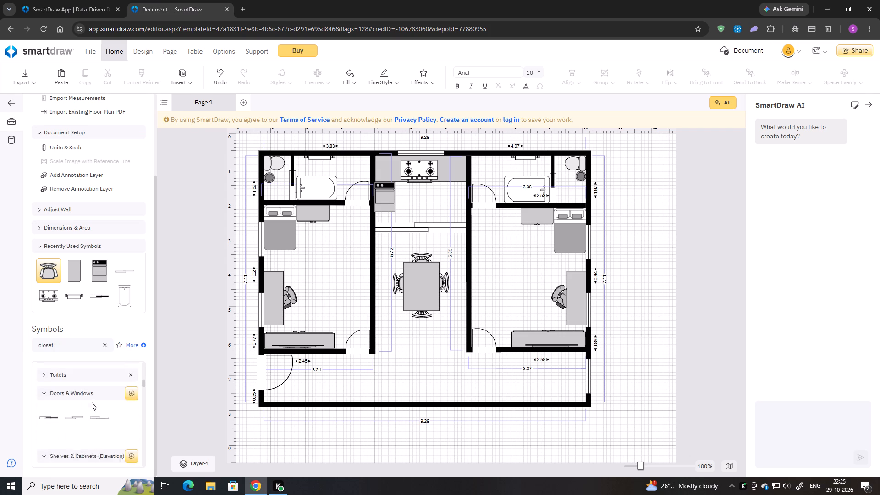
{"action": "scroll", "coordinate": [92, 402], "scroll_direction": "up", "scroll_amount": 2}
{"action": "scroll", "coordinate": [92, 402], "scroll_direction": "down", "scroll_amount": 7}
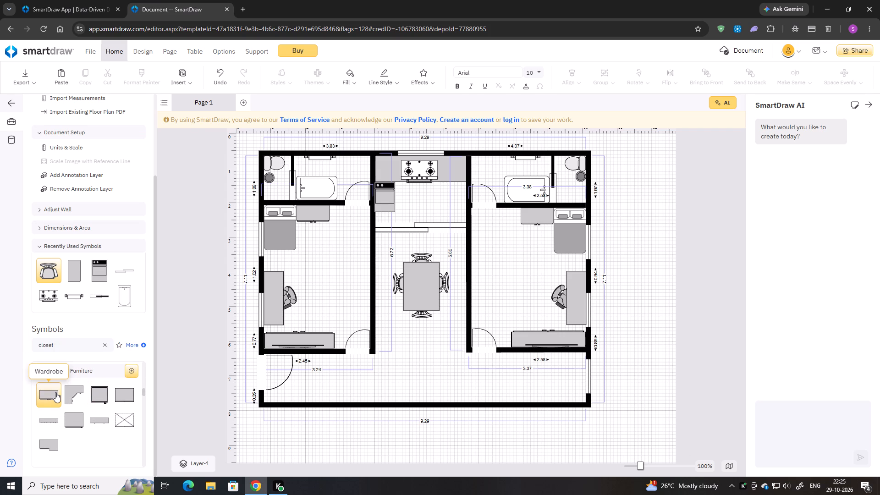
{"action": "double_click", "coordinate": [55, 392]}
{"action": "left_click_drag", "start_coordinate": [341, 235], "coordinate": [391, 274]}
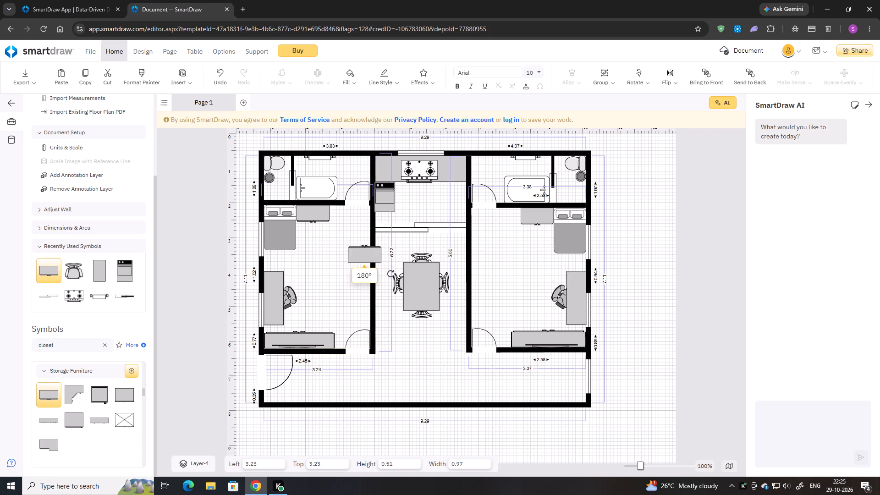
{"action": "left_click_drag", "start_coordinate": [365, 259], "coordinate": [332, 398]}
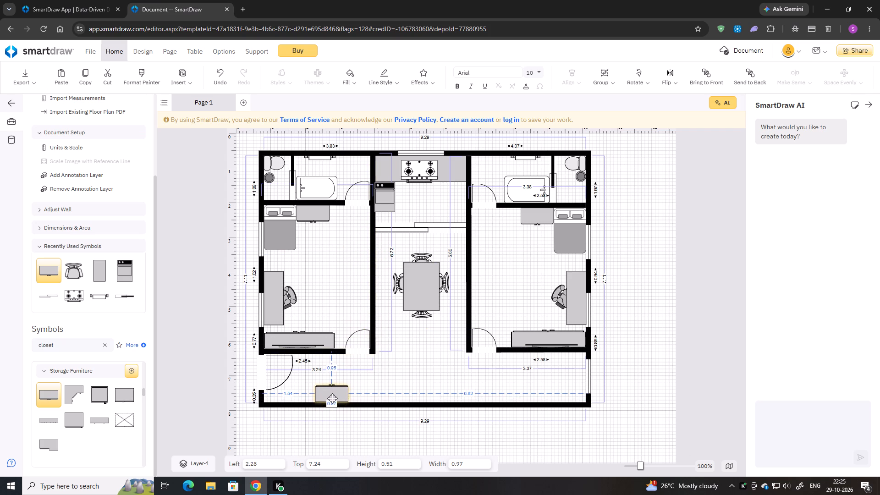
{"action": "left_click_drag", "start_coordinate": [332, 398], "coordinate": [331, 399]}
Duplicate the wardrobe and place the copy along the lower exterior wall beside the first one, at about 3.30, 7.27.
{"action": "key", "text": "ctrl+c"}
{"action": "key", "text": "ctrl+v"}
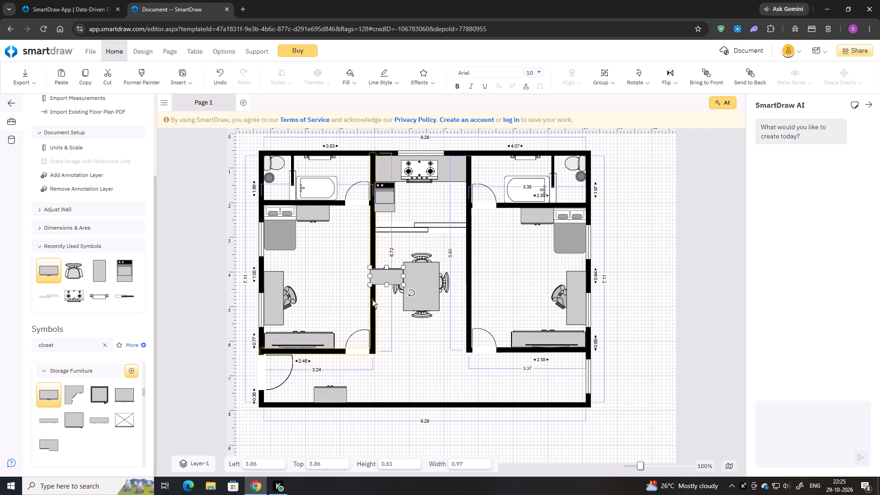
{"action": "left_click_drag", "start_coordinate": [386, 275], "coordinate": [368, 391]}
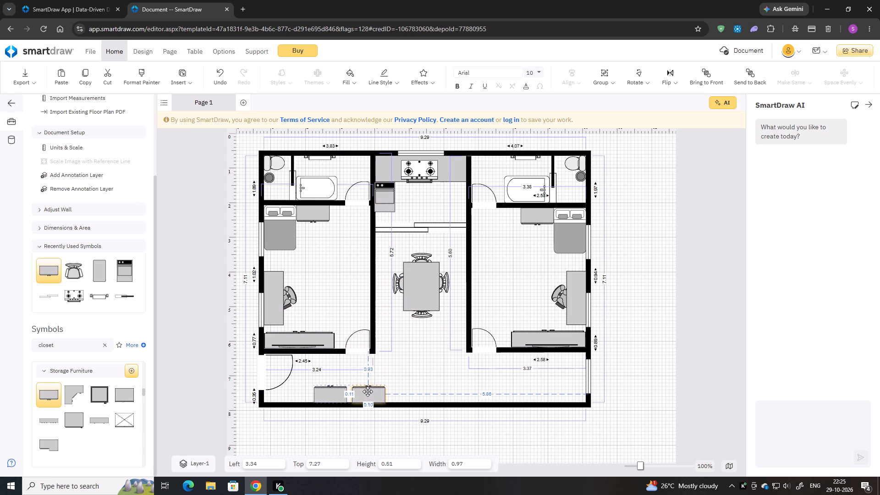
{"action": "left_click_drag", "start_coordinate": [368, 391], "coordinate": [367, 394]}
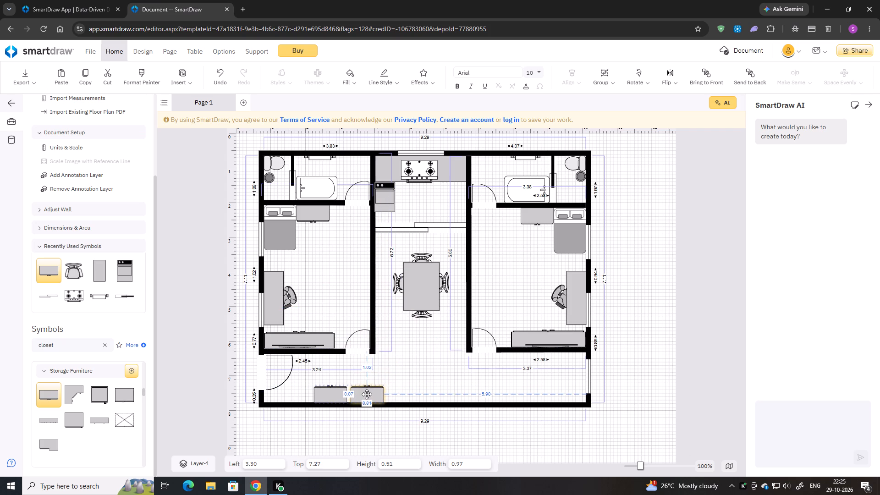
{"action": "left_click_drag", "start_coordinate": [367, 394], "coordinate": [367, 392]}
{"action": "left_click_drag", "start_coordinate": [367, 392], "coordinate": [367, 392]}
Nudge the wardrobe copy flush against the first wardrobe and in line with it, at about 3.22, 7.26.
{"action": "key", "text": "Up"}
{"action": "key", "text": "Up"}
{"action": "key", "text": "Right"}
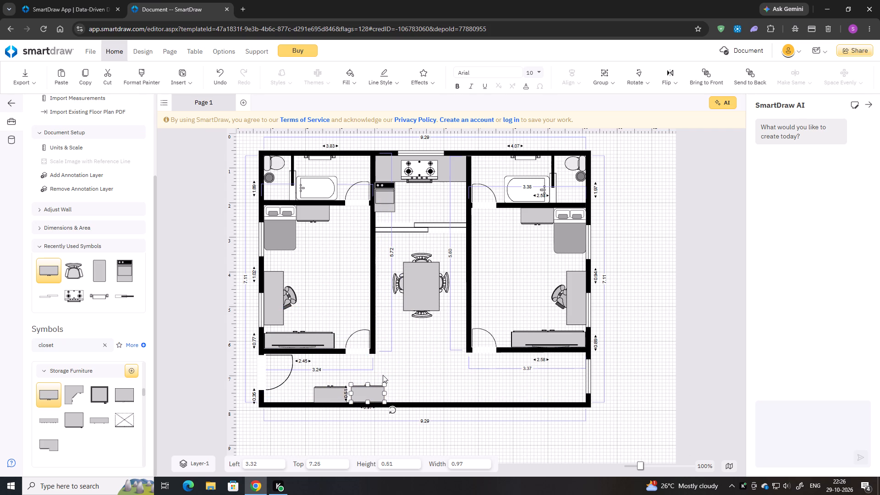
{"action": "key", "text": "Down"}
{"action": "key", "text": "Left"}
{"action": "key", "text": "Left"}
{"action": "key", "text": "Left"}
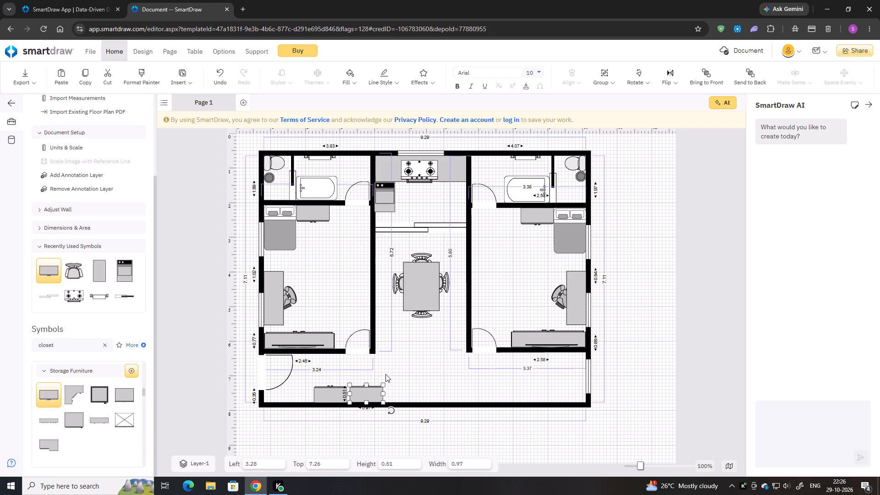
{"action": "key", "text": "Left"}
{"action": "key", "text": "Left"}
{"action": "key", "text": "Left"}
{"action": "key", "text": "Left"}
{"action": "key", "text": "Left"}
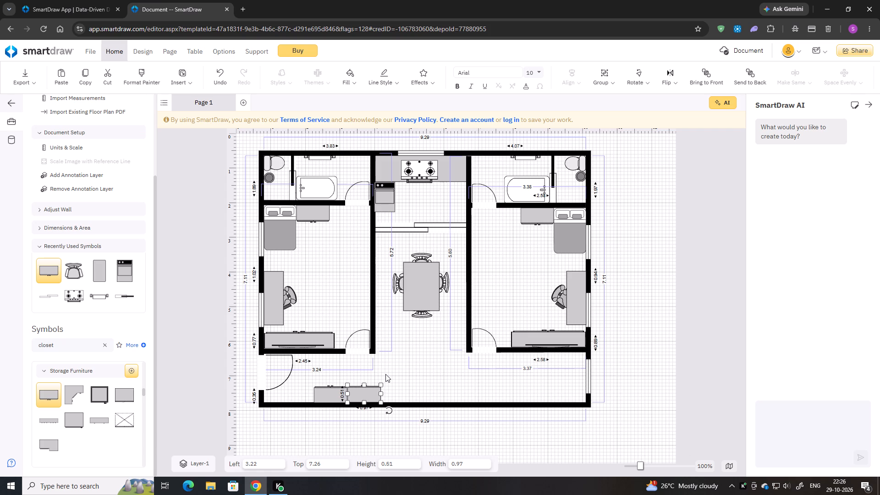
{"action": "key", "text": "Left"}
{"action": "left_click", "coordinate": [385, 374]}
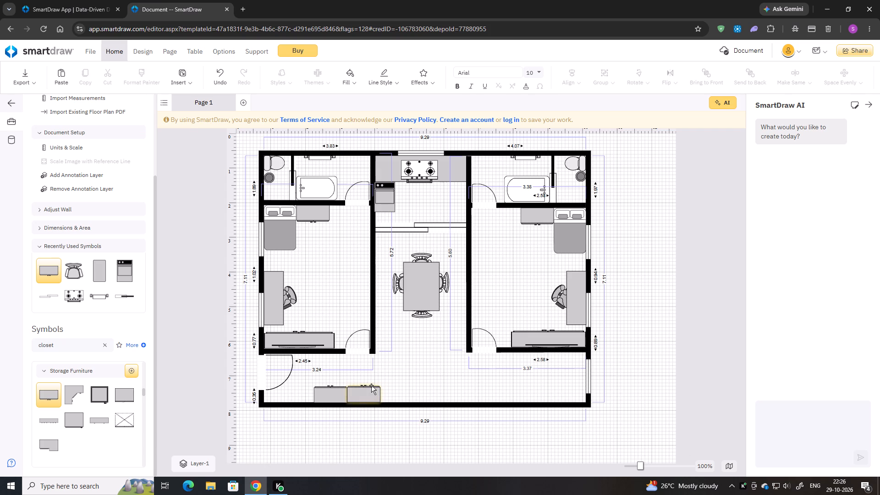
{"action": "left_click", "coordinate": [369, 389]}
{"action": "key", "text": "Down"}
{"action": "left_click", "coordinate": [385, 375]}
{"action": "left_click", "coordinate": [400, 366]}
Browse the closet search results and the symbol library's furniture categories for further furnishings.
{"action": "scroll", "coordinate": [104, 422], "scroll_direction": "up", "scroll_amount": 2}
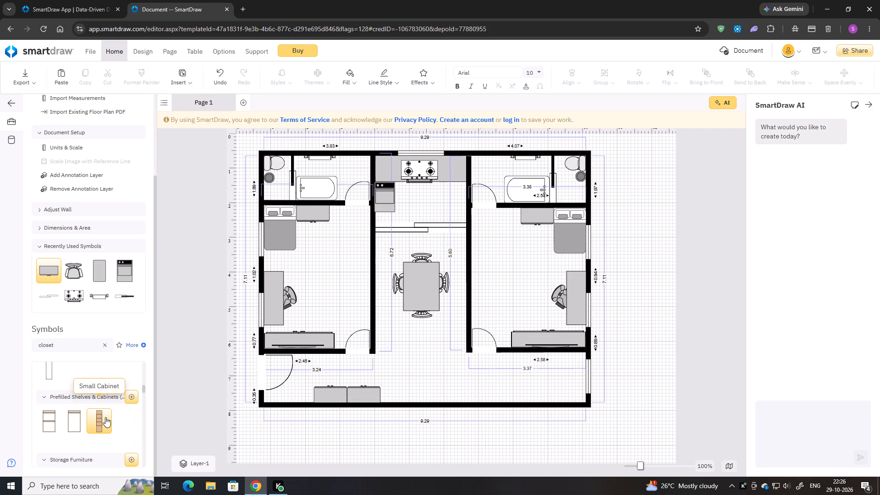
{"action": "scroll", "coordinate": [105, 417], "scroll_direction": "up", "scroll_amount": 1}
{"action": "scroll", "coordinate": [61, 411], "scroll_direction": "down", "scroll_amount": 1}
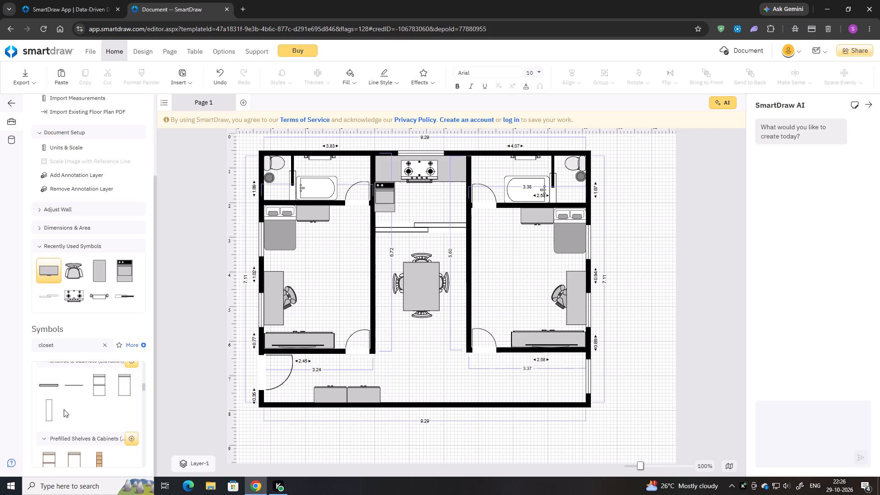
{"action": "scroll", "coordinate": [64, 409], "scroll_direction": "down", "scroll_amount": 2}
{"action": "scroll", "coordinate": [167, 402], "scroll_direction": "down", "scroll_amount": 3}
{"action": "scroll", "coordinate": [120, 420], "scroll_direction": "down", "scroll_amount": 1}
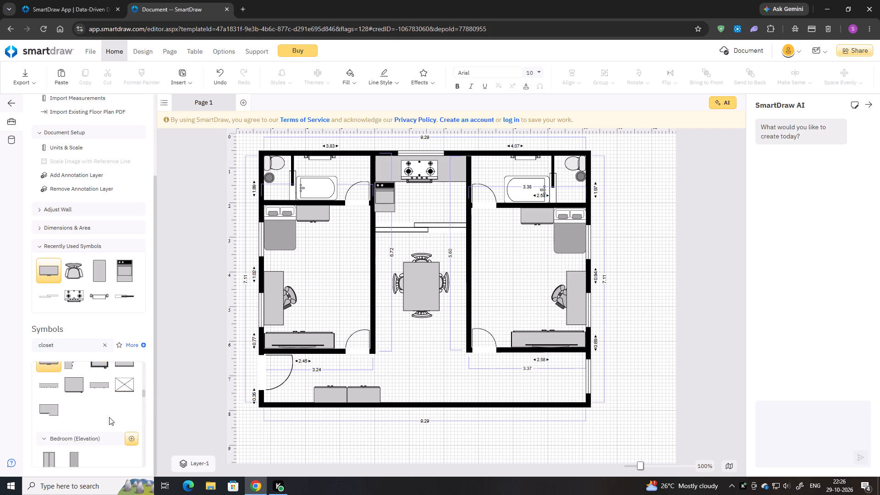
{"action": "scroll", "coordinate": [108, 424], "scroll_direction": "down", "scroll_amount": 1}
{"action": "scroll", "coordinate": [84, 386], "scroll_direction": "up", "scroll_amount": 1}
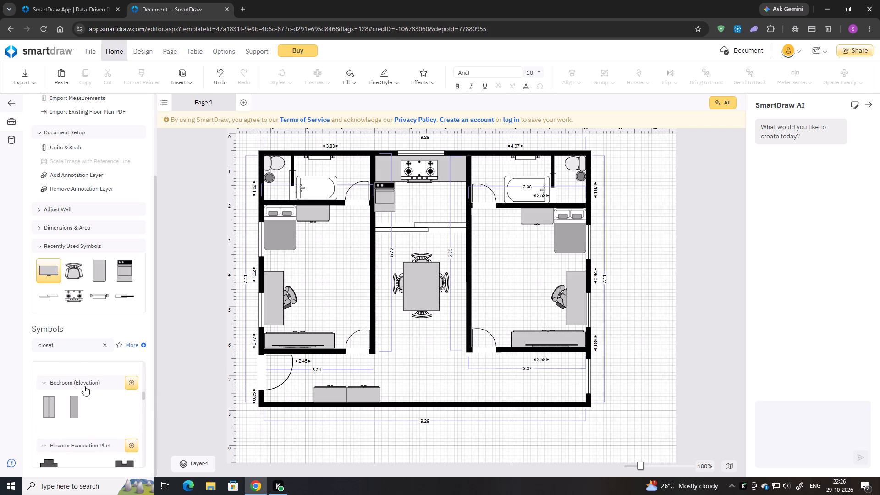
{"action": "scroll", "coordinate": [99, 390], "scroll_direction": "up", "scroll_amount": 1}
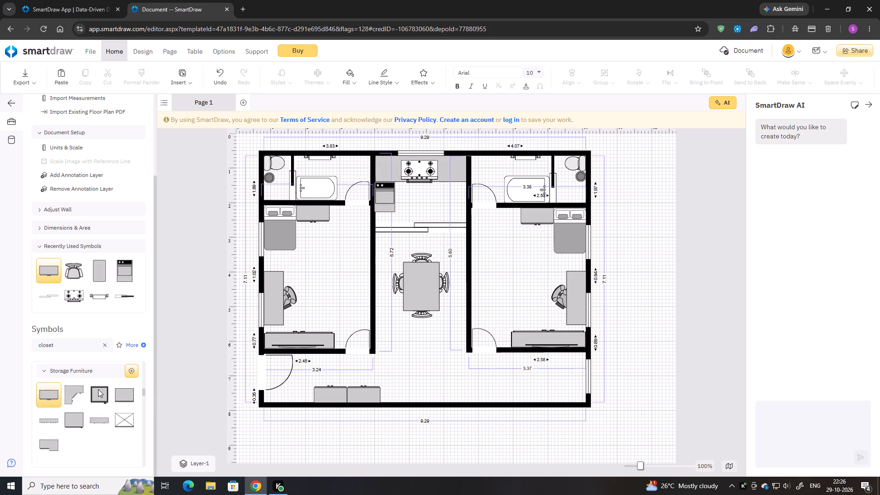
{"action": "scroll", "coordinate": [98, 389], "scroll_direction": "up", "scroll_amount": 9}
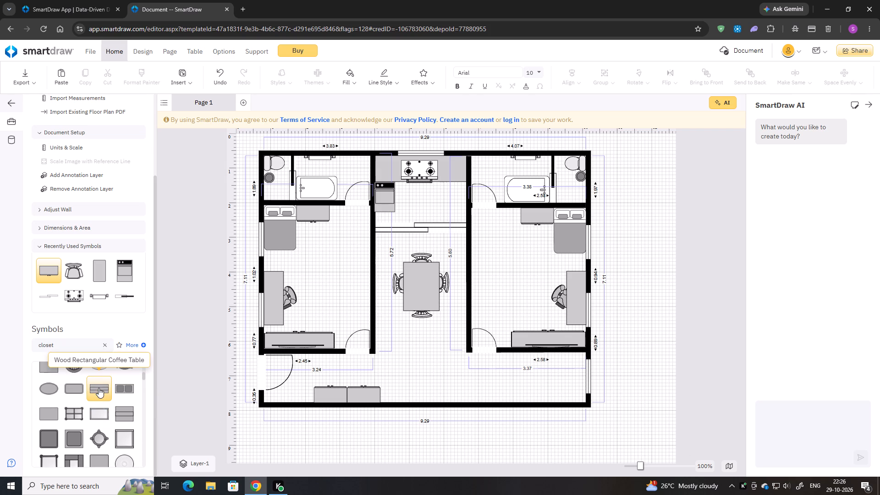
{"action": "scroll", "coordinate": [99, 388], "scroll_direction": "up", "scroll_amount": 8}
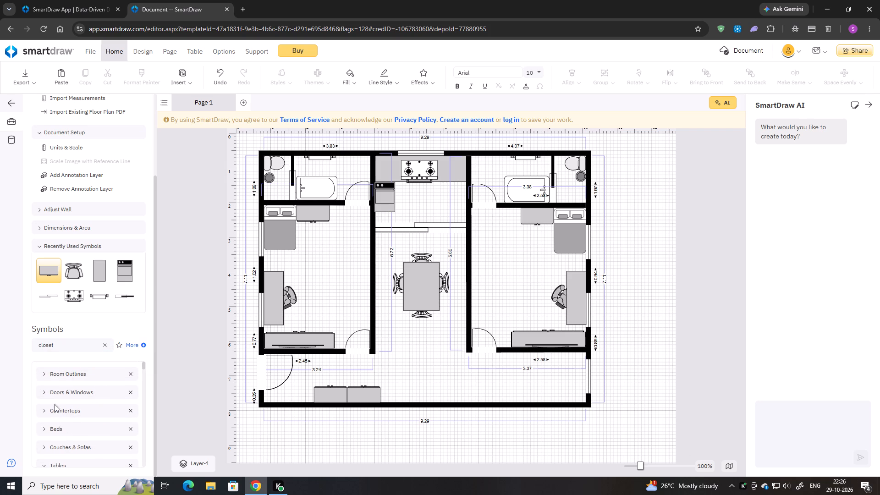
Insert a three-seat sofa from Couches & Sofas, rotate it half a turn and resize it to about 2.09 by 0.70.
{"action": "scroll", "coordinate": [86, 431], "scroll_direction": "down", "scroll_amount": 1}
{"action": "left_click", "coordinate": [68, 398]}
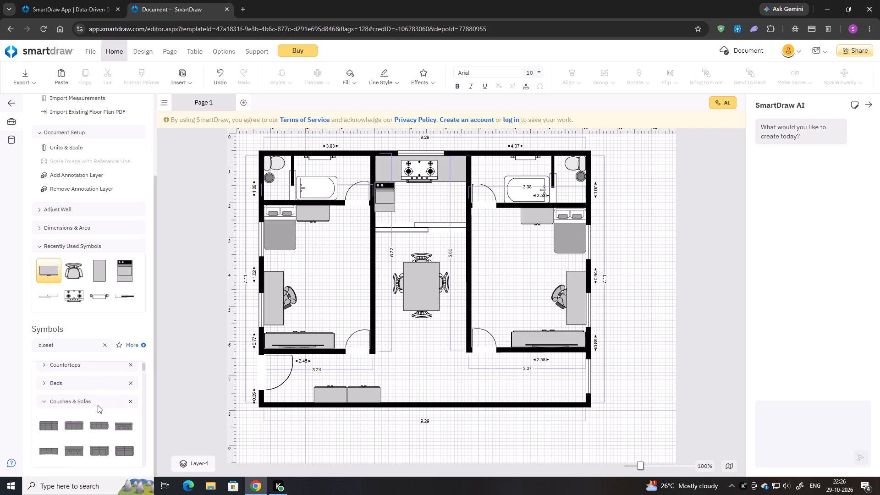
{"action": "scroll", "coordinate": [104, 407], "scroll_direction": "down", "scroll_amount": 1}
{"action": "double_click", "coordinate": [97, 379]}
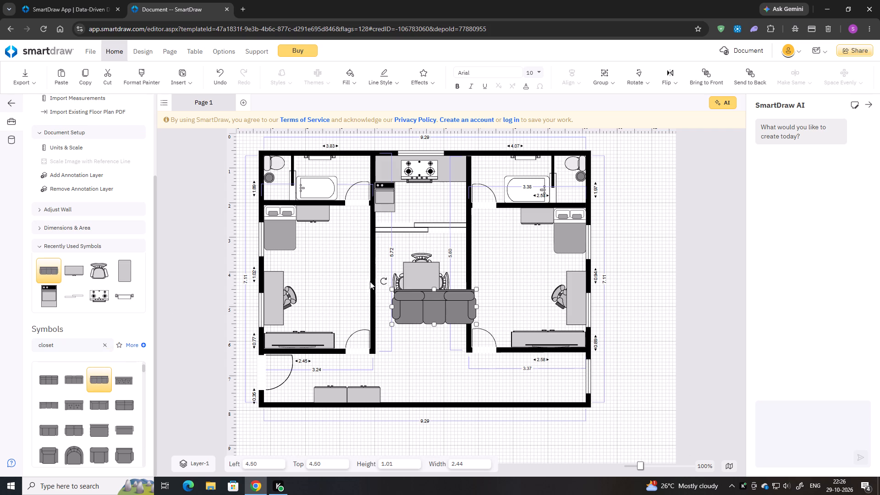
{"action": "left_click_drag", "start_coordinate": [384, 280], "coordinate": [478, 330]}
{"action": "left_click_drag", "start_coordinate": [476, 323], "coordinate": [460, 310]}
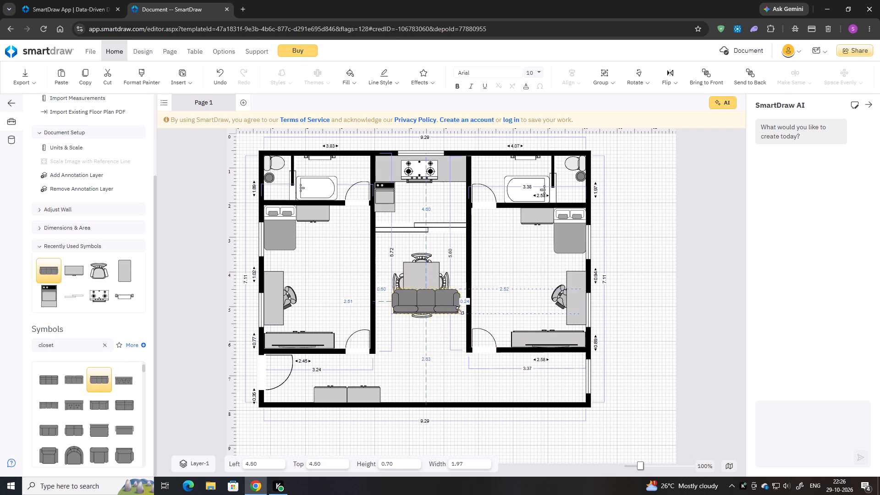
{"action": "left_click_drag", "start_coordinate": [460, 310], "coordinate": [465, 312]}
Place the sofa against the lower exterior wall, just past the two wardrobes, at about 4.35, 7.09.
{"action": "left_click_drag", "start_coordinate": [434, 295], "coordinate": [424, 383]}
{"action": "key", "text": "Right"}
{"action": "key", "text": "Right"}
{"action": "key", "text": "Right"}
{"action": "key", "text": "Right"}
{"action": "key", "text": "Right"}
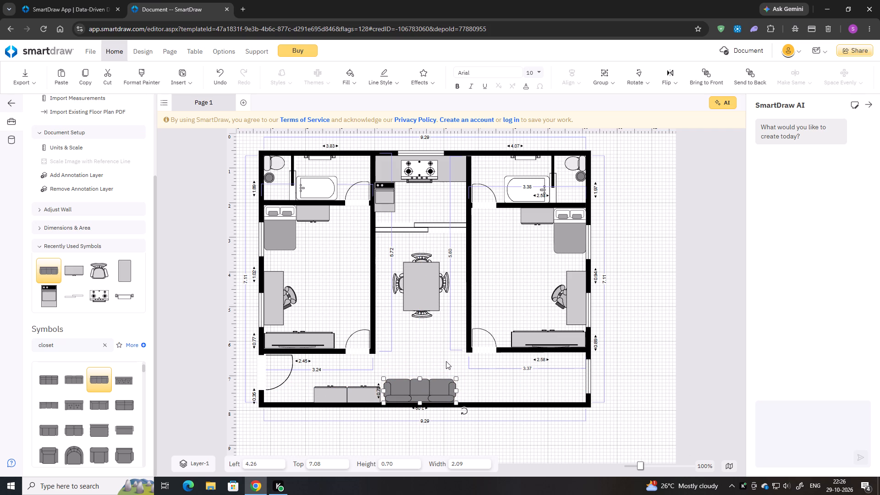
{"action": "key", "text": "Right"}
{"action": "key", "text": "Right"}
{"action": "key", "text": "Right"}
{"action": "key", "text": "Down"}
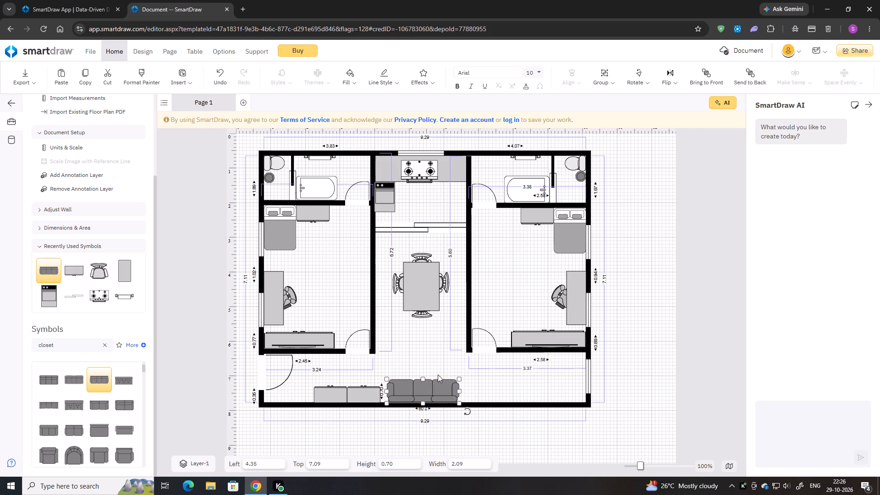
{"action": "left_click", "coordinate": [438, 364]}
{"action": "right_click", "coordinate": [440, 390]}
{"action": "left_click", "coordinate": [458, 367]}
Copy the entrance sofa, rotate the copy to 270°, place it against the first bedroom's hallway wall at about 2.52, 3.72, and send it to back.
{"action": "left_click", "coordinate": [436, 388]}
{"action": "key", "text": "ctrl+c"}
{"action": "key", "text": "ctrl+v"}
{"action": "left_click_drag", "start_coordinate": [361, 211], "coordinate": [338, 138]}
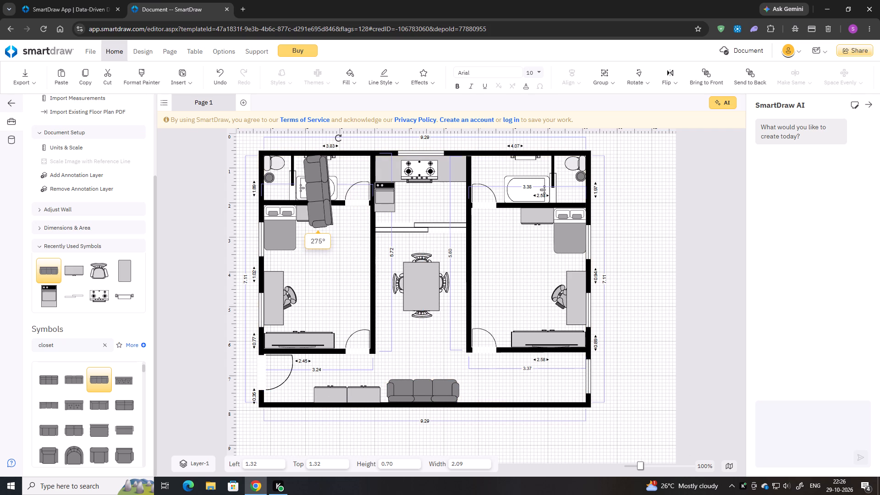
{"action": "left_click_drag", "start_coordinate": [338, 138], "coordinate": [341, 139]}
{"action": "left_click_drag", "start_coordinate": [317, 179], "coordinate": [347, 249]}
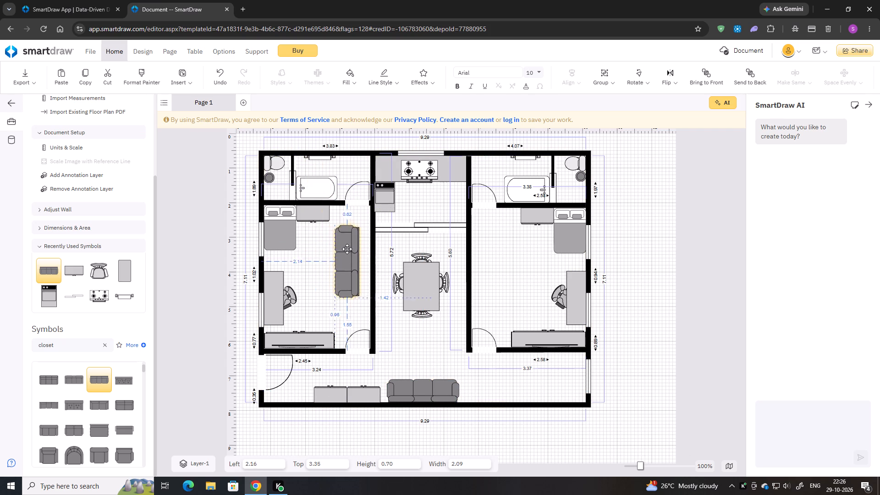
{"action": "left_click_drag", "start_coordinate": [347, 249], "coordinate": [357, 261]}
{"action": "right_click", "coordinate": [357, 258]}
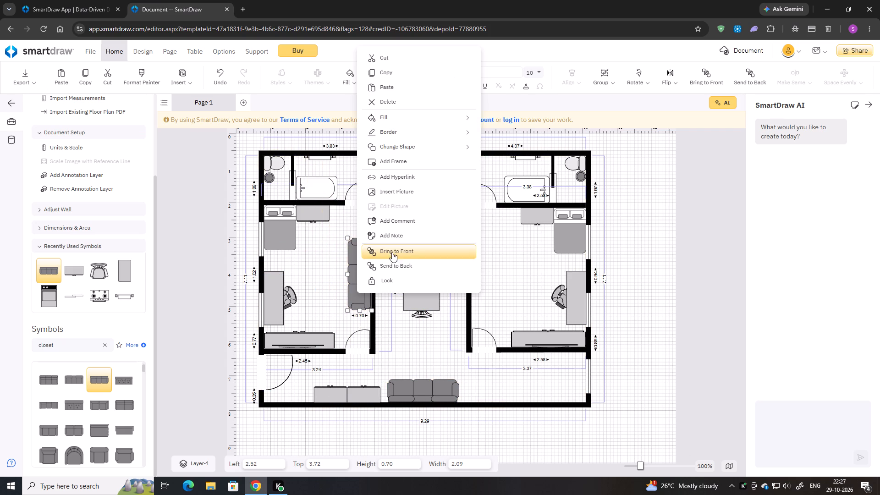
{"action": "left_click", "coordinate": [394, 263]}
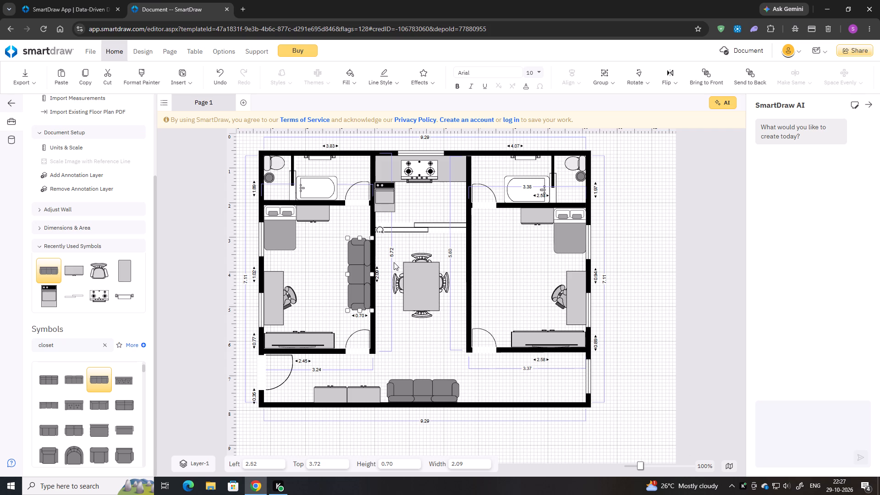
Duplicate the bedroom sofa, turn it to face the opposite way, place it against the other bedroom's hallway wall at about 6.03, 3.72, and send it to back.
{"action": "key", "text": "ctrl+c"}
{"action": "key", "text": "ctrl+v"}
{"action": "left_click_drag", "start_coordinate": [358, 169], "coordinate": [363, 178]}
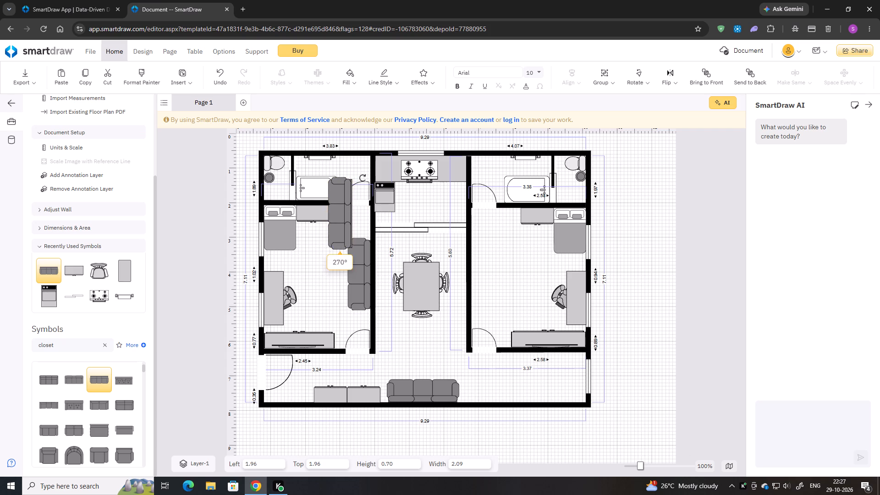
{"action": "left_click_drag", "start_coordinate": [363, 178], "coordinate": [313, 278]}
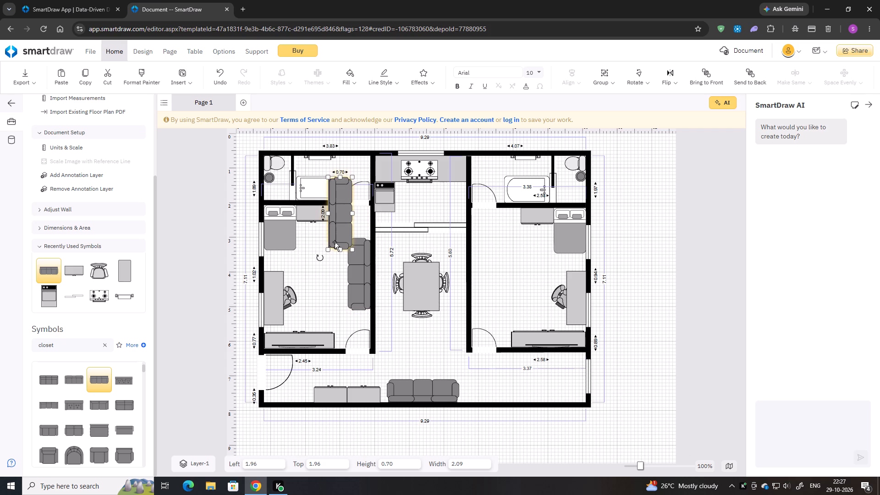
{"action": "left_click_drag", "start_coordinate": [338, 229], "coordinate": [481, 277]}
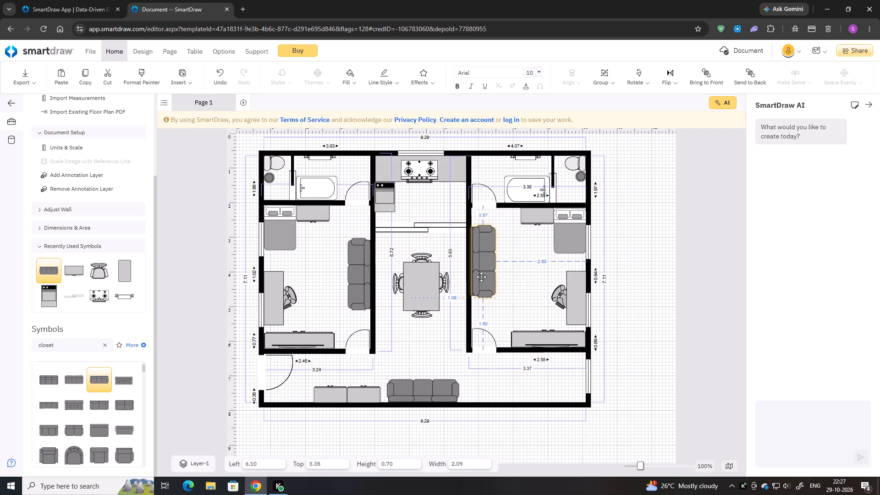
{"action": "left_click_drag", "start_coordinate": [481, 277], "coordinate": [479, 289]}
{"action": "right_click", "coordinate": [479, 289]}
{"action": "left_click", "coordinate": [500, 269]}
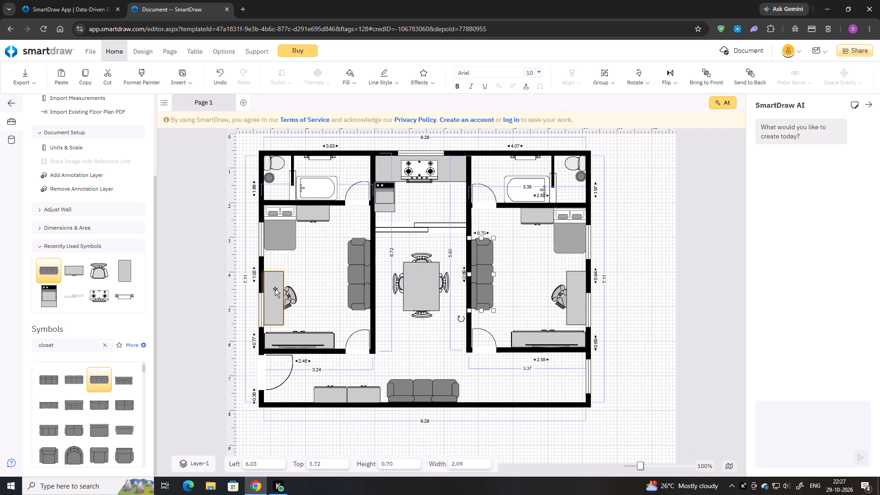
Insert a Round Glass End Table from the symbol library beside the window at the entrance area's far end, at about 9.34, 6.66.
{"action": "scroll", "coordinate": [106, 405], "scroll_direction": "down", "scroll_amount": 4}
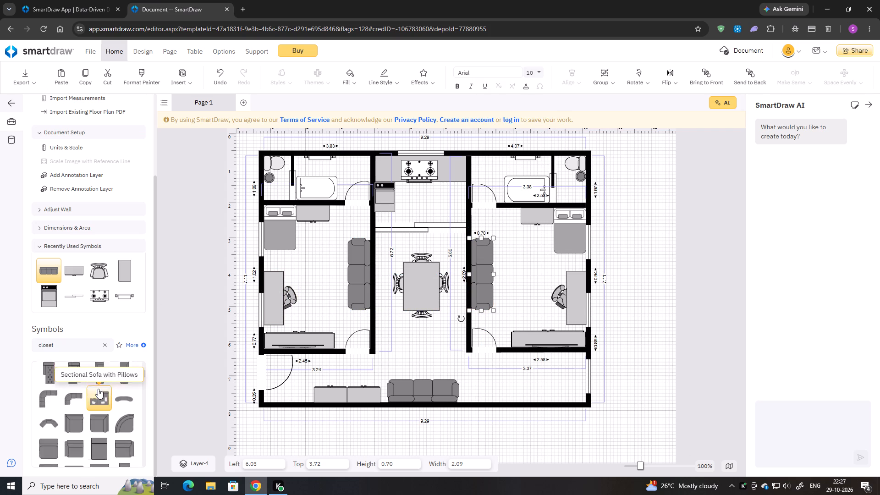
{"action": "scroll", "coordinate": [98, 389], "scroll_direction": "down", "scroll_amount": 2}
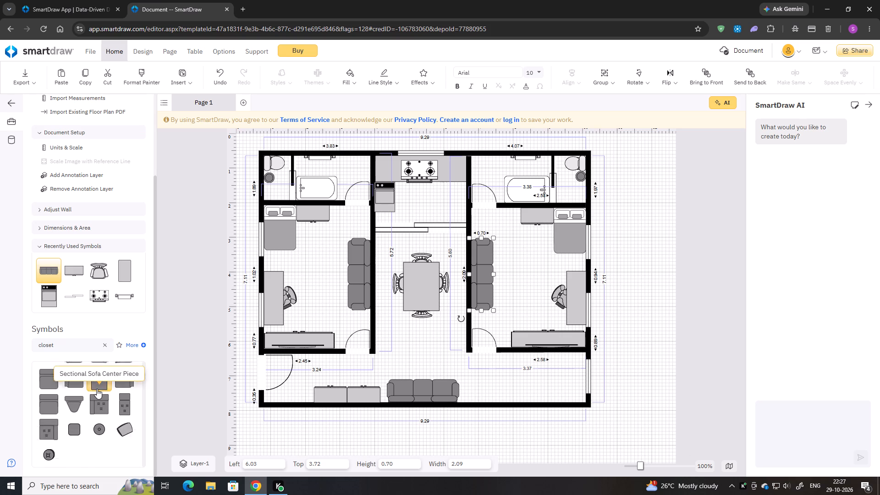
{"action": "scroll", "coordinate": [97, 389], "scroll_direction": "down", "scroll_amount": 2}
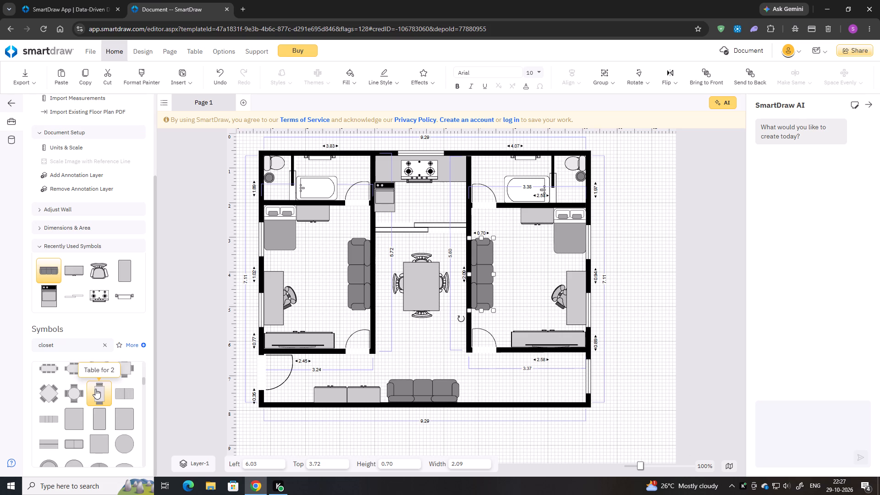
{"action": "scroll", "coordinate": [110, 362], "scroll_direction": "down", "scroll_amount": 3}
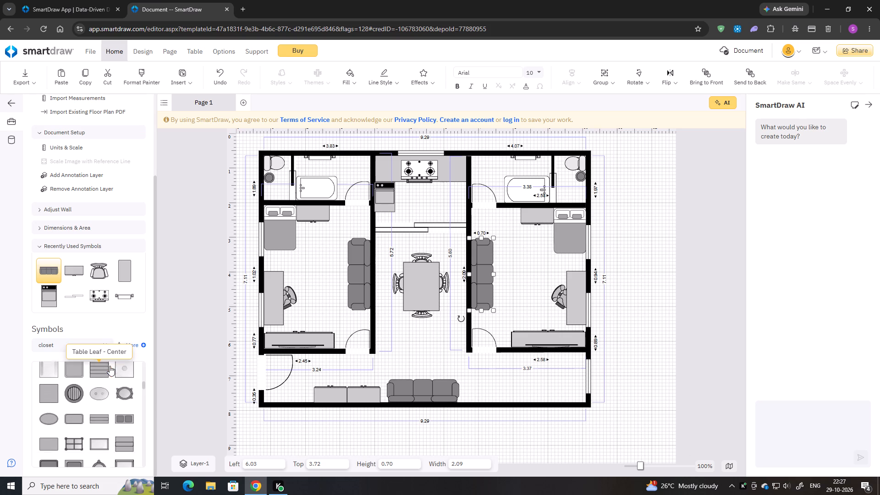
{"action": "scroll", "coordinate": [69, 434], "scroll_direction": "down", "scroll_amount": 1}
{"action": "scroll", "coordinate": [70, 429], "scroll_direction": "up", "scroll_amount": 2}
{"action": "scroll", "coordinate": [90, 424], "scroll_direction": "down", "scroll_amount": 1}
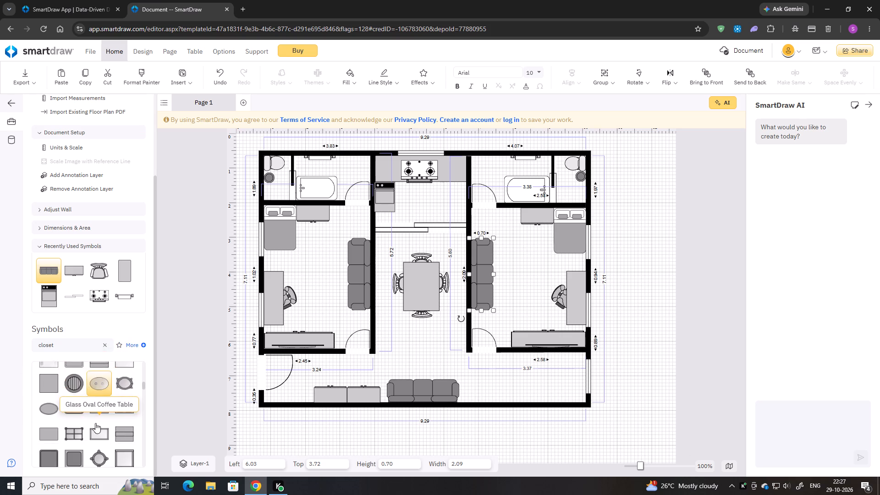
{"action": "scroll", "coordinate": [100, 423], "scroll_direction": "down", "scroll_amount": 2}
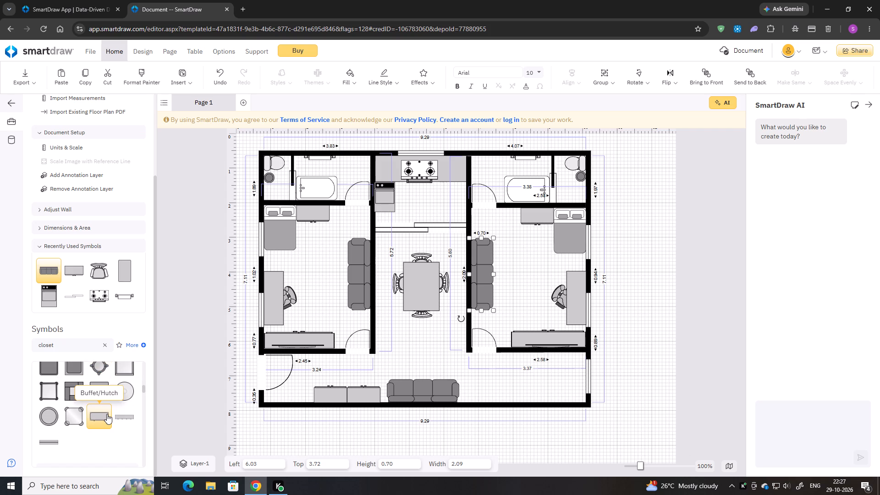
{"action": "double_click", "coordinate": [120, 385]}
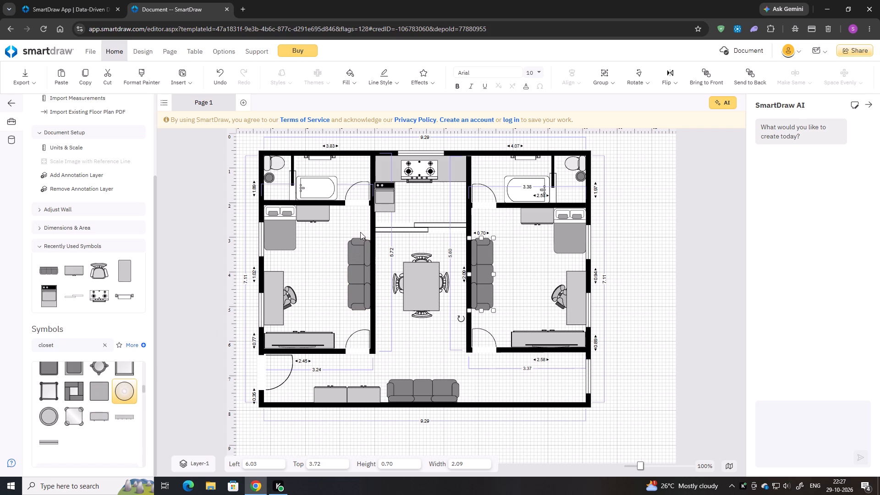
{"action": "left_click_drag", "start_coordinate": [334, 235], "coordinate": [376, 280]}
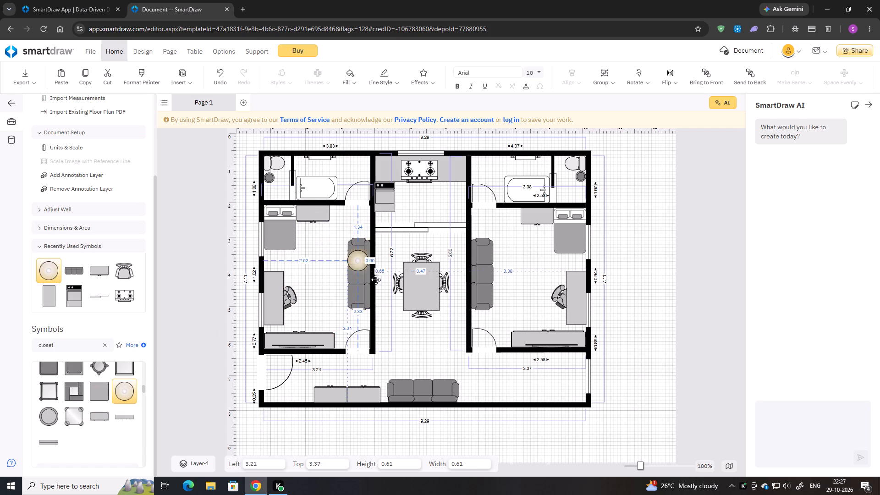
{"action": "left_click_drag", "start_coordinate": [376, 280], "coordinate": [570, 375]}
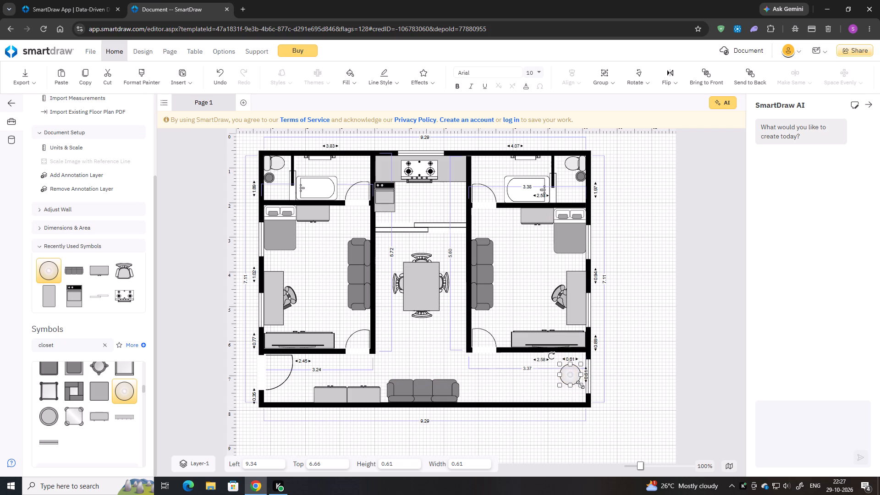
Enlarge the round glass table to about 0.77 by 0.78 and shift it clear of the wall, to about 9.25, 6.63.
{"action": "left_click_drag", "start_coordinate": [580, 385], "coordinate": [585, 391]}
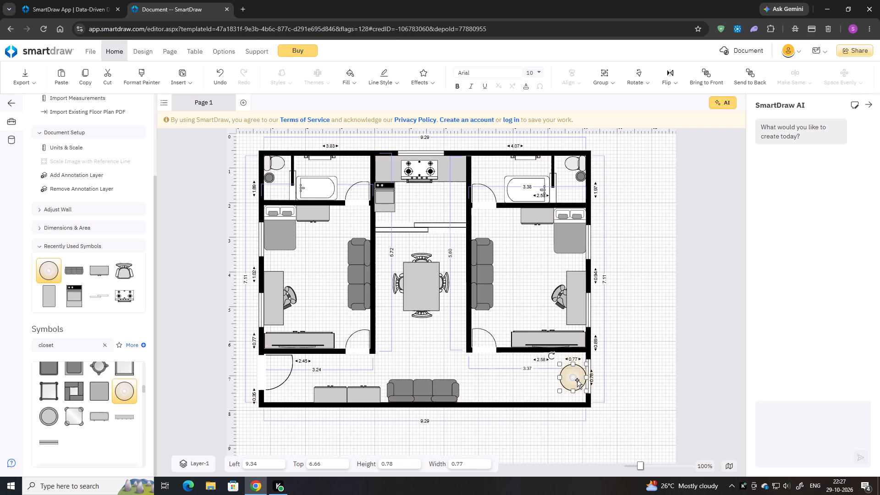
{"action": "left_click", "coordinate": [577, 380]}
{"action": "left_click", "coordinate": [567, 379]}
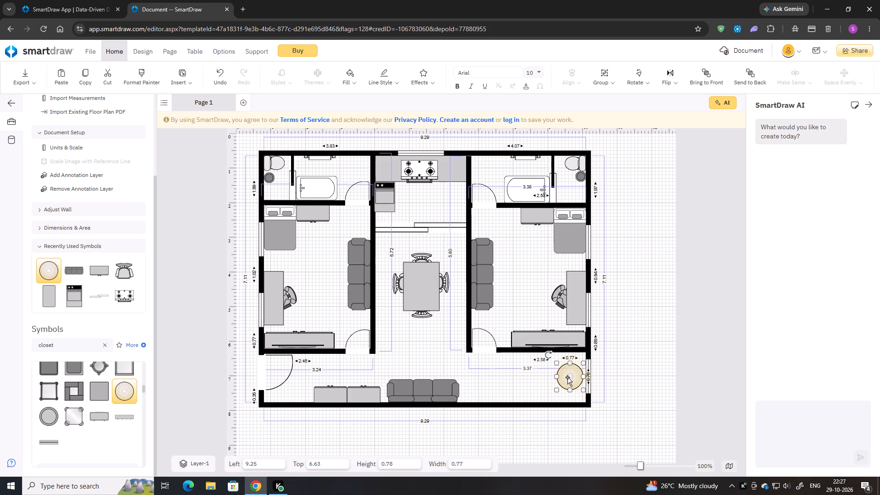
{"action": "left_click", "coordinate": [532, 378]}
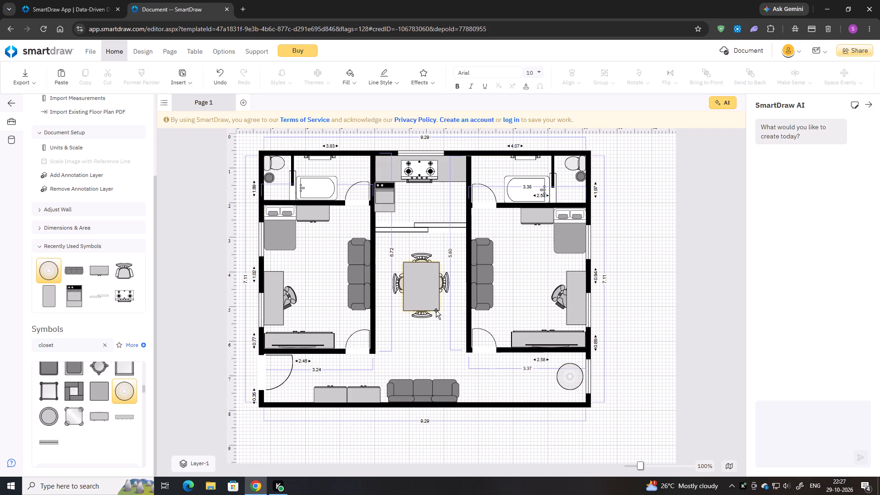
Copy a dining chair, angle the copy toward the round table's upper side at about 9.03, 6.38, and send it behind the table.
{"action": "left_click", "coordinate": [397, 282]}
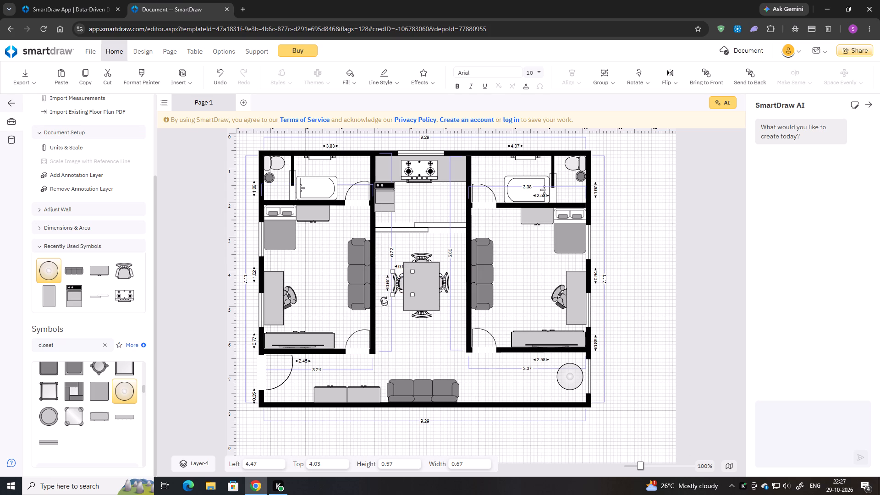
{"action": "key", "text": "ctrl+c"}
{"action": "key", "text": "ctrl+v"}
{"action": "left_click_drag", "start_coordinate": [357, 253], "coordinate": [545, 361]}
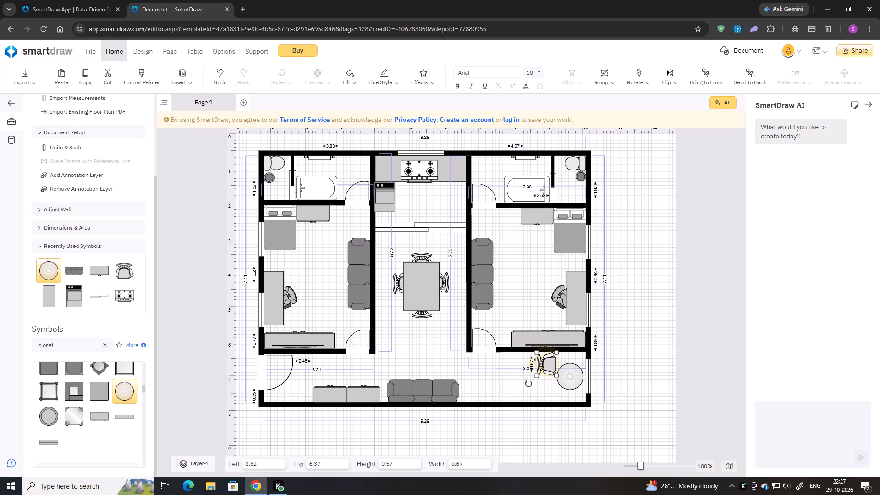
{"action": "left_click_drag", "start_coordinate": [528, 382], "coordinate": [516, 368]}
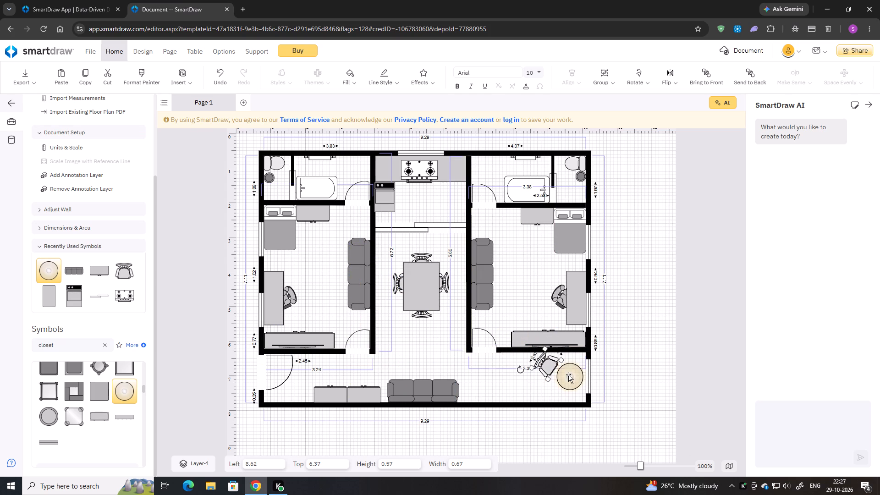
{"action": "left_click_drag", "start_coordinate": [550, 367], "coordinate": [562, 371]}
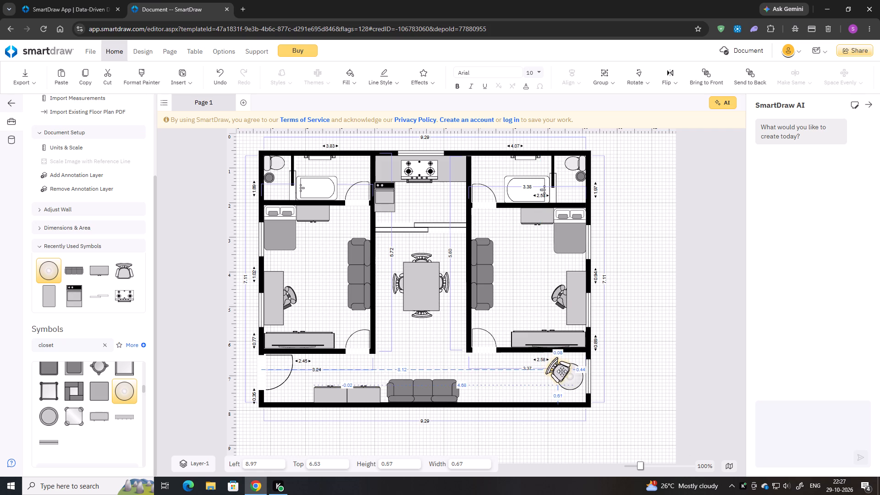
{"action": "left_click_drag", "start_coordinate": [562, 371], "coordinate": [564, 369]}
{"action": "right_click", "coordinate": [564, 363]}
{"action": "left_click", "coordinate": [586, 343]}
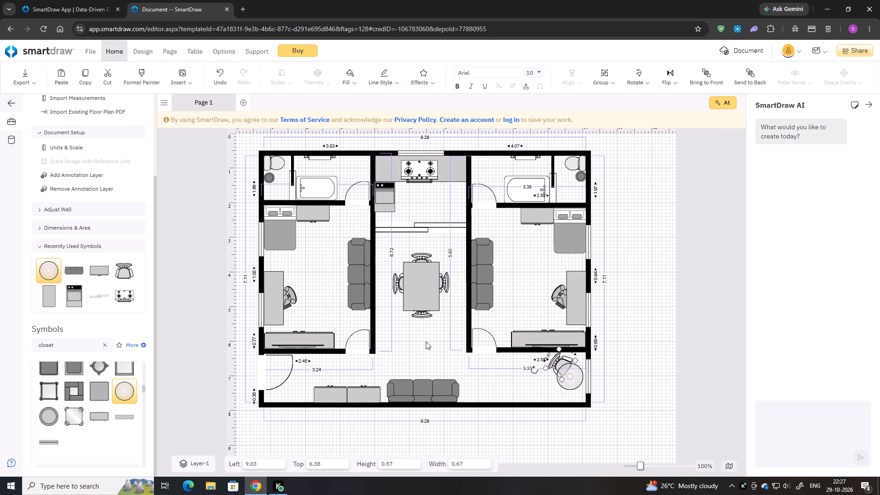
Paste a second chair, angle it toward the round table's lower side at about 9.10, 7.16, and send it behind the table.
{"action": "key", "text": "ctrl+v"}
{"action": "left_click_drag", "start_coordinate": [387, 277], "coordinate": [500, 376]}
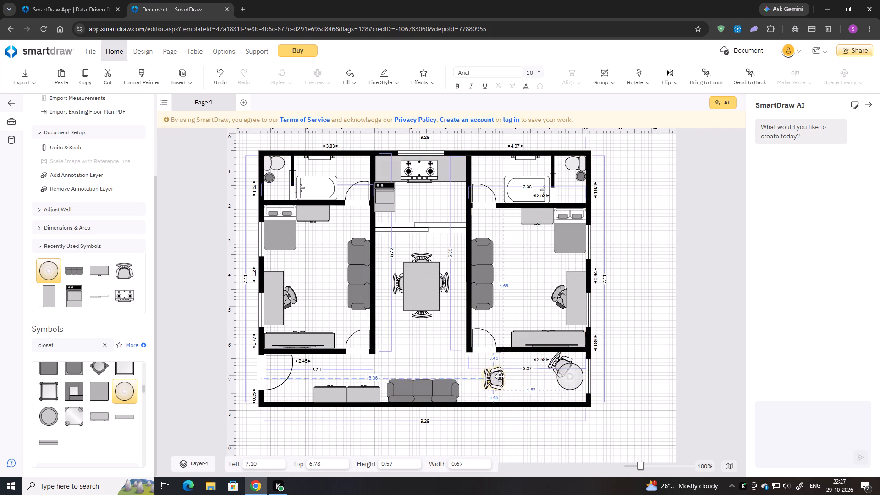
{"action": "left_click_drag", "start_coordinate": [500, 376], "coordinate": [524, 377]}
{"action": "left_click_drag", "start_coordinate": [503, 396], "coordinate": [515, 401]}
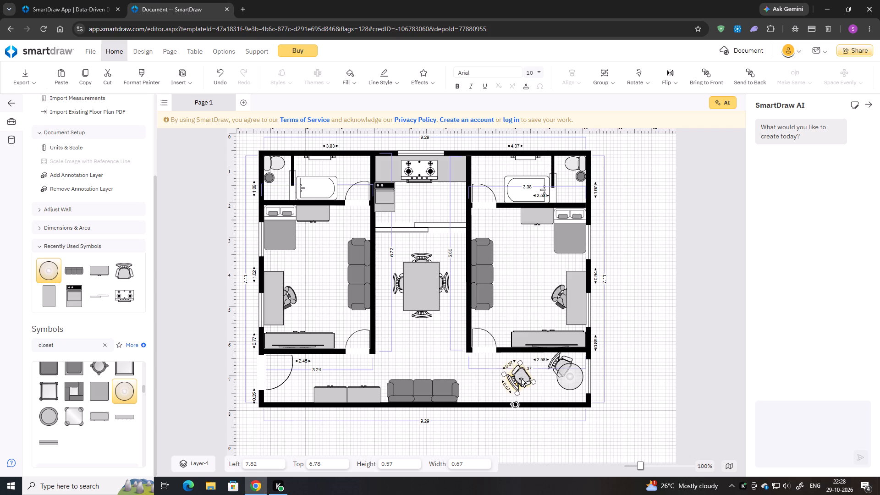
{"action": "left_click_drag", "start_coordinate": [522, 378], "coordinate": [564, 390]}
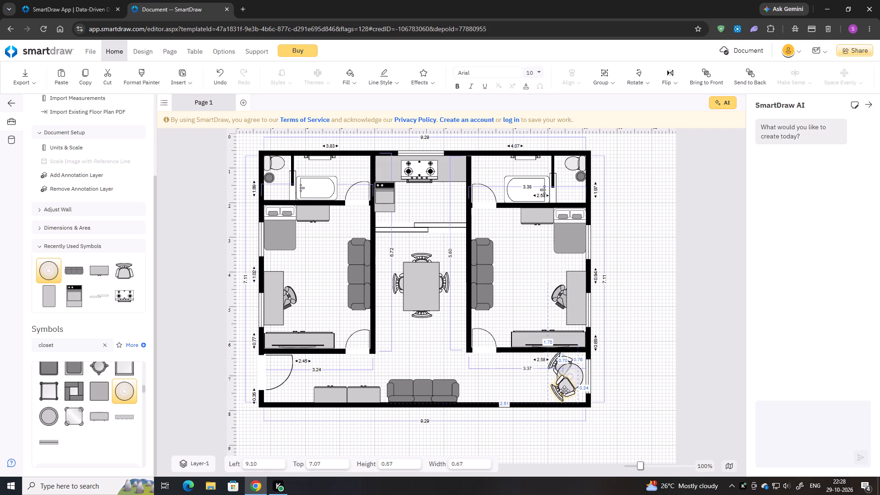
{"action": "left_click_drag", "start_coordinate": [564, 390], "coordinate": [565, 390]}
{"action": "right_click", "coordinate": [565, 390]}
{"action": "left_click", "coordinate": [581, 374]}
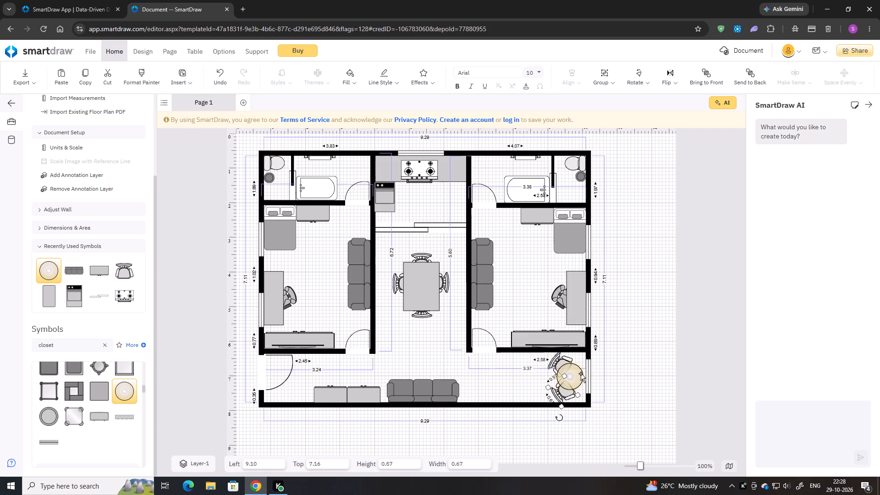
Nudge the lower chair closer to the round table, to about 9.09, 7.11.
{"action": "left_click", "coordinate": [513, 374]}
{"action": "left_click", "coordinate": [563, 389]}
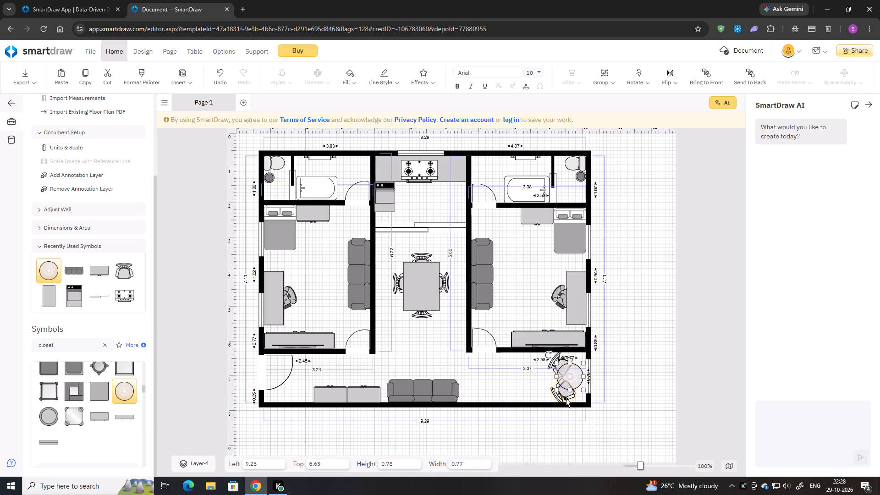
{"action": "left_click", "coordinate": [564, 397]}
{"action": "key", "text": "Left"}
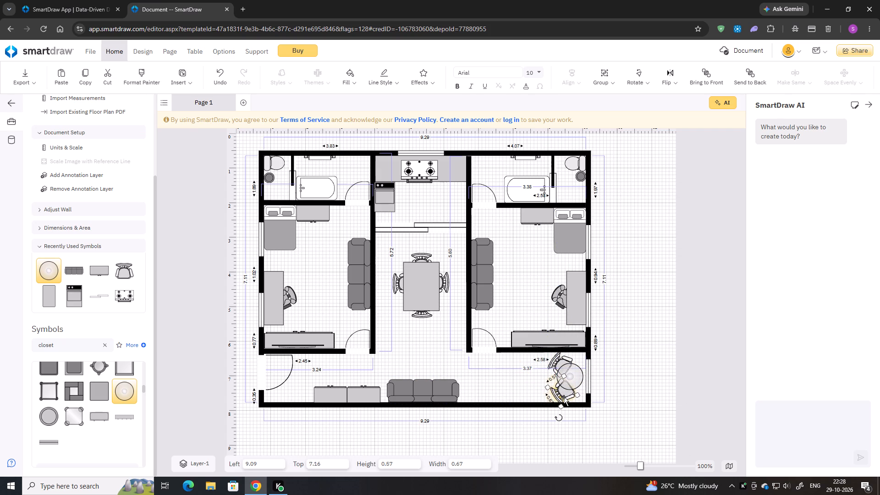
{"action": "key", "text": "Up"}
{"action": "key", "text": "Up"}
{"action": "key", "text": "Up"}
{"action": "key", "text": "Up"}
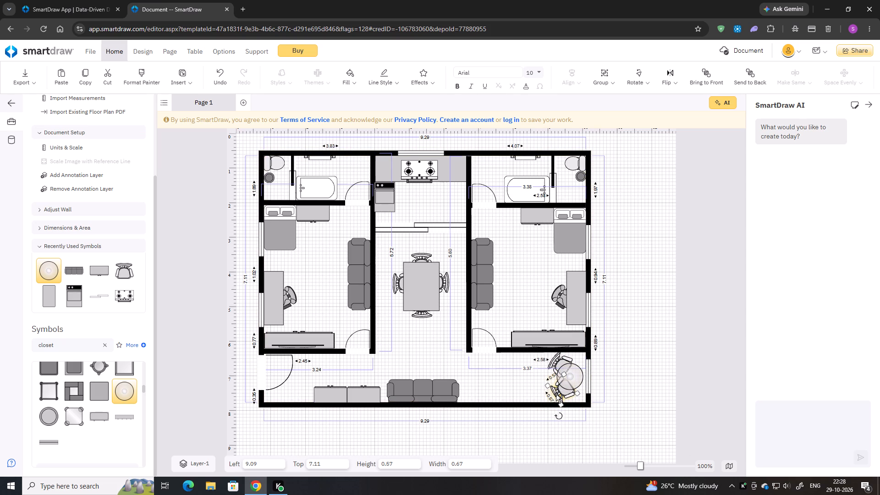
{"action": "left_click", "coordinate": [531, 379]}
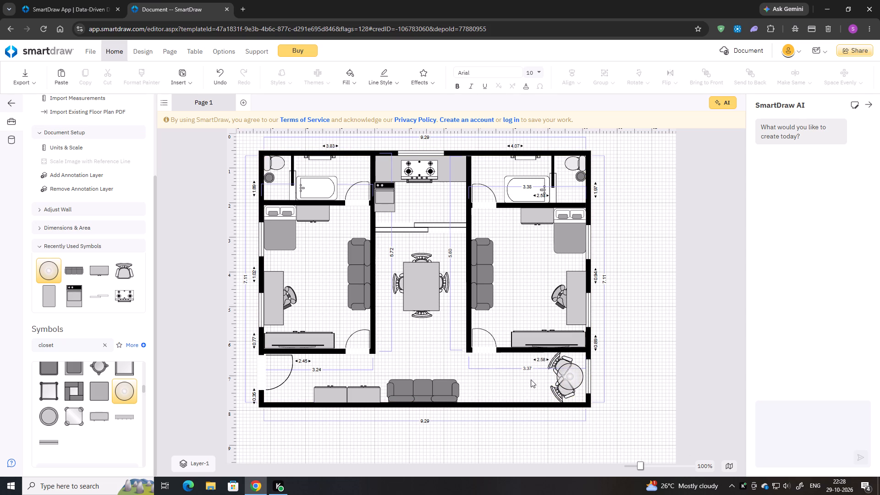
Rotate the upper chair slightly so that it faces the round glass table more squarely.
{"action": "left_click", "coordinate": [559, 364]}
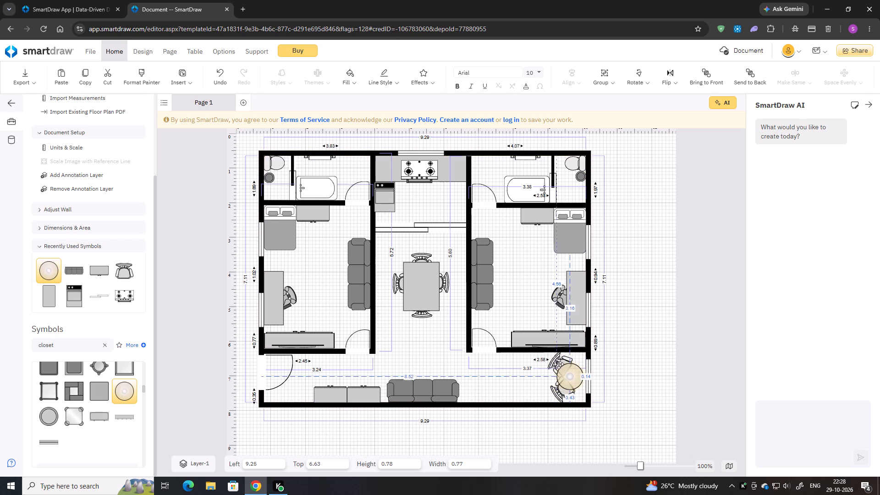
{"action": "left_click", "coordinate": [554, 363]}
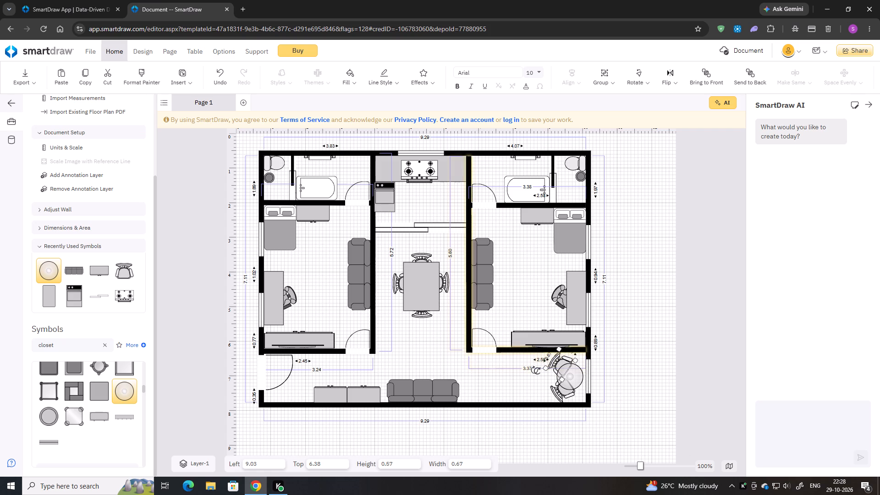
{"action": "left_click_drag", "start_coordinate": [534, 372], "coordinate": [535, 382]}
Rotate the lower chair toward the round glass table and shift it slightly outward and up.
{"action": "left_click", "coordinate": [560, 394]}
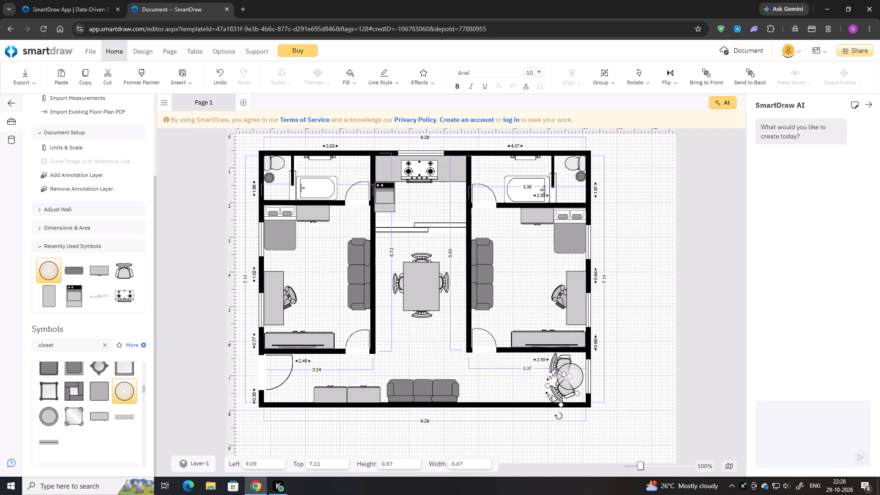
{"action": "left_click_drag", "start_coordinate": [556, 415], "coordinate": [549, 412]}
{"action": "left_click_drag", "start_coordinate": [549, 412], "coordinate": [549, 411]}
{"action": "left_click_drag", "start_coordinate": [559, 393], "coordinate": [554, 393]}
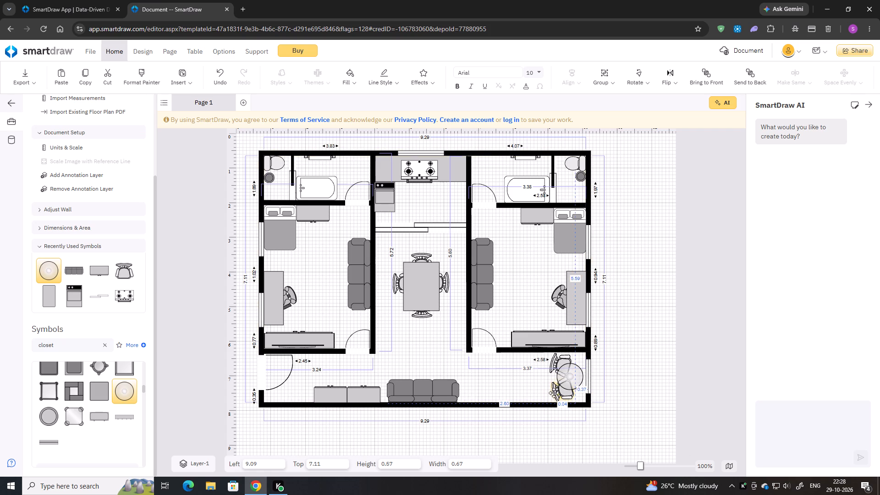
{"action": "left_click_drag", "start_coordinate": [554, 393], "coordinate": [552, 391]}
{"action": "key", "text": "Up"}
{"action": "key", "text": "Up"}
{"action": "left_click", "coordinate": [559, 418]}
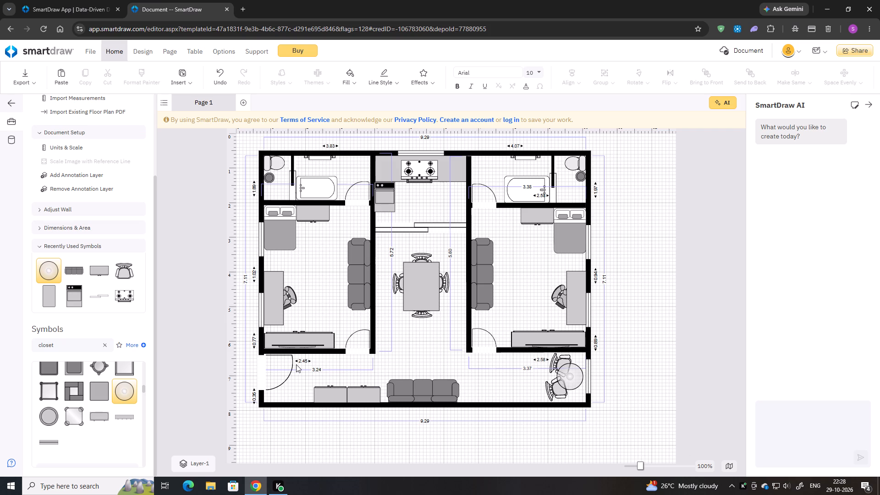
Add a window from the Doors & Windows symbols to the lower exterior wall between the sofa and round table, widened to about 1.30.
{"action": "scroll", "coordinate": [81, 409], "scroll_direction": "up", "scroll_amount": 3}
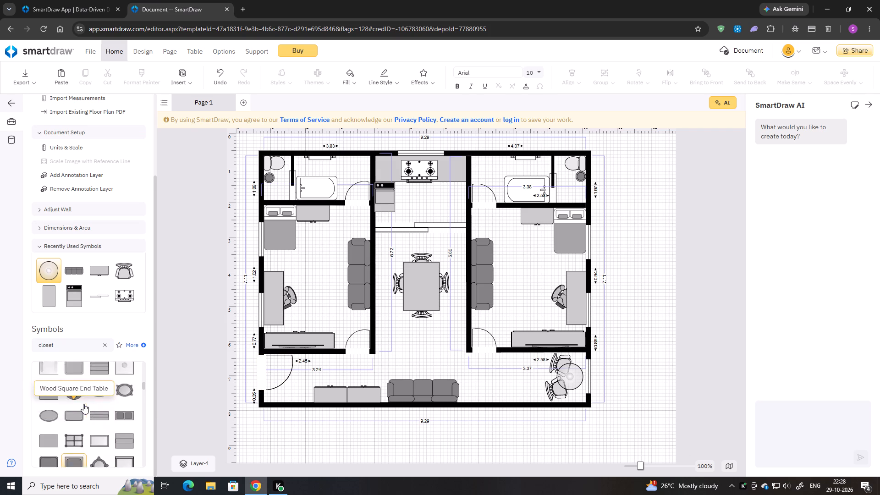
{"action": "scroll", "coordinate": [85, 403], "scroll_direction": "up", "scroll_amount": 4}
{"action": "left_click", "coordinate": [68, 434]}
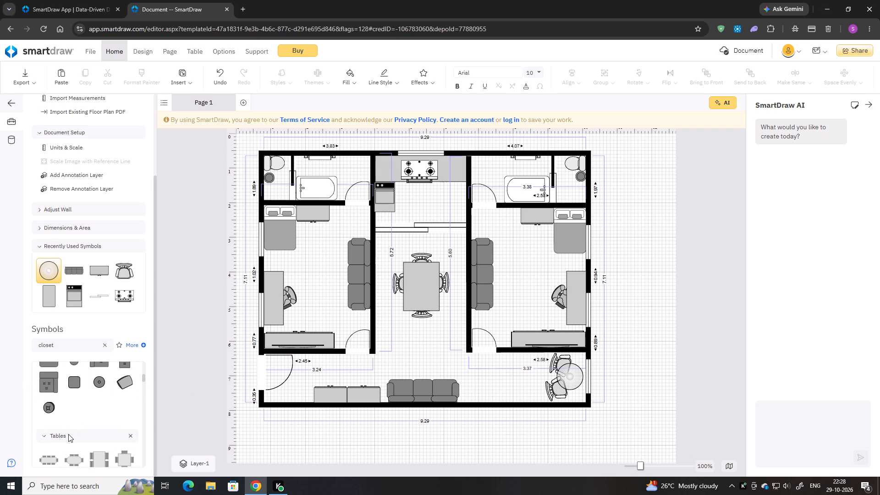
{"action": "left_click", "coordinate": [65, 434]}
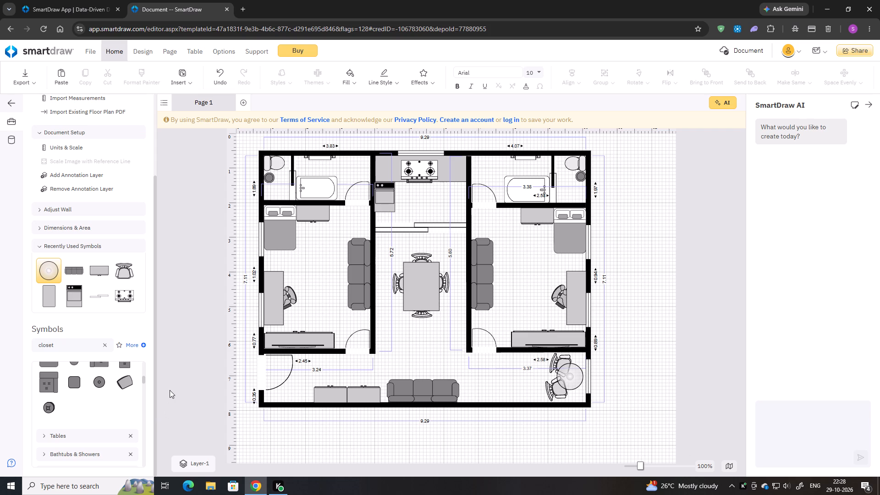
{"action": "scroll", "coordinate": [103, 395], "scroll_direction": "up", "scroll_amount": 3}
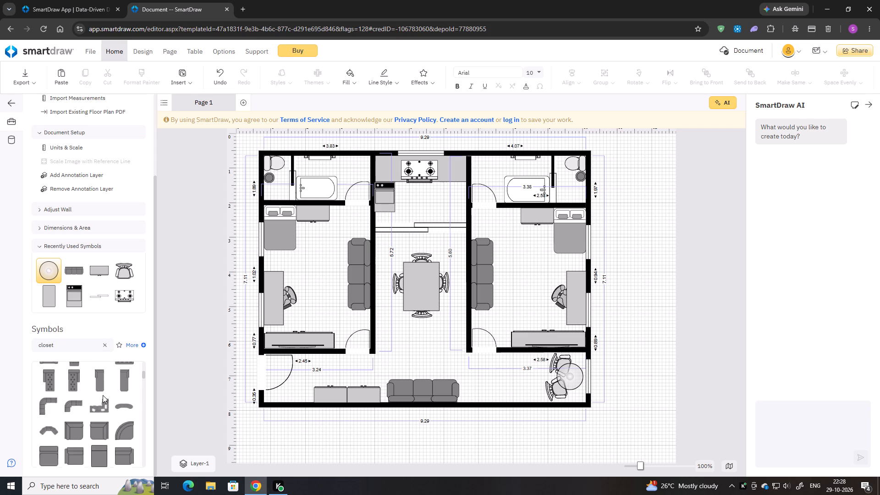
{"action": "scroll", "coordinate": [103, 395], "scroll_direction": "up", "scroll_amount": 5}
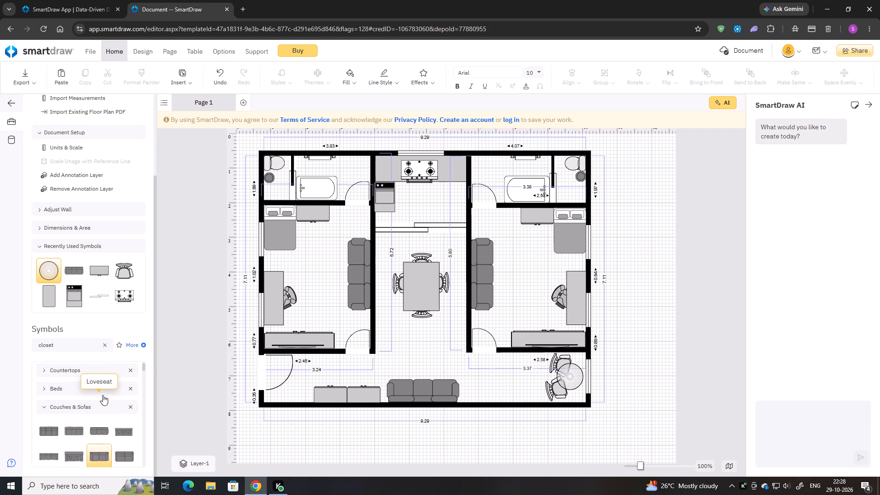
{"action": "scroll", "coordinate": [103, 395], "scroll_direction": "up", "scroll_amount": 3}
{"action": "scroll", "coordinate": [82, 418], "scroll_direction": "down", "scroll_amount": 1}
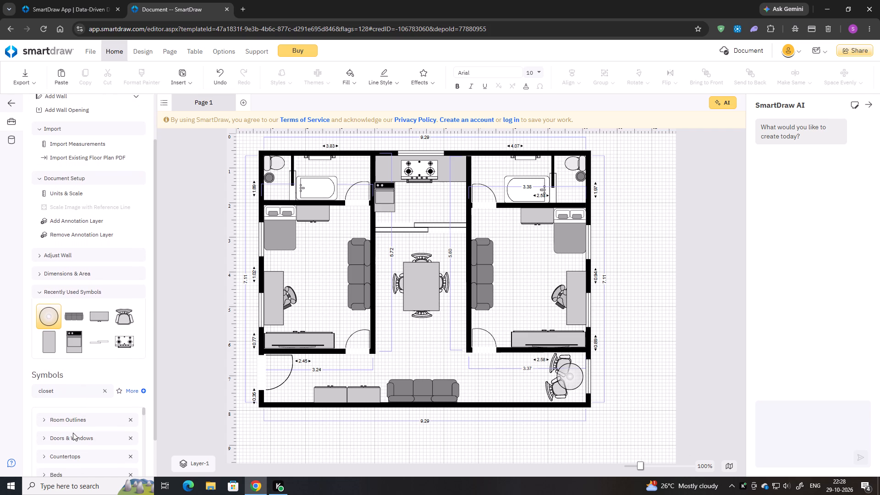
{"action": "left_click", "coordinate": [73, 434]}
{"action": "scroll", "coordinate": [73, 434], "scroll_direction": "down", "scroll_amount": 2}
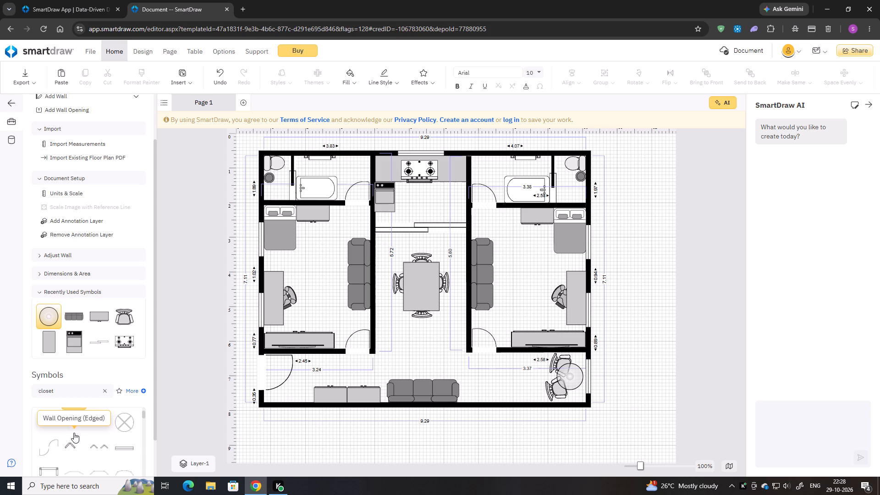
{"action": "double_click", "coordinate": [125, 440]}
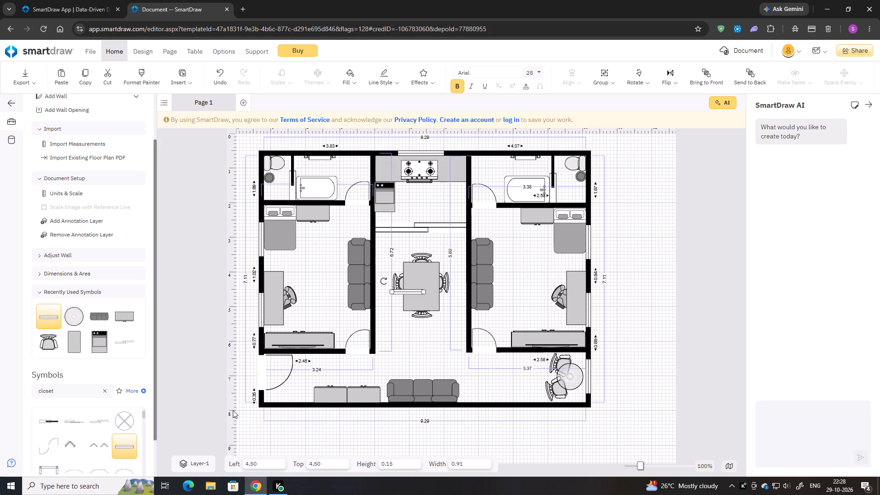
{"action": "left_click_drag", "start_coordinate": [407, 291], "coordinate": [478, 353]}
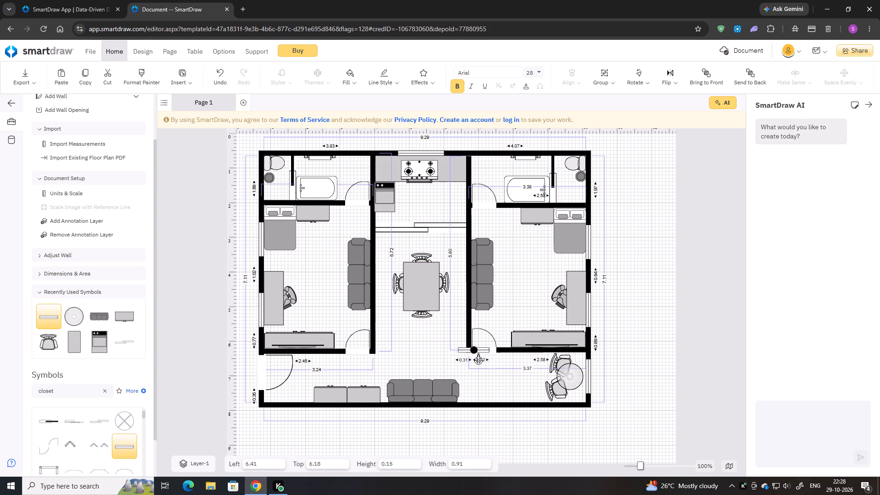
{"action": "left_click_drag", "start_coordinate": [478, 353], "coordinate": [499, 401]}
{"action": "left_click_drag", "start_coordinate": [516, 405], "coordinate": [525, 405]}
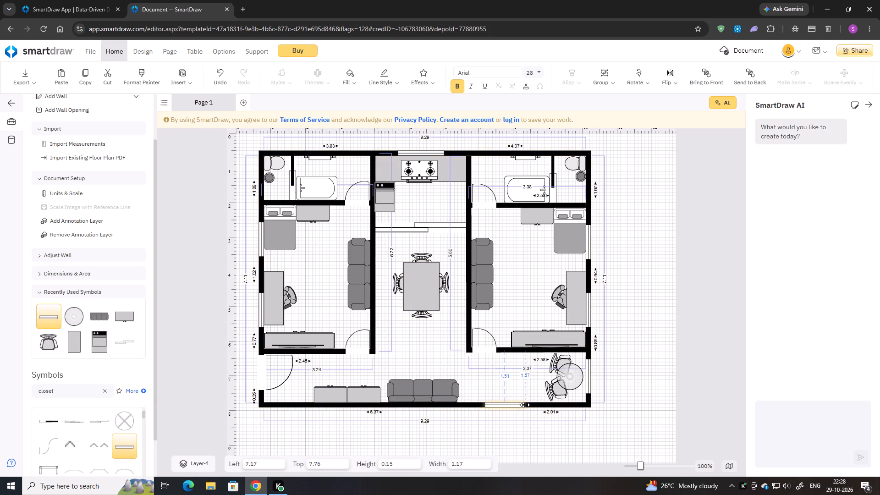
{"action": "left_click_drag", "start_coordinate": [525, 405], "coordinate": [530, 405]}
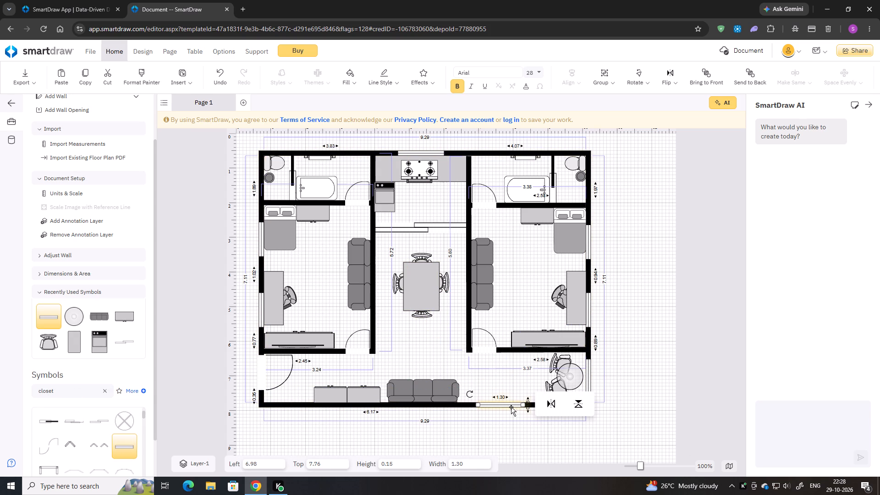
Shift the new window along the lower exterior wall toward the round table, to about 7.2 from the left.
{"action": "key", "text": "Right"}
{"action": "key", "text": "Right"}
{"action": "key", "text": "Right"}
{"action": "key", "text": "Right"}
{"action": "key", "text": "Right"}
{"action": "key", "text": "Right"}
{"action": "key", "text": "Right"}
{"action": "key", "text": "Right"}
{"action": "key", "text": "Right"}
{"action": "key", "text": "Right"}
{"action": "key", "text": "Right"}
{"action": "key", "text": "Right"}
{"action": "key", "text": "Right"}
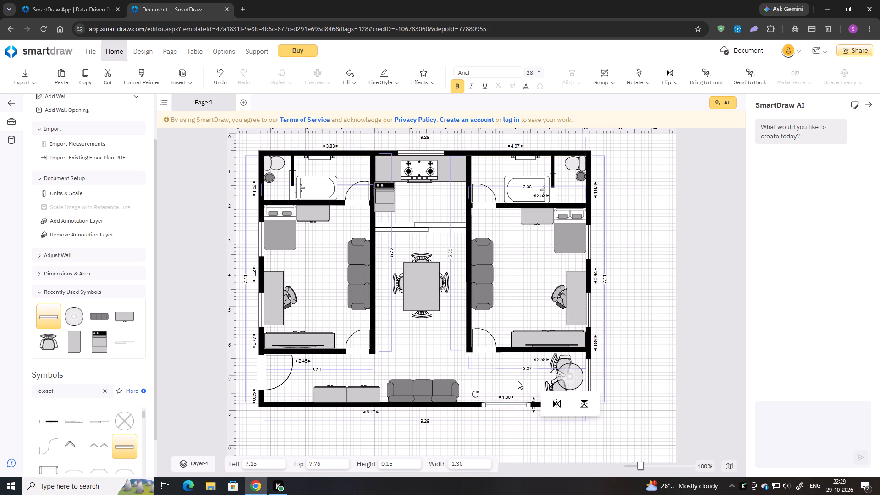
{"action": "key", "text": "Right"}
{"action": "key", "text": "Right"}
{"action": "key", "text": "Right"}
{"action": "left_click", "coordinate": [518, 381]}
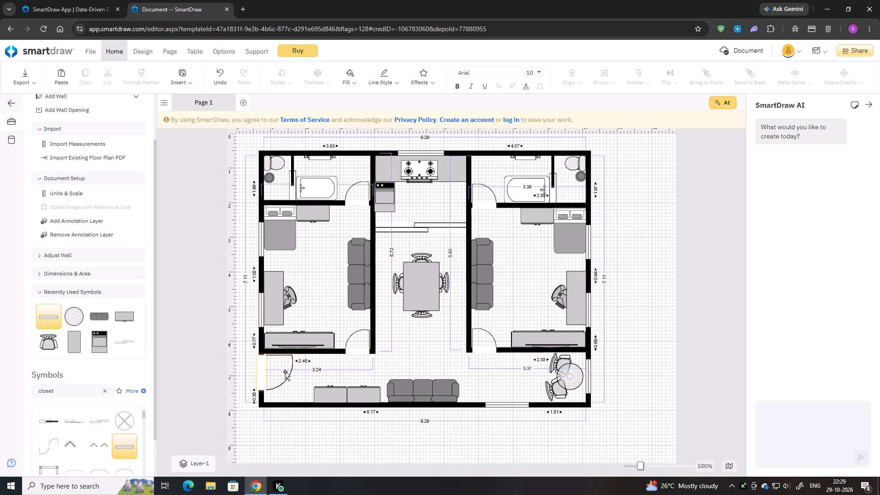
Search the symbol library for light.
{"action": "scroll", "coordinate": [122, 421], "scroll_direction": "up", "scroll_amount": 1}
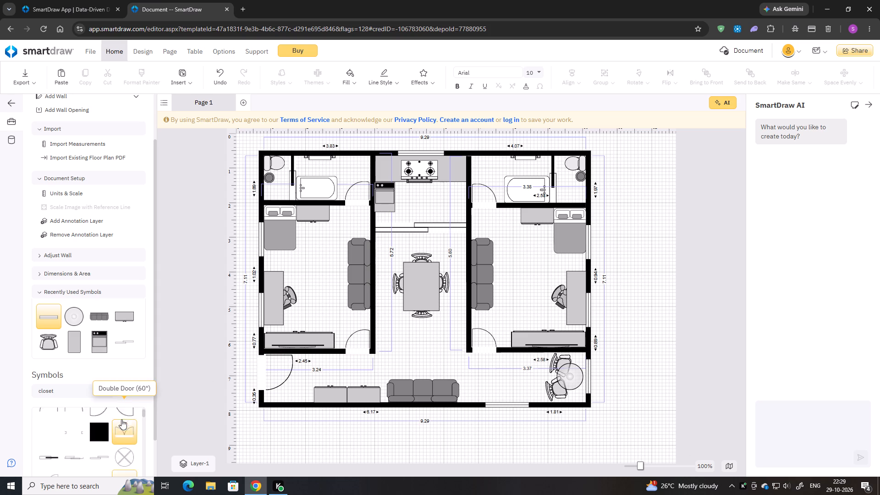
{"action": "scroll", "coordinate": [121, 419], "scroll_direction": "down", "scroll_amount": 1}
{"action": "scroll", "coordinate": [121, 419], "scroll_direction": "up", "scroll_amount": 6}
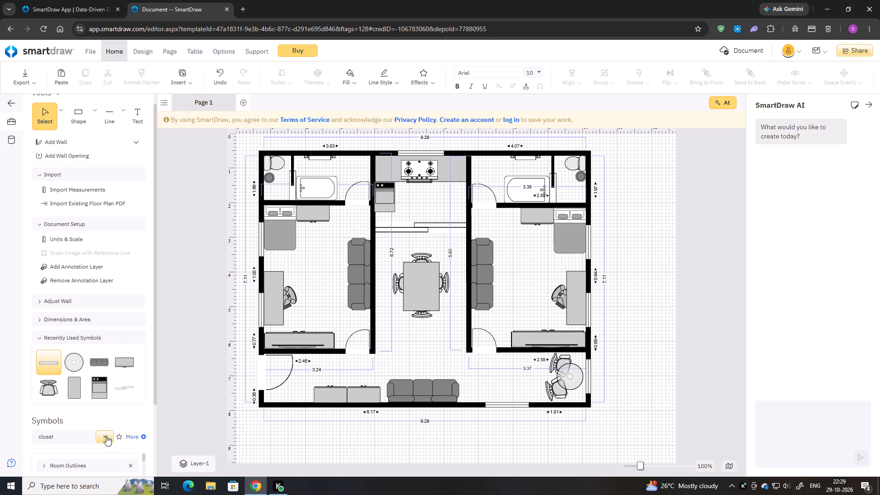
{"action": "left_click", "coordinate": [105, 436]}
{"action": "left_click", "coordinate": [89, 435]}
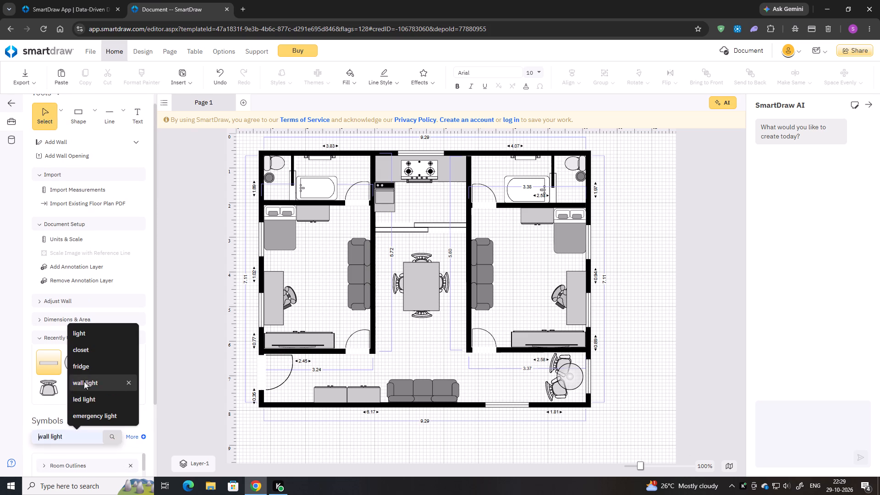
{"action": "left_click", "coordinate": [83, 334]}
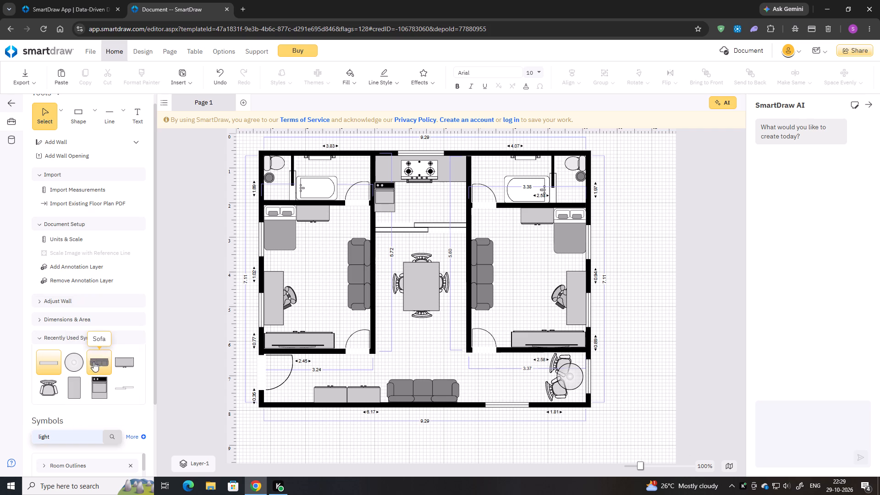
{"action": "key", "text": "Return"}
Place a Light / Lamp symbol in the left bedroom and shrink it to about 0.47 by 0.47.
{"action": "scroll", "coordinate": [101, 436], "scroll_direction": "down", "scroll_amount": 2}
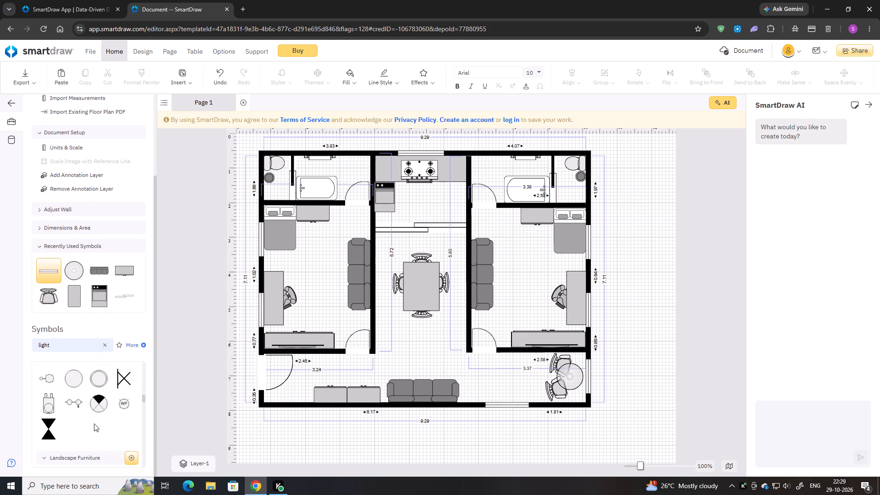
{"action": "scroll", "coordinate": [99, 419], "scroll_direction": "down", "scroll_amount": 3}
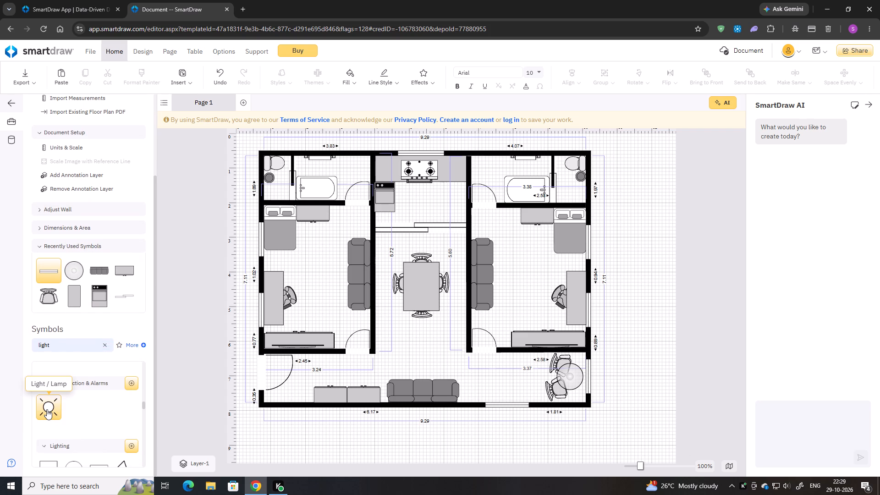
{"action": "double_click", "coordinate": [46, 409]}
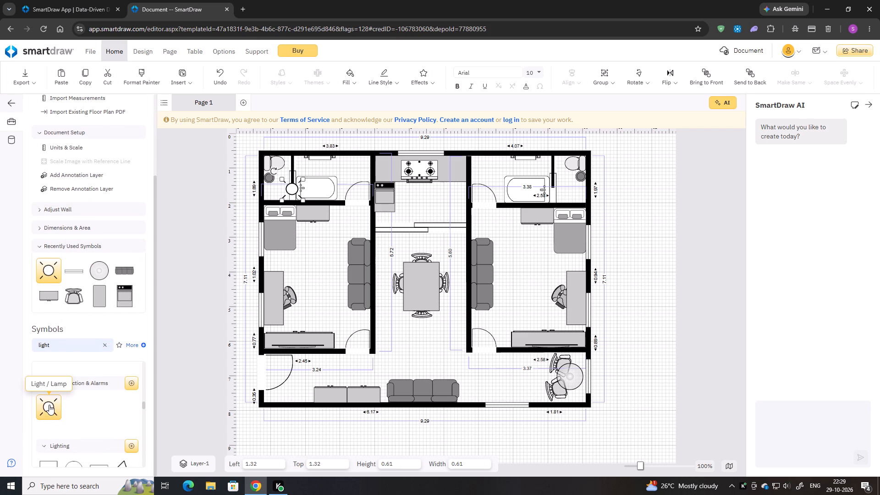
{"action": "left_click_drag", "start_coordinate": [292, 191], "coordinate": [322, 262]}
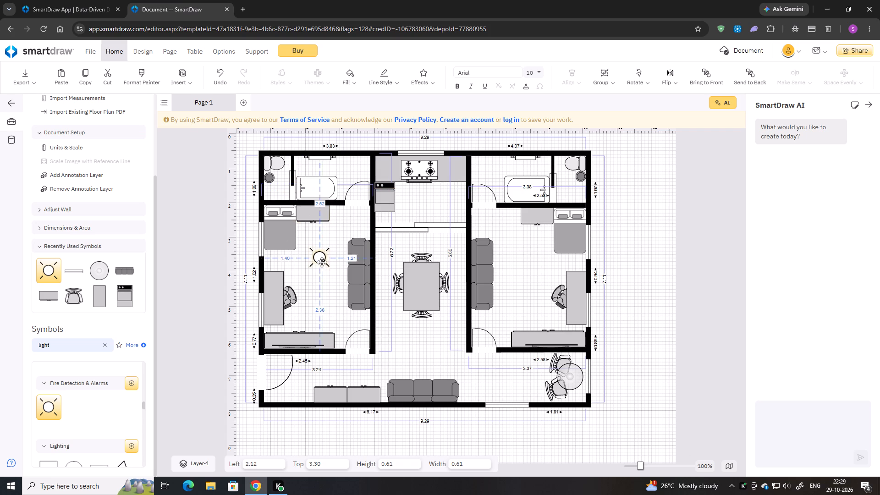
{"action": "left_click_drag", "start_coordinate": [322, 262], "coordinate": [322, 268]}
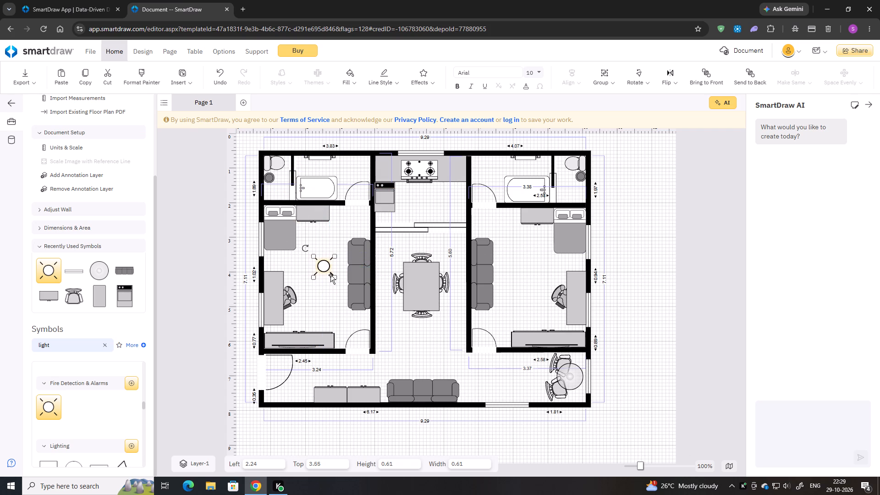
{"action": "left_click_drag", "start_coordinate": [336, 278], "coordinate": [331, 277]}
Move the lamp onto the middle of the cabinet beside the left bedroom's bed, at about 1.97, 2.08.
{"action": "left_click_drag", "start_coordinate": [320, 265], "coordinate": [304, 216]}
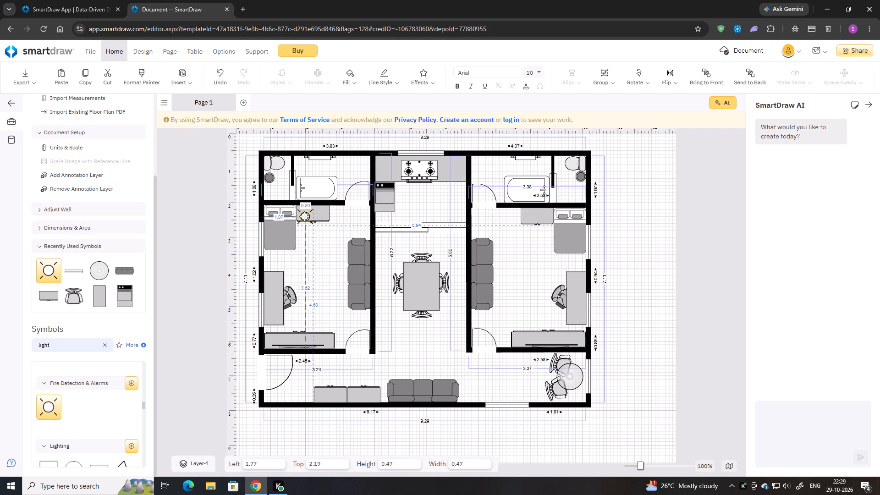
{"action": "left_click_drag", "start_coordinate": [304, 216], "coordinate": [304, 214]}
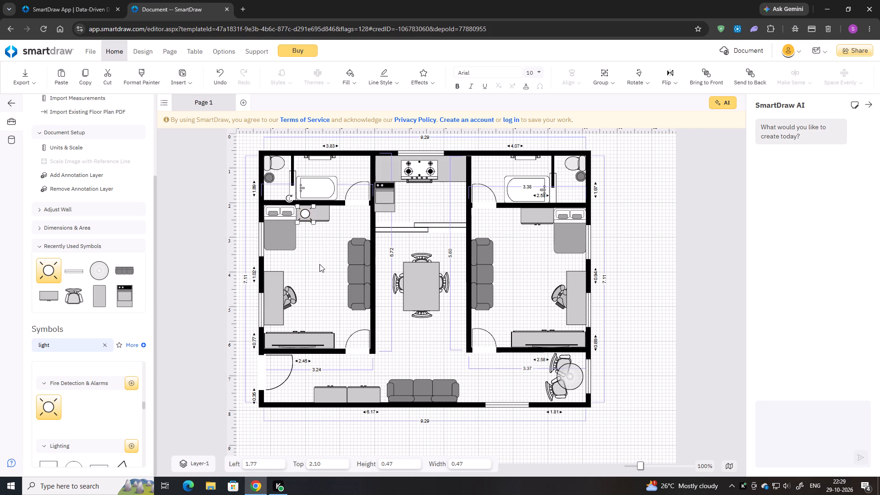
{"action": "key", "text": "Up"}
{"action": "key", "text": "Up"}
{"action": "key", "text": "Right"}
{"action": "key", "text": "Right"}
{"action": "key", "text": "Right"}
{"action": "key", "text": "Right"}
{"action": "key", "text": "Right"}
{"action": "key", "text": "Right"}
{"action": "key", "text": "Right"}
{"action": "key", "text": "Right"}
{"action": "key", "text": "Right"}
{"action": "key", "text": "Right"}
{"action": "key", "text": "Right"}
{"action": "key", "text": "Right"}
{"action": "key", "text": "Right"}
{"action": "key", "text": "Right"}
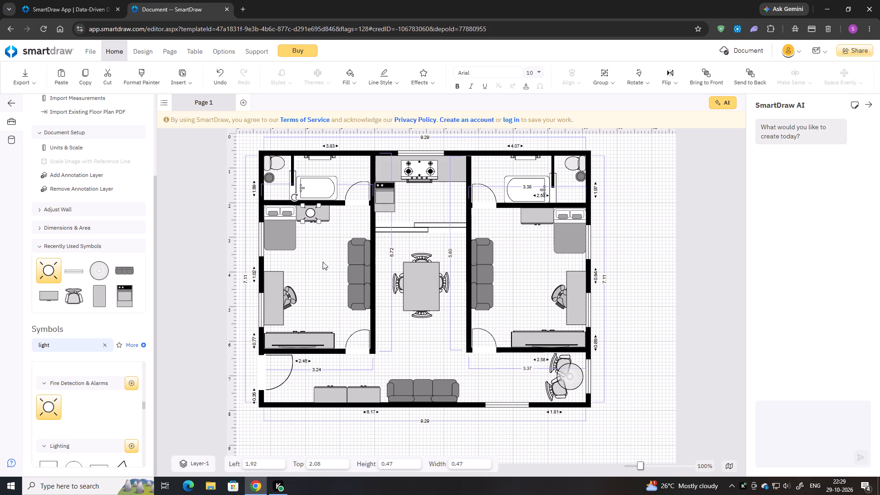
{"action": "key", "text": "Right"}
{"action": "key", "text": "Right"}
{"action": "key", "text": "Right"}
{"action": "key", "text": "Left"}
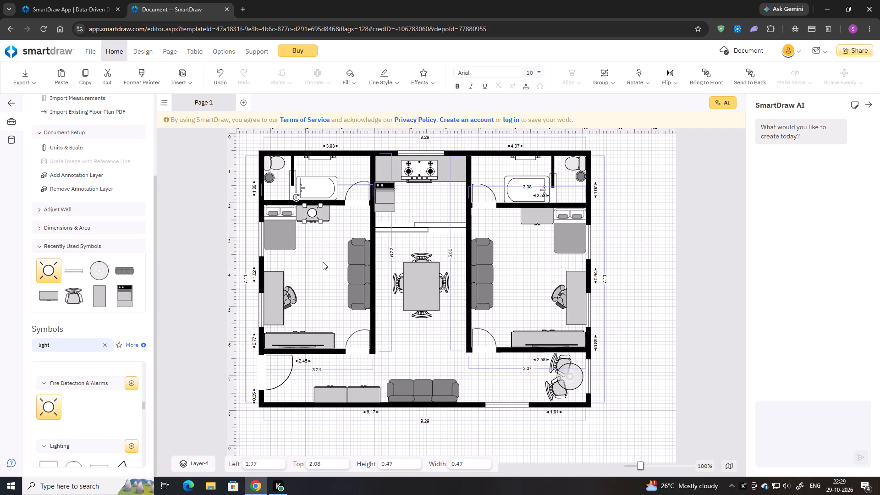
{"action": "left_click", "coordinate": [323, 262]}
Copy the lamp on the left bedroom's bedside cabinet and place the duplicate on the desk's lower end, at about 0.87, 5.09.
{"action": "left_click", "coordinate": [310, 213]}
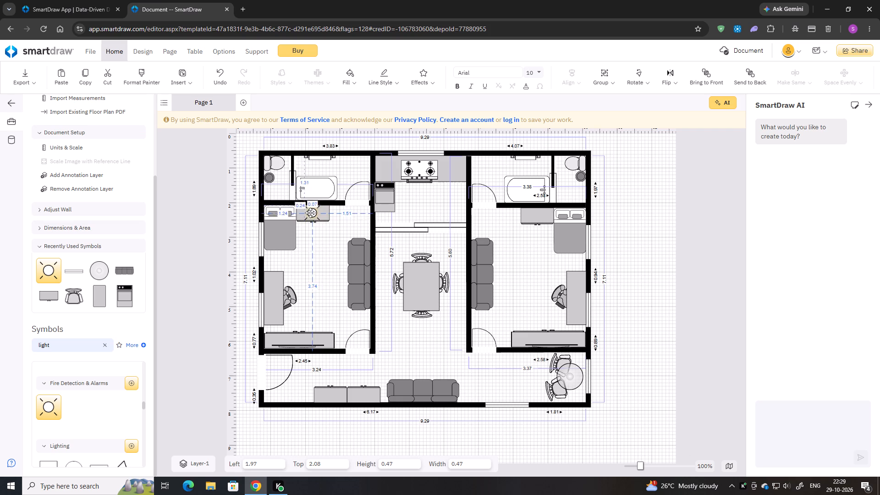
{"action": "key", "text": "ctrl+c"}
{"action": "key", "text": "ctrl+v"}
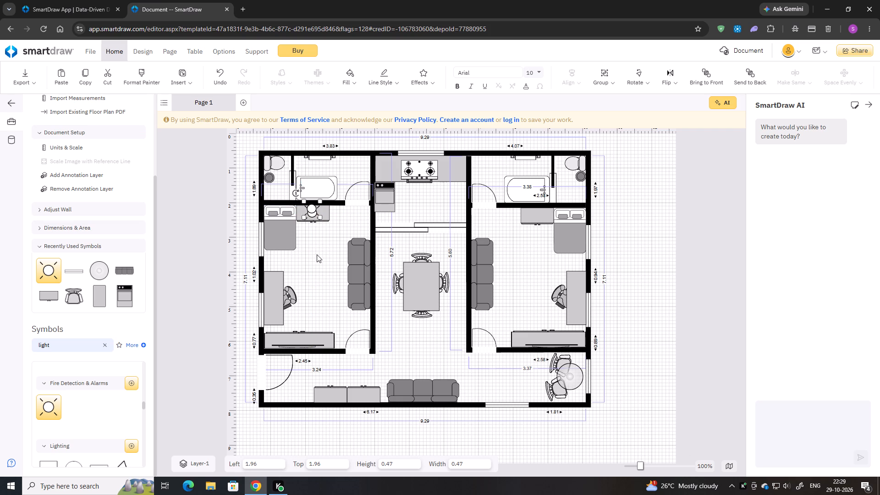
{"action": "left_click_drag", "start_coordinate": [309, 210], "coordinate": [357, 225]}
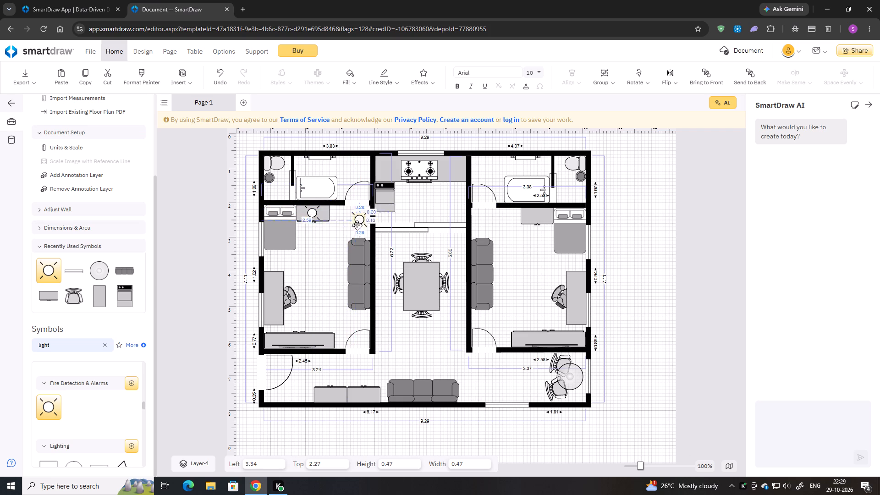
{"action": "left_click_drag", "start_coordinate": [357, 225], "coordinate": [274, 309]}
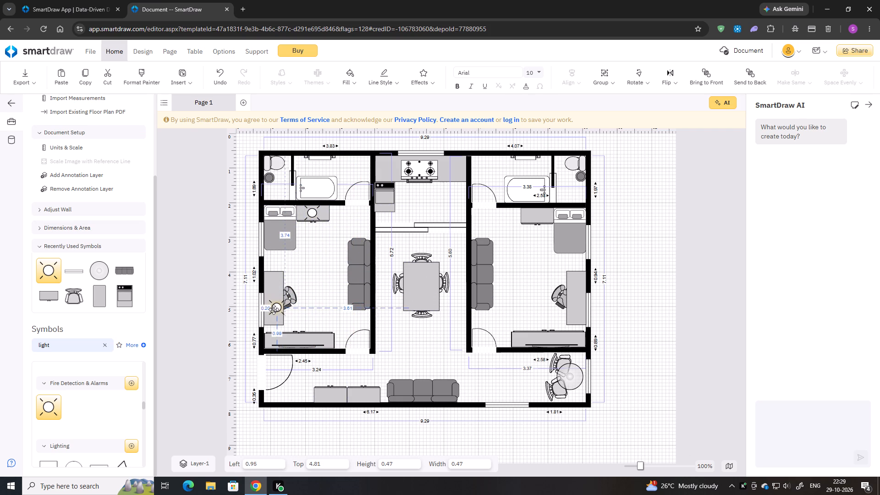
{"action": "left_click_drag", "start_coordinate": [274, 309], "coordinate": [272, 319]}
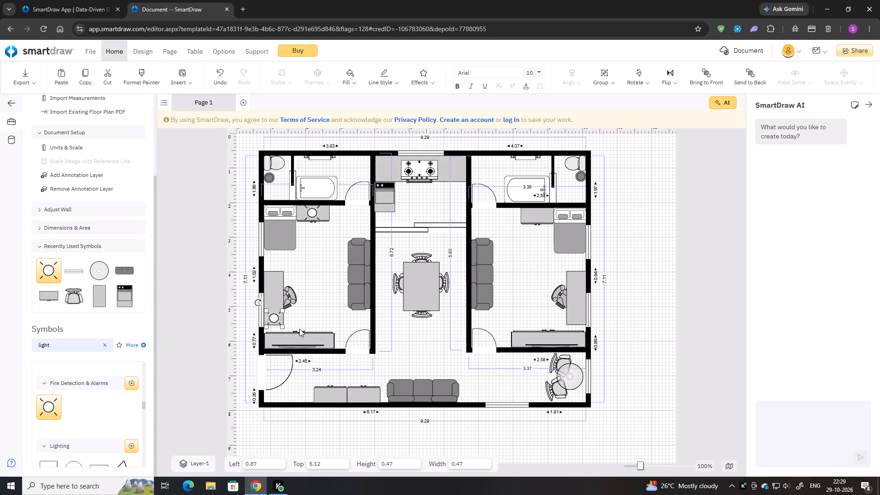
{"action": "key", "text": "Up"}
{"action": "key", "text": "Up"}
{"action": "left_click", "coordinate": [332, 320]}
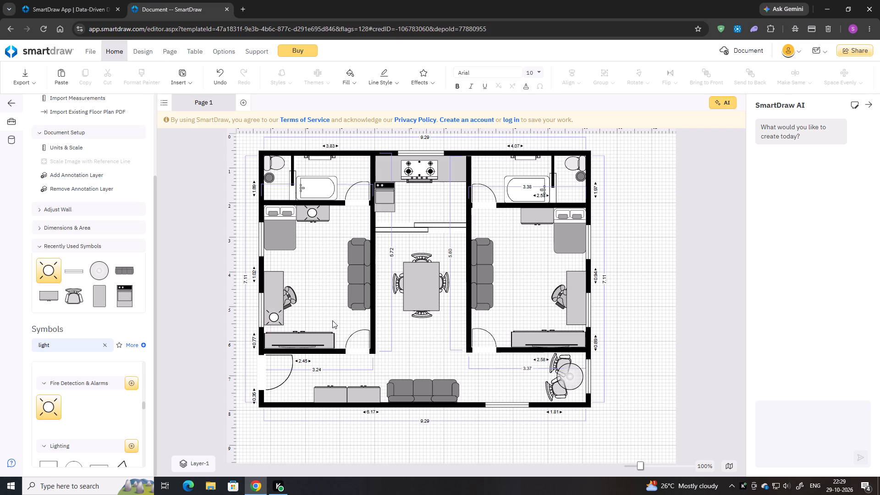
Paste another lamp onto the middle of the cabinet beside the right bedroom's bed, at about 8.46, 2.16.
{"action": "key", "text": "ctrl+v"}
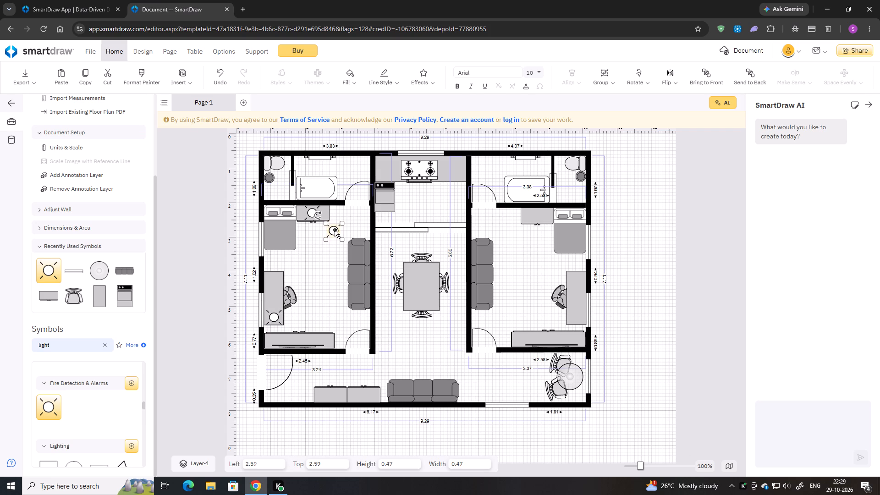
{"action": "left_click_drag", "start_coordinate": [335, 230], "coordinate": [536, 212]}
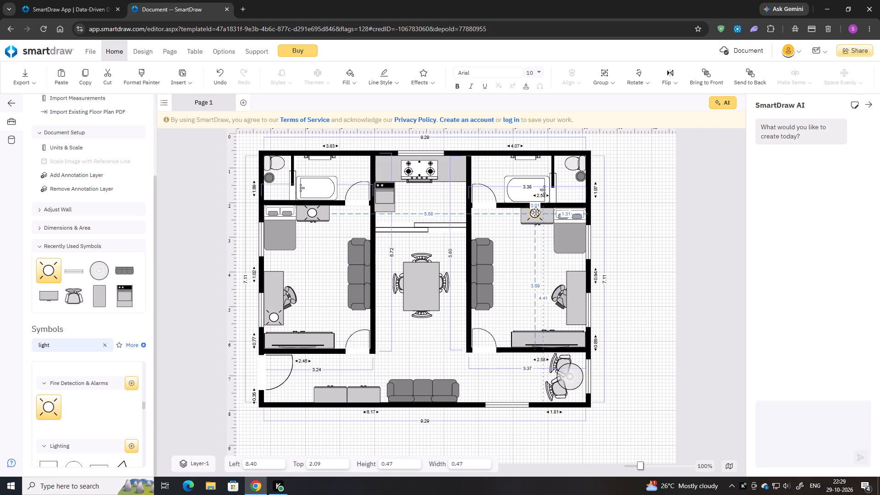
{"action": "left_click_drag", "start_coordinate": [536, 212], "coordinate": [538, 214]}
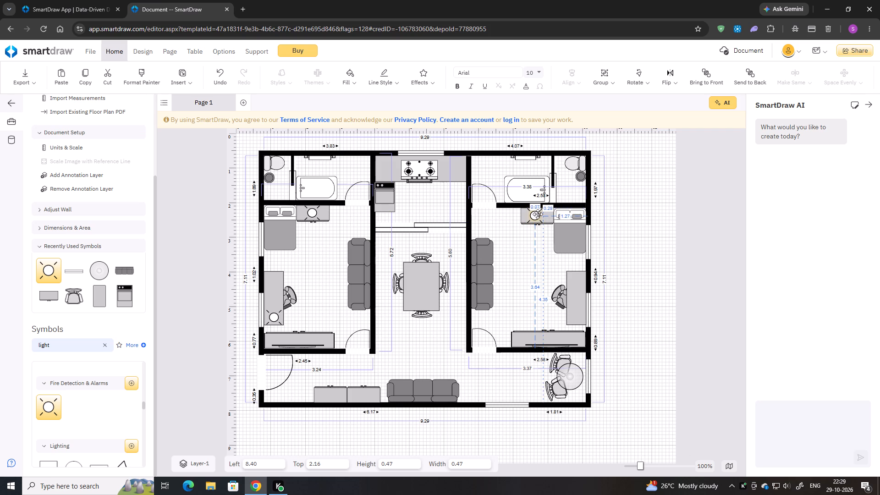
{"action": "left_click_drag", "start_coordinate": [538, 214], "coordinate": [536, 214]}
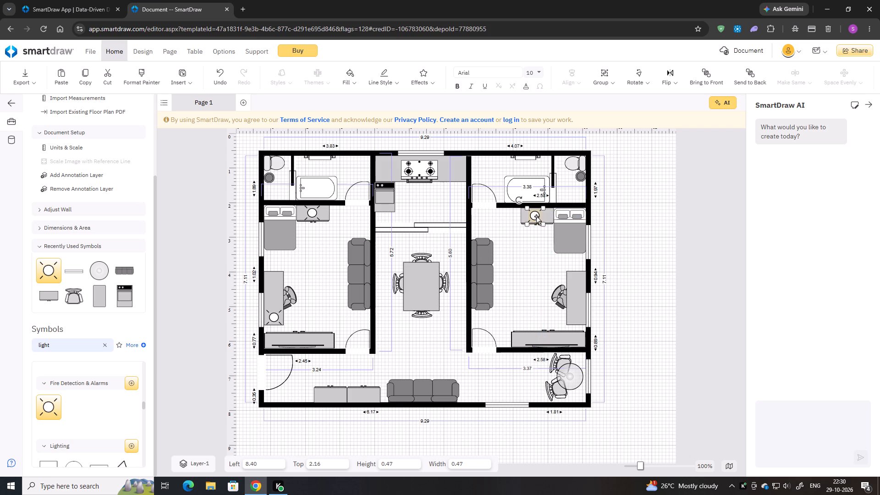
{"action": "key", "text": "Right"}
{"action": "key", "text": "Right"}
{"action": "key", "text": "Right"}
{"action": "key", "text": "Right"}
{"action": "key", "text": "Right"}
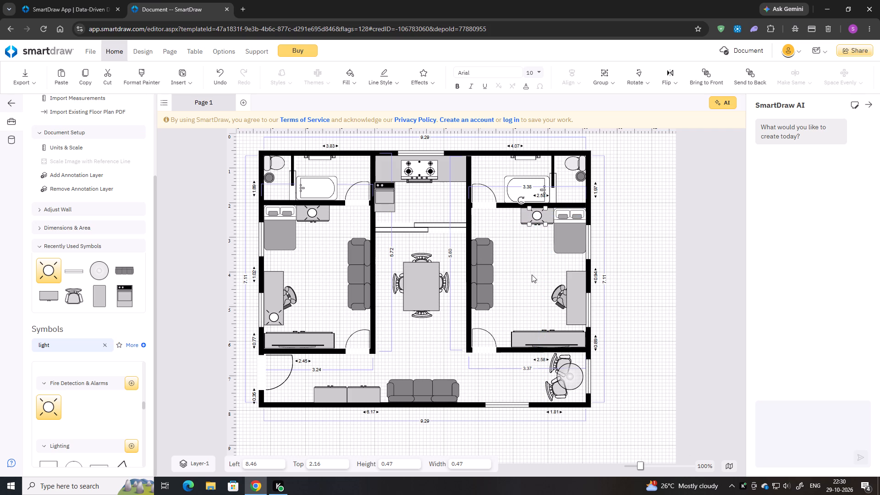
{"action": "left_click", "coordinate": [532, 275]}
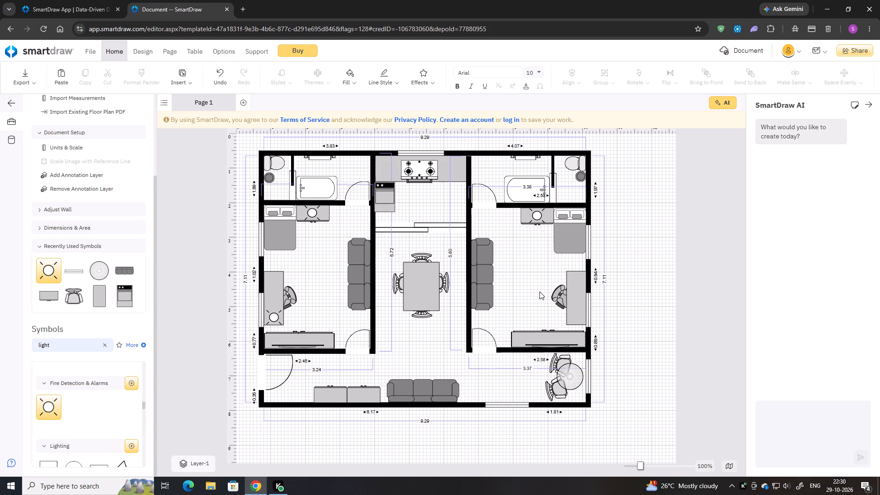
Paste another lamp onto the lower end of the right bedroom's desk, at about 9.61, 5.06.
{"action": "key", "text": "ctrl+v"}
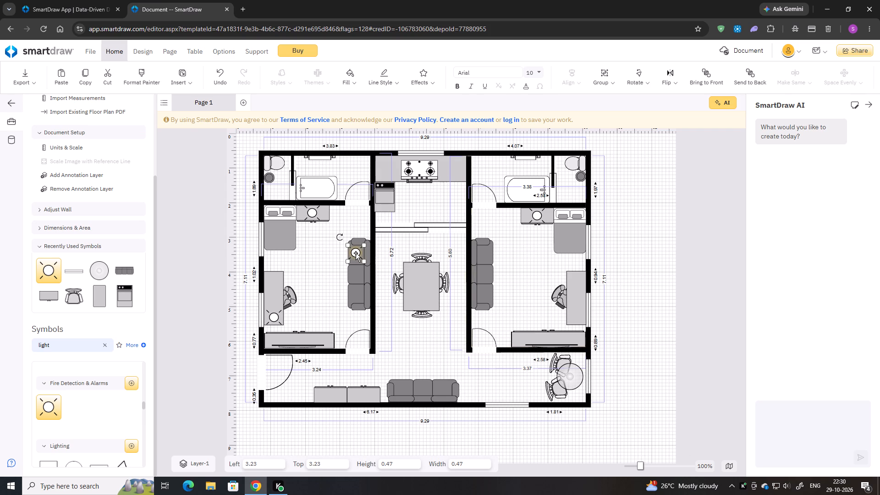
{"action": "left_click_drag", "start_coordinate": [356, 253], "coordinate": [576, 315]}
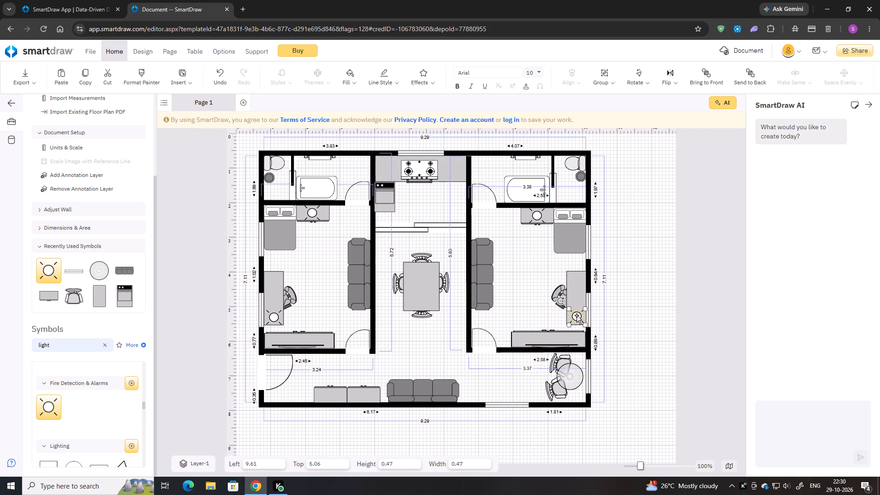
{"action": "left_click", "coordinate": [577, 294]}
Shift the window beside the right bedroom's desk up along the exterior wall, to about 4.67 from the top.
{"action": "left_click", "coordinate": [589, 306]}
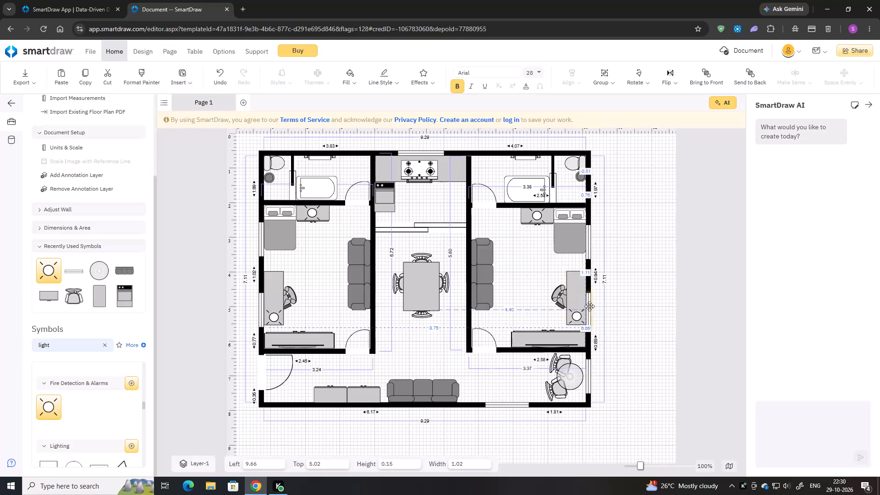
{"action": "left_click_drag", "start_coordinate": [589, 306], "coordinate": [589, 297]}
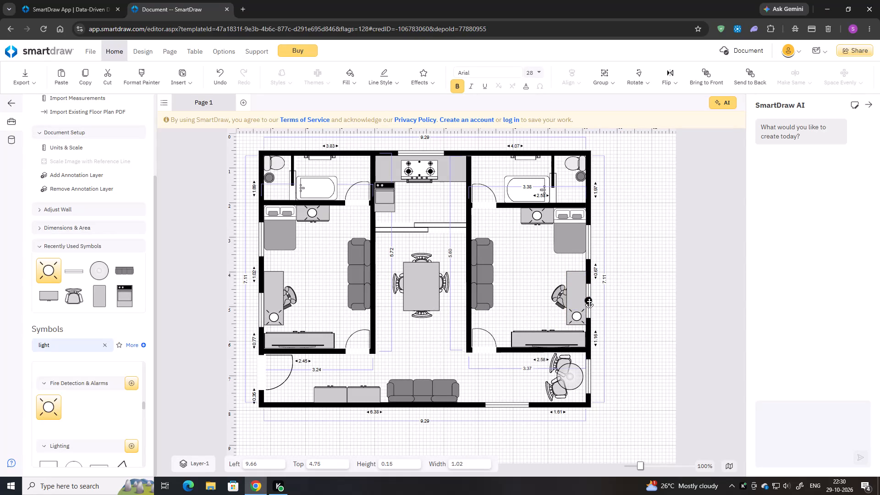
{"action": "left_click_drag", "start_coordinate": [589, 297], "coordinate": [589, 295]}
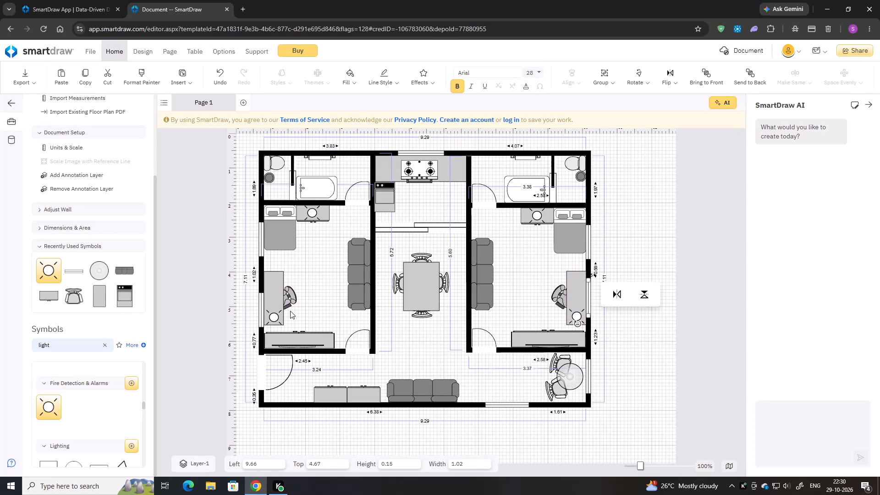
Shift the window beside the left bedroom's desk up along the exterior wall, about 0.76 below the bedside window.
{"action": "left_click_drag", "start_coordinate": [260, 303], "coordinate": [261, 298]}
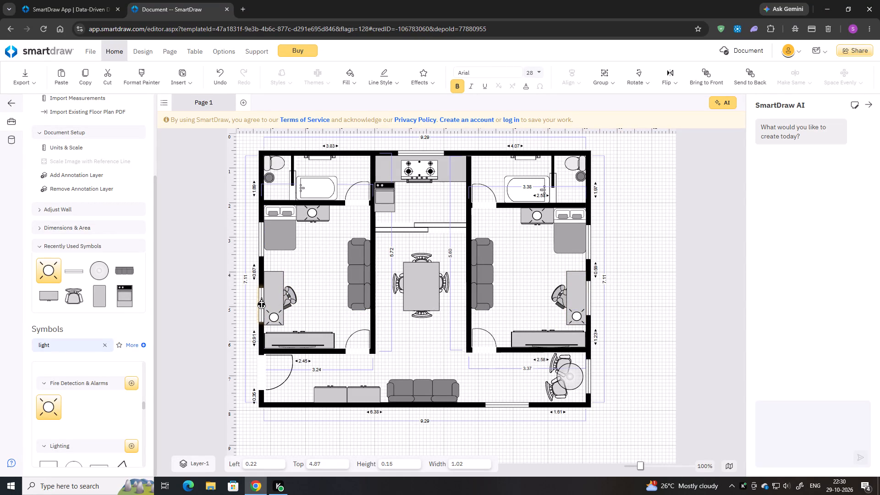
{"action": "left_click_drag", "start_coordinate": [261, 298], "coordinate": [262, 294]}
{"action": "left_click", "coordinate": [317, 274]}
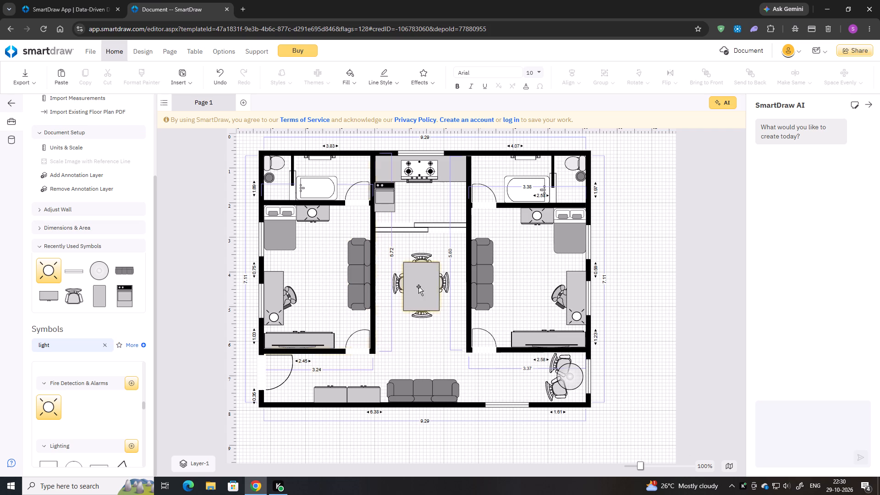
Nudge the lamp on the left bedroom's desk slightly left and up, to about 0.86, 5.07.
{"action": "left_click", "coordinate": [268, 316]}
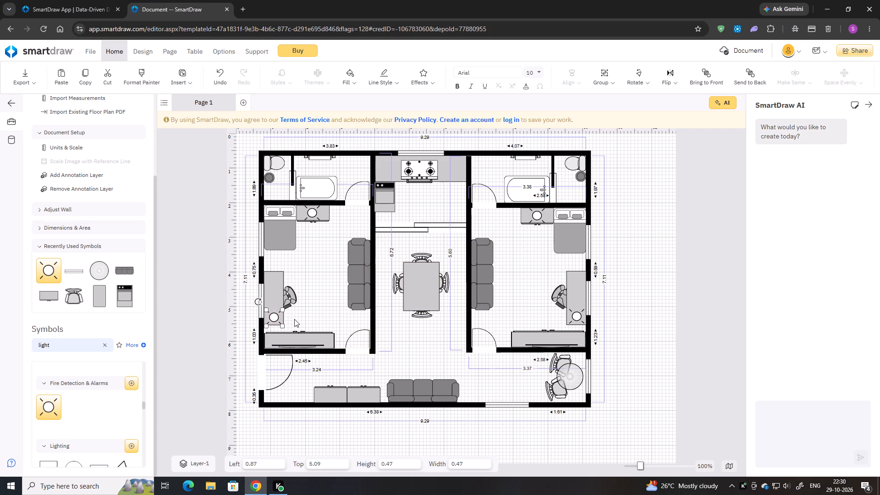
{"action": "key", "text": "Left"}
{"action": "key", "text": "Left"}
{"action": "key", "text": "Up"}
{"action": "key", "text": "Up"}
{"action": "key", "text": "Right"}
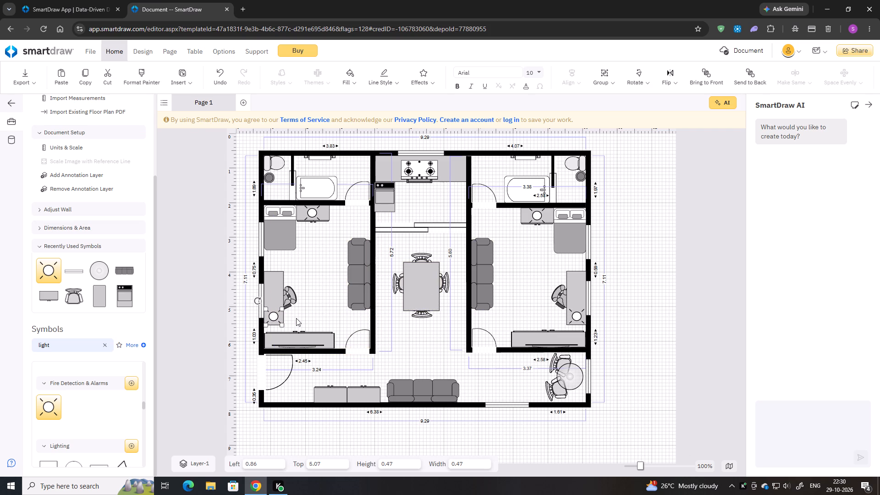
{"action": "key", "text": "Up"}
{"action": "left_click", "coordinate": [298, 316]}
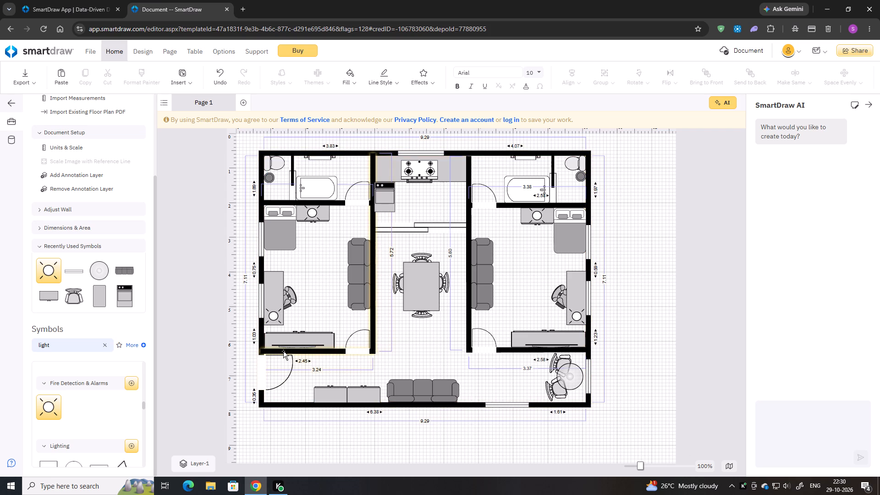
Paste two more lamps and center one on the entrance cabinet nearest the sofa, at about 3.46, 7.35.
{"action": "key", "text": "ctrl+v"}
{"action": "key", "text": "ctrl+v"}
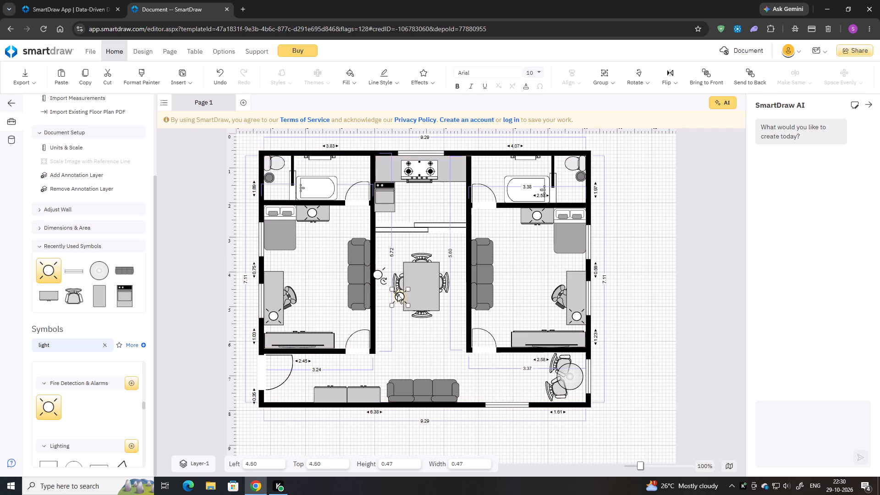
{"action": "left_click_drag", "start_coordinate": [397, 295], "coordinate": [362, 393]}
{"action": "key", "text": "Down"}
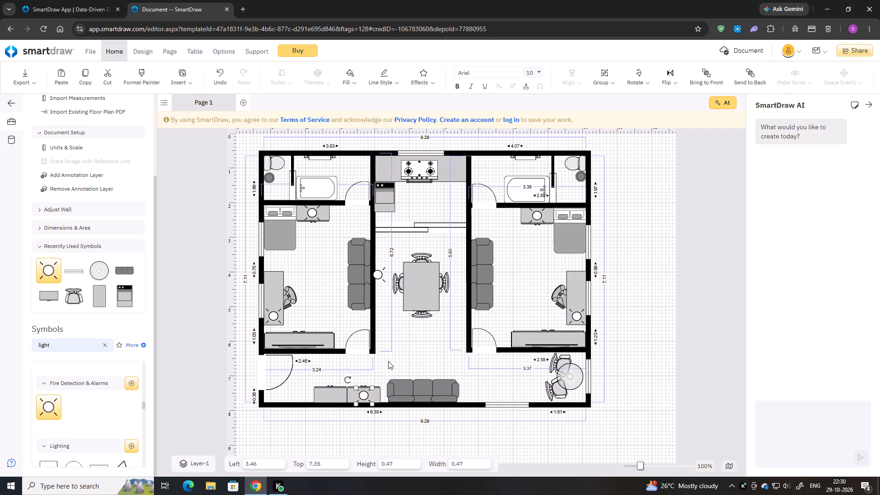
{"action": "key", "text": "Left"}
{"action": "key", "text": "Left"}
{"action": "key", "text": "Right"}
{"action": "left_click", "coordinate": [386, 363]}
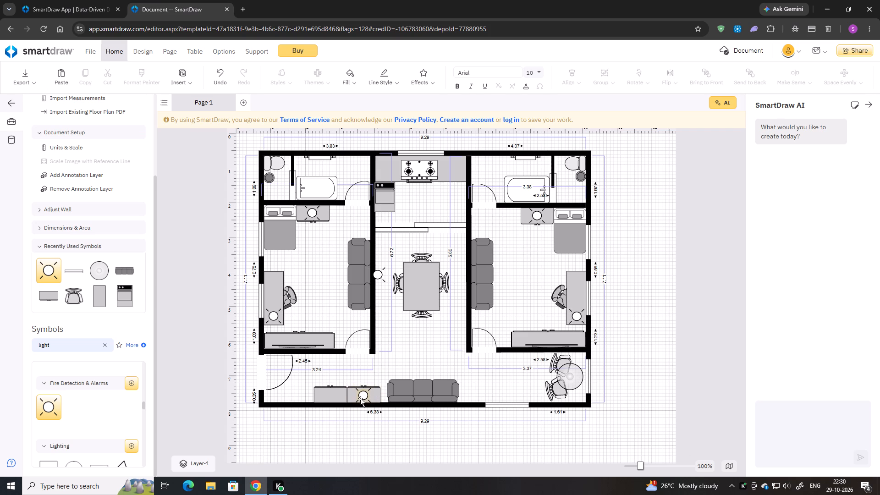
Move the other pasted lamp from the dining hallway onto the middle of the left entrance cabinet, at about 2.60, 7.35.
{"action": "left_click_drag", "start_coordinate": [378, 277], "coordinate": [366, 349]}
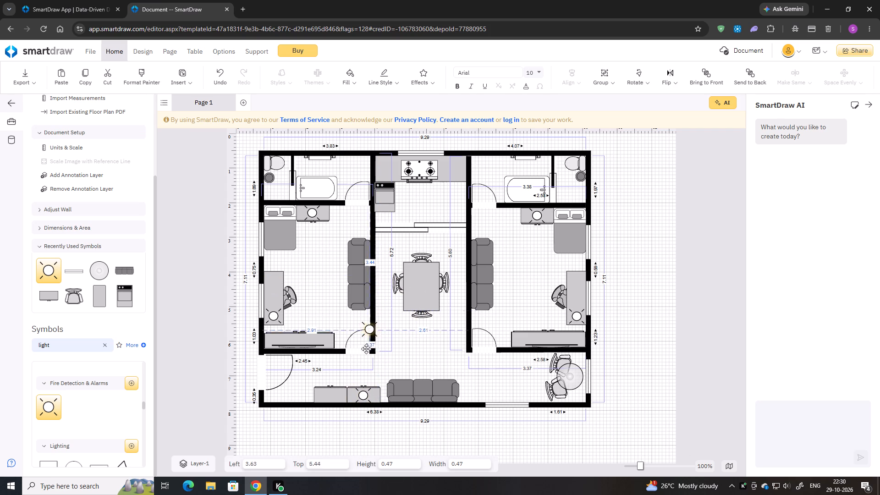
{"action": "left_click_drag", "start_coordinate": [366, 349], "coordinate": [330, 398]}
{"action": "key", "text": "Right"}
{"action": "key", "text": "Right"}
{"action": "key", "text": "Right"}
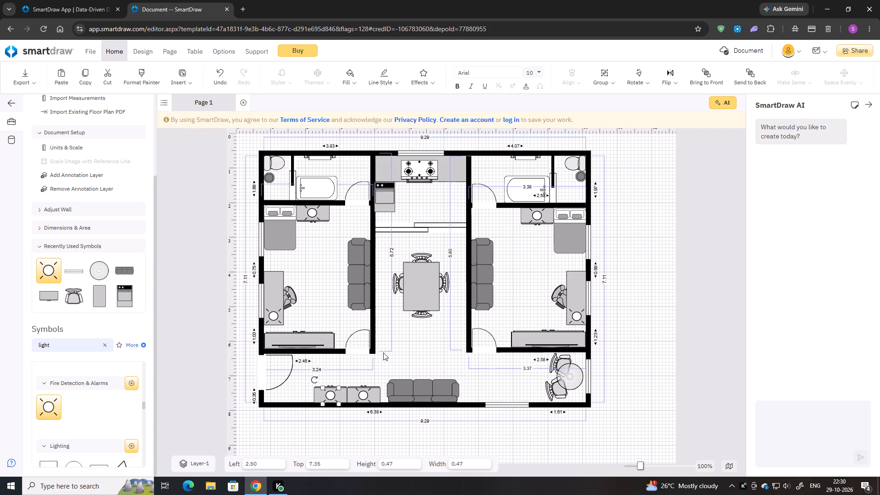
{"action": "key", "text": "Left"}
{"action": "key", "text": "Up"}
{"action": "left_click", "coordinate": [392, 349]}
{"action": "key", "text": "Down"}
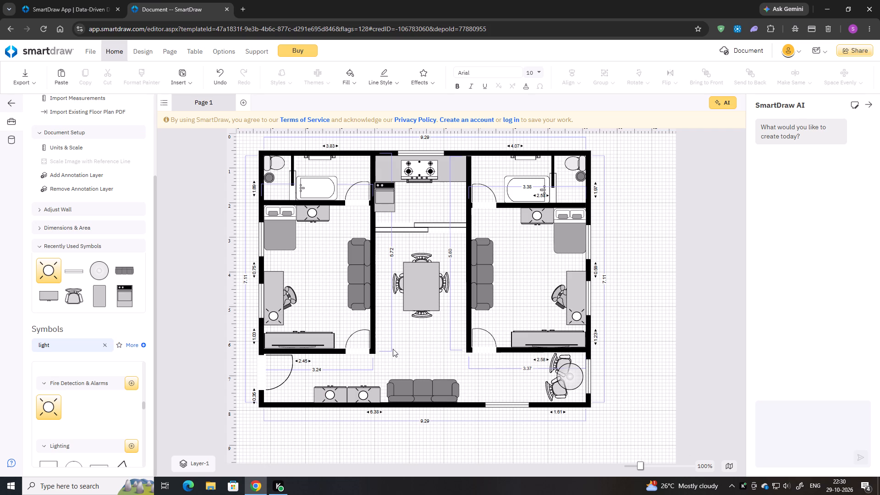
{"action": "left_click", "coordinate": [329, 396]}
{"action": "key", "text": "Down"}
{"action": "left_click", "coordinate": [418, 357]}
Search the symbol library for computer.
{"action": "left_click", "coordinate": [99, 343]}
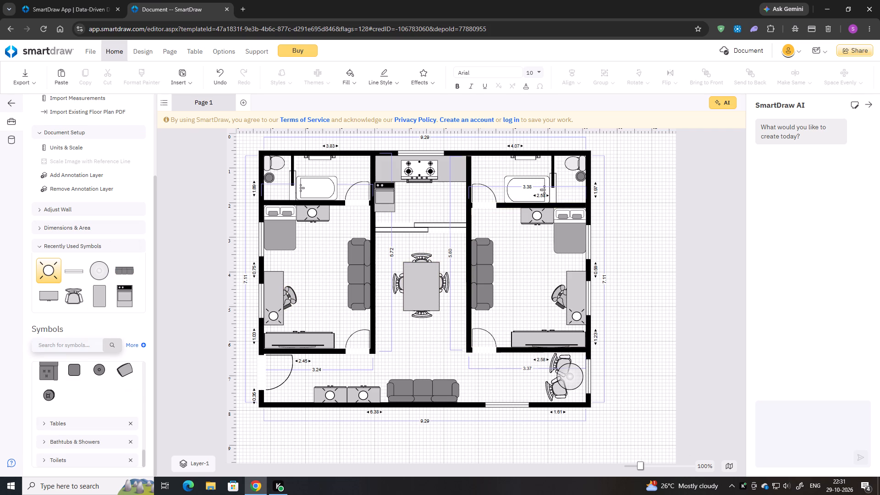
{"action": "type", "text": "computer"}
{"action": "key", "text": "Return"}
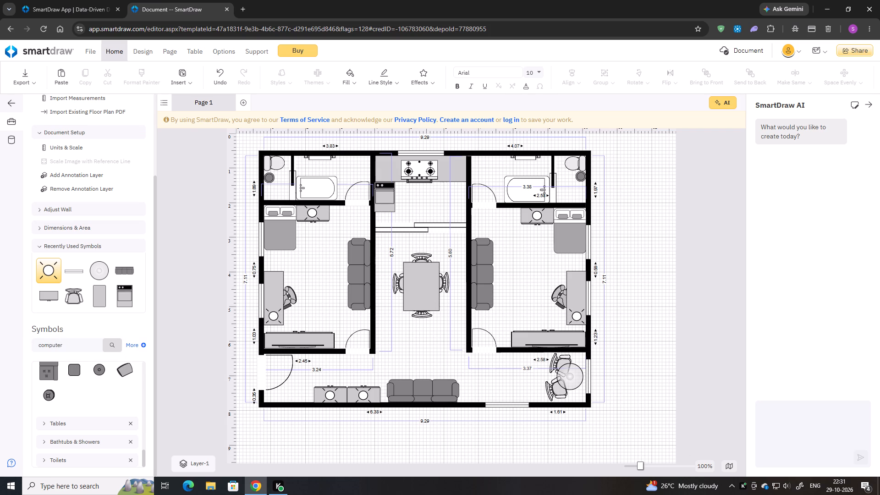
Insert a desktop computer symbol, rotate it with the monitor toward the outer wall, and place it on the left bedroom's desk at about 0.66, 4.15.
{"action": "scroll", "coordinate": [88, 400], "scroll_direction": "down", "scroll_amount": 3}
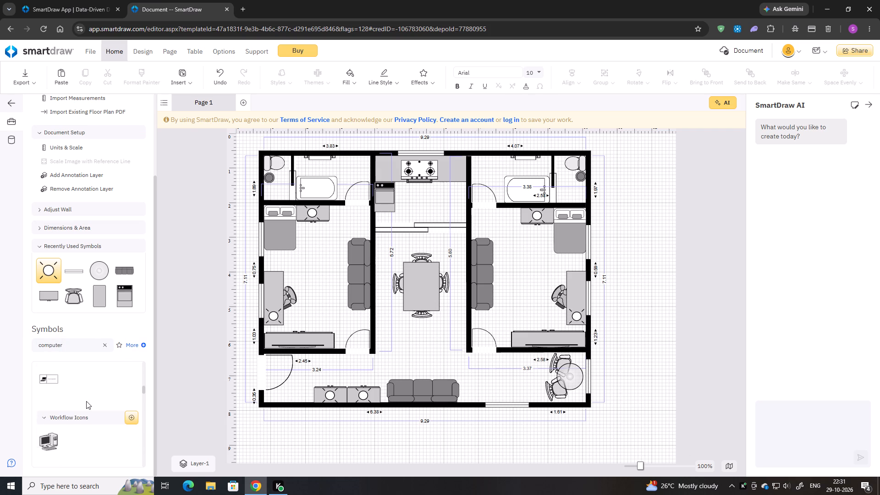
{"action": "scroll", "coordinate": [84, 402], "scroll_direction": "down", "scroll_amount": 1}
{"action": "double_click", "coordinate": [45, 384]}
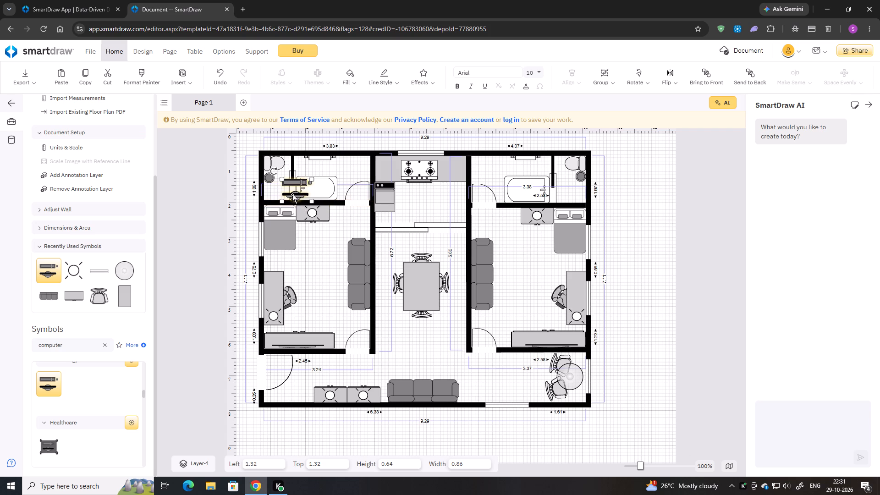
{"action": "left_click_drag", "start_coordinate": [292, 194], "coordinate": [313, 269]}
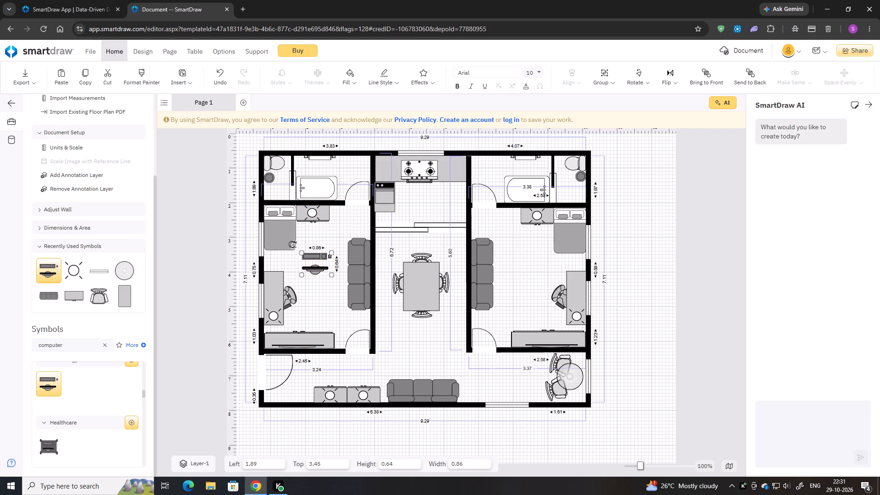
{"action": "left_click_drag", "start_coordinate": [292, 244], "coordinate": [329, 247]}
{"action": "left_click_drag", "start_coordinate": [321, 259], "coordinate": [278, 281]}
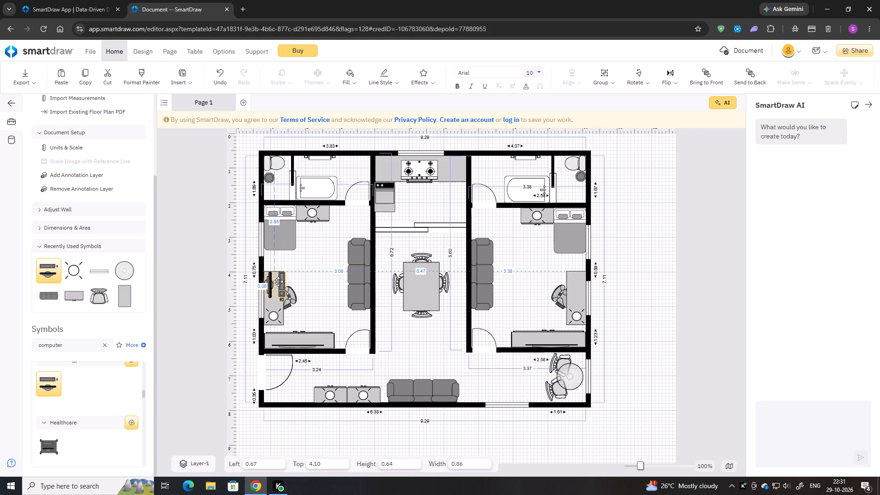
{"action": "left_click_drag", "start_coordinate": [278, 281], "coordinate": [278, 283]}
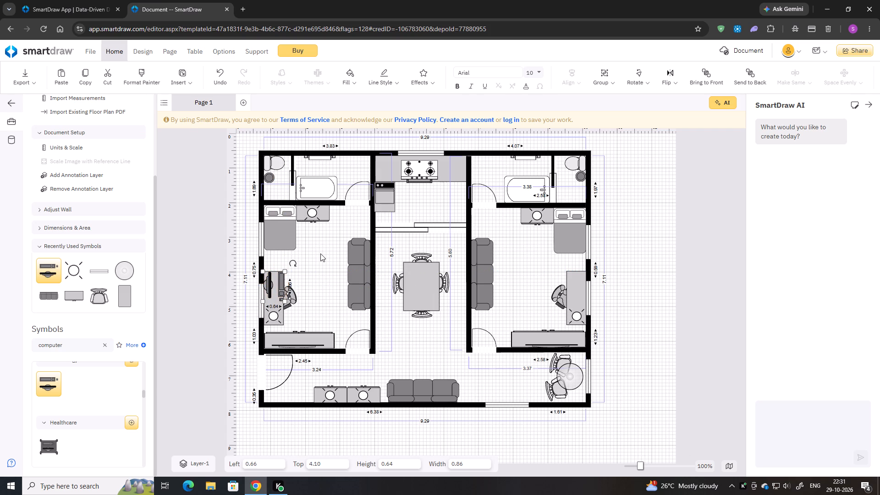
{"action": "key", "text": "Down"}
{"action": "key", "text": "Down"}
{"action": "key", "text": "Down"}
{"action": "key", "text": "Down"}
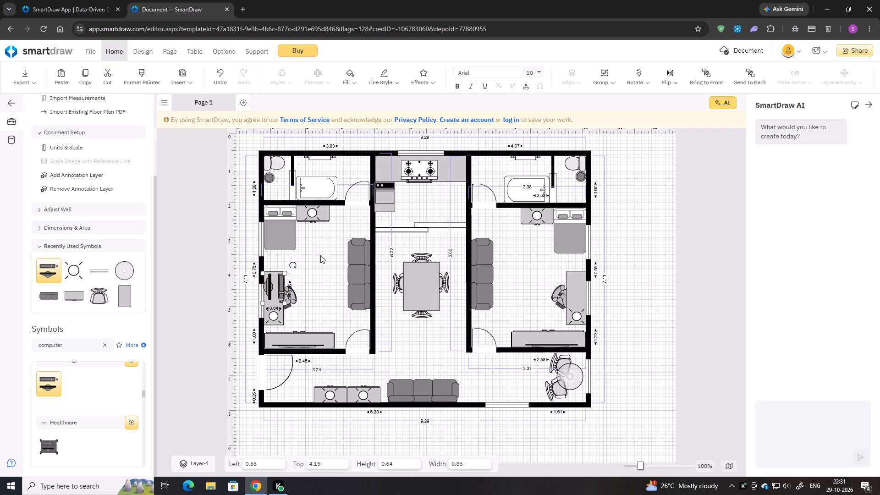
{"action": "key", "text": "Down"}
{"action": "key", "text": "Up"}
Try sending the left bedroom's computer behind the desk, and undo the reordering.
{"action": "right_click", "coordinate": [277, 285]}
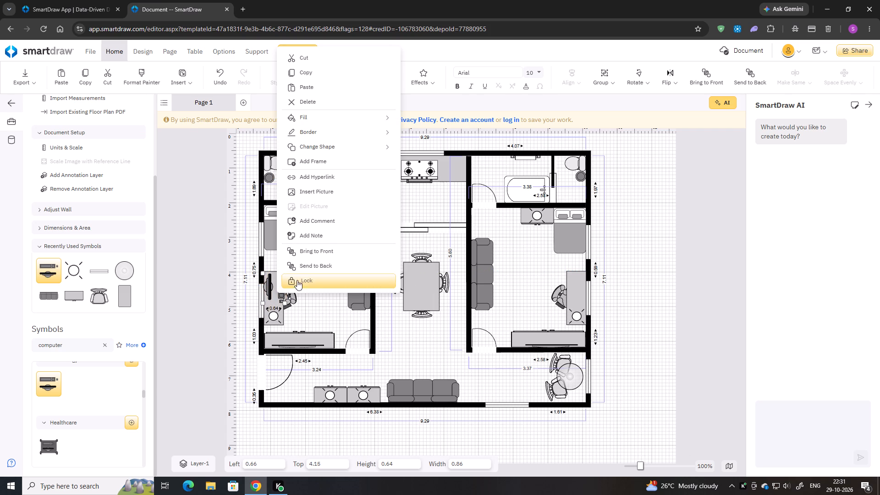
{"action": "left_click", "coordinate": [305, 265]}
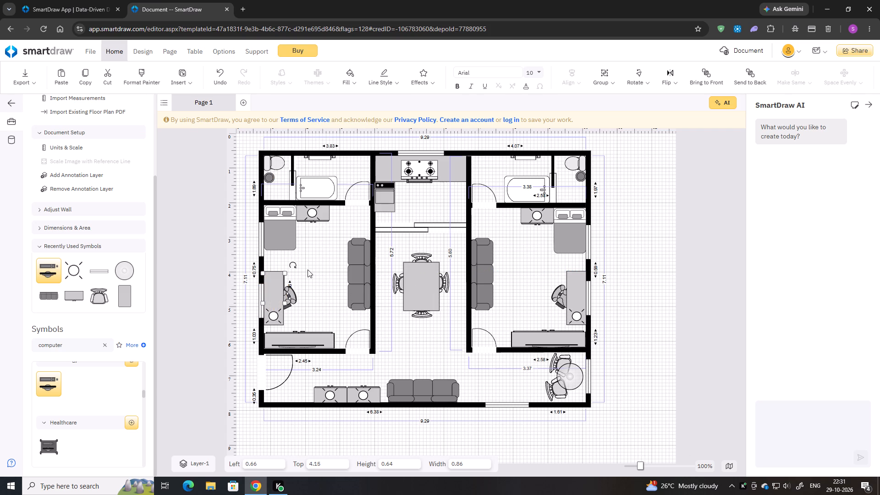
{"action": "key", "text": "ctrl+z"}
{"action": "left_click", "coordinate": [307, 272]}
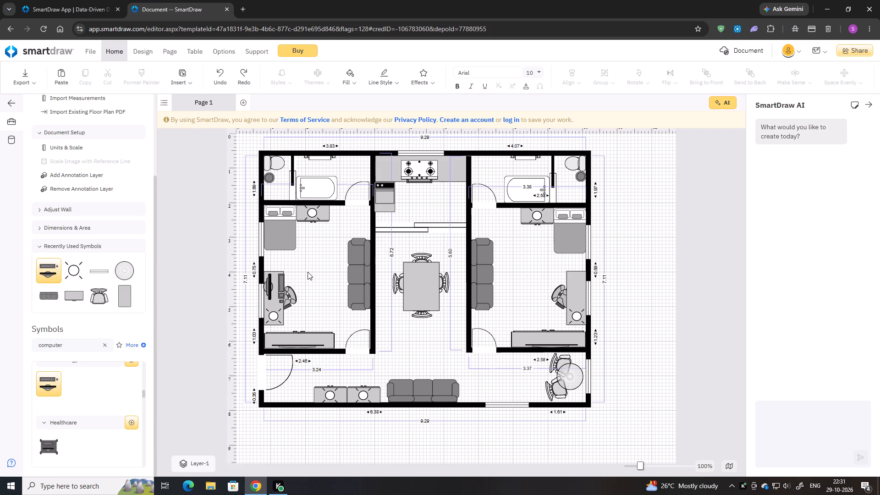
Shrink the left bedroom's computer to about 0.58 high by 0.79 wide and shift it to about 0.67, 4.14 on the desk.
{"action": "left_click", "coordinate": [277, 277]}
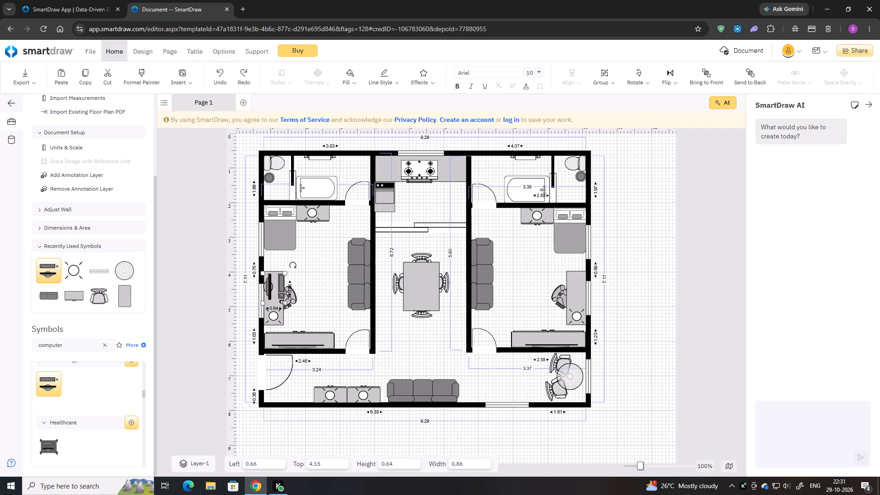
{"action": "left_click", "coordinate": [284, 304]}
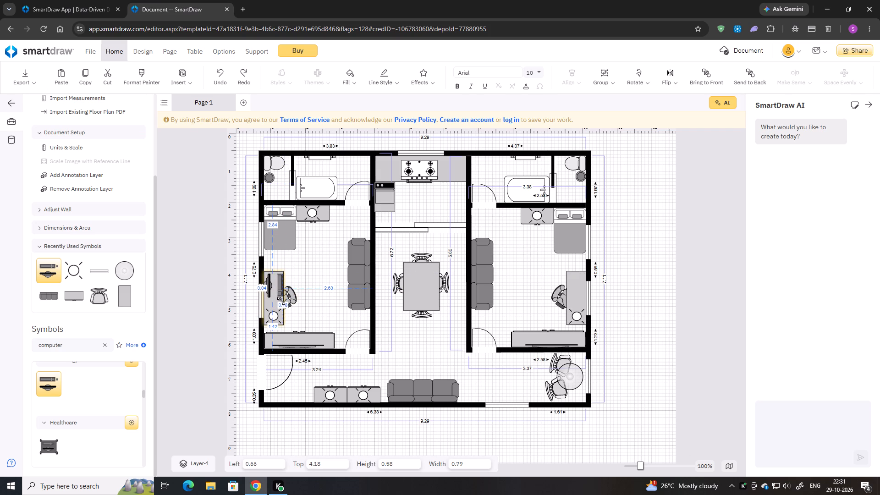
{"action": "left_click", "coordinate": [276, 286]}
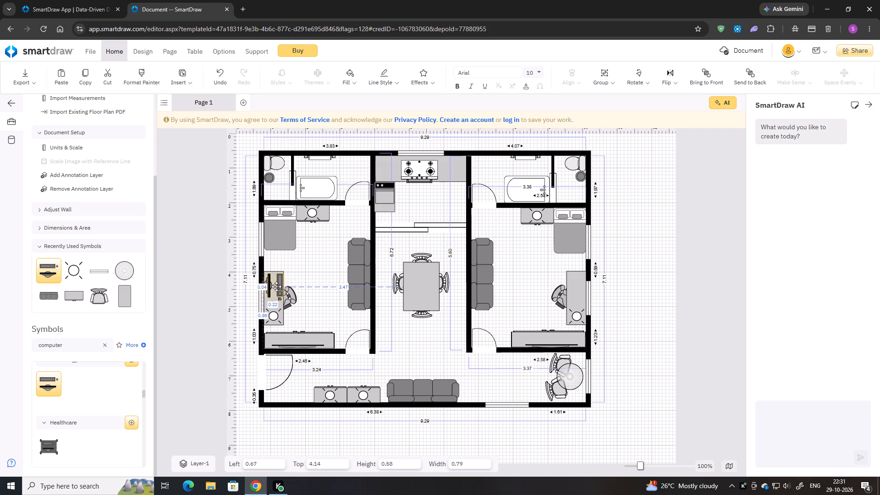
Copy the computer onto the right bedroom's desk at about 9.45, 4.09, rotated 180° so its monitor is toward the outer wall.
{"action": "key", "text": "ctrl+c"}
{"action": "key", "text": "ctrl+v"}
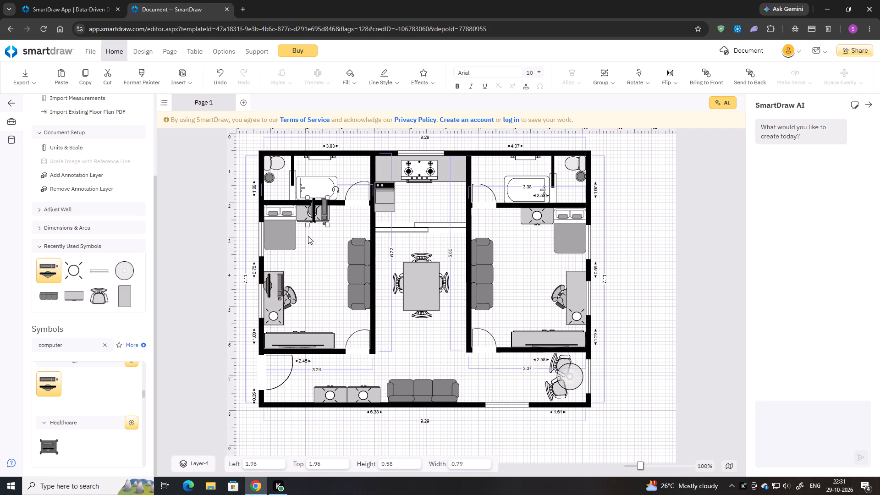
{"action": "left_click_drag", "start_coordinate": [313, 209], "coordinate": [513, 246]}
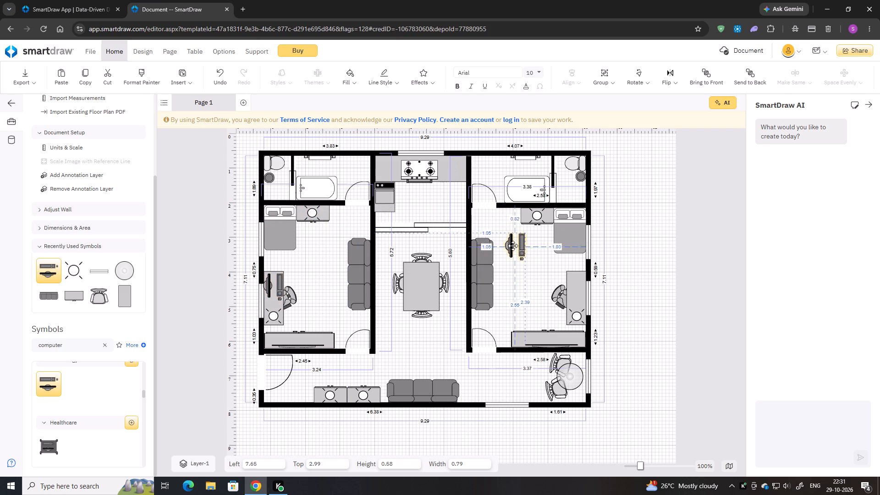
{"action": "left_click_drag", "start_coordinate": [513, 246], "coordinate": [516, 247]}
{"action": "left_click_drag", "start_coordinate": [535, 228], "coordinate": [486, 256]}
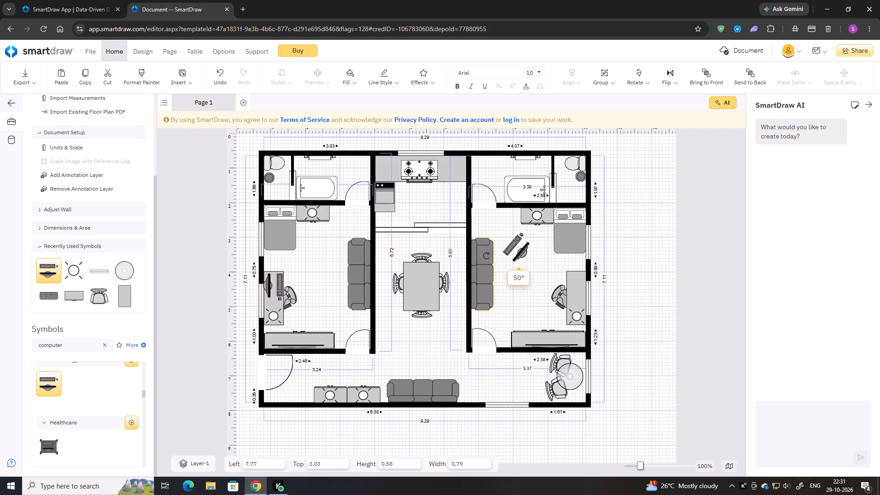
{"action": "left_click_drag", "start_coordinate": [486, 256], "coordinate": [502, 270]}
{"action": "left_click_drag", "start_coordinate": [508, 250], "coordinate": [537, 264]}
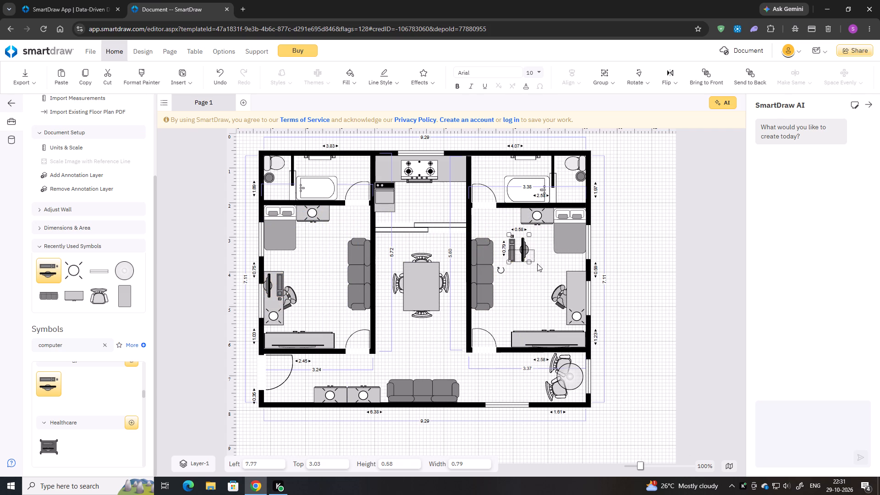
{"action": "left_click_drag", "start_coordinate": [537, 264], "coordinate": [545, 269]}
{"action": "left_click_drag", "start_coordinate": [514, 253], "coordinate": [569, 295]}
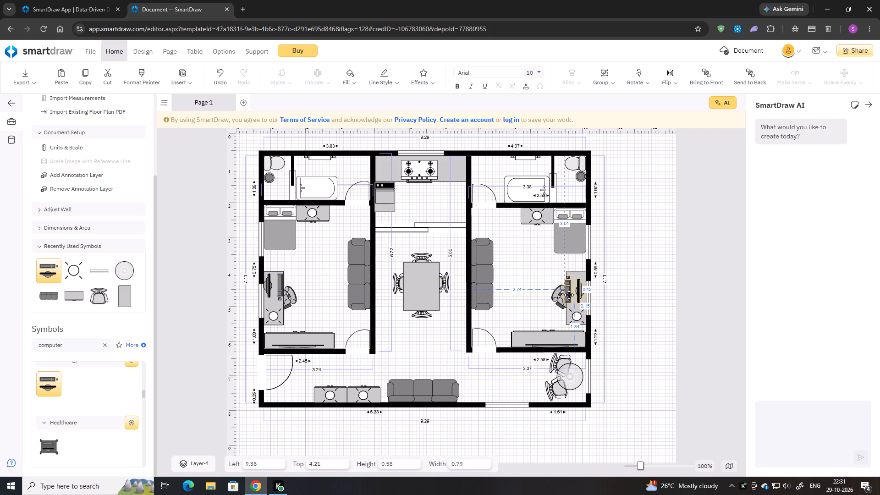
{"action": "left_click_drag", "start_coordinate": [569, 295], "coordinate": [572, 290]}
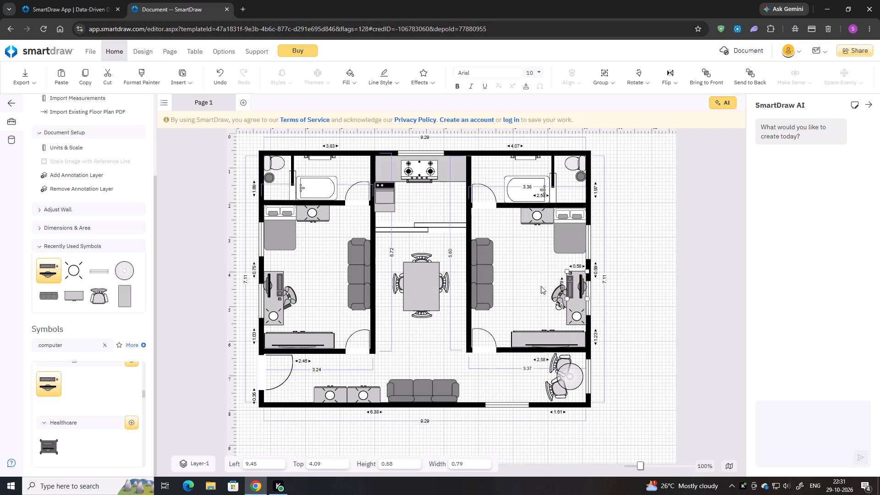
{"action": "left_click", "coordinate": [541, 286]}
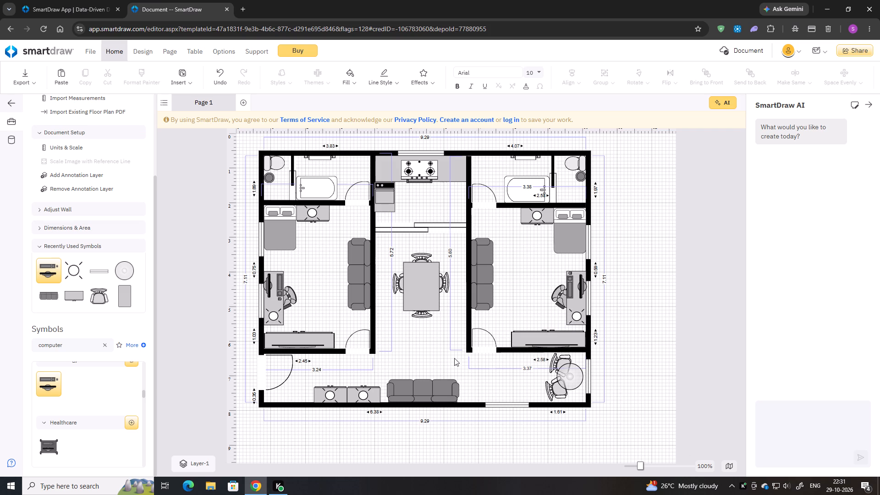
Slightly enlarge the left bedroom's bed from its lower inner corner.
{"action": "left_click", "coordinate": [290, 242]}
{"action": "left_click_drag", "start_coordinate": [295, 250], "coordinate": [297, 253]}
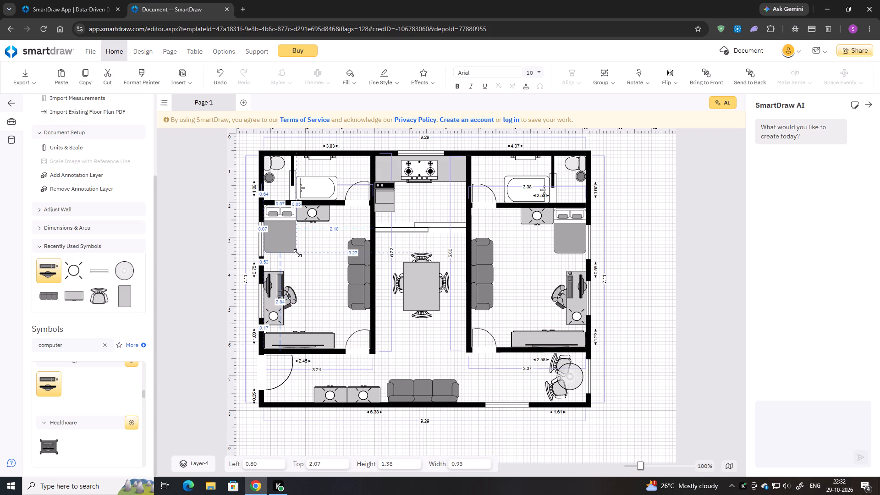
{"action": "left_click_drag", "start_coordinate": [297, 253], "coordinate": [299, 253]}
Nudge the left bedroom's bedside cabinet right, clear of the bed, to about 1.84, 2.07.
{"action": "left_click", "coordinate": [302, 219]}
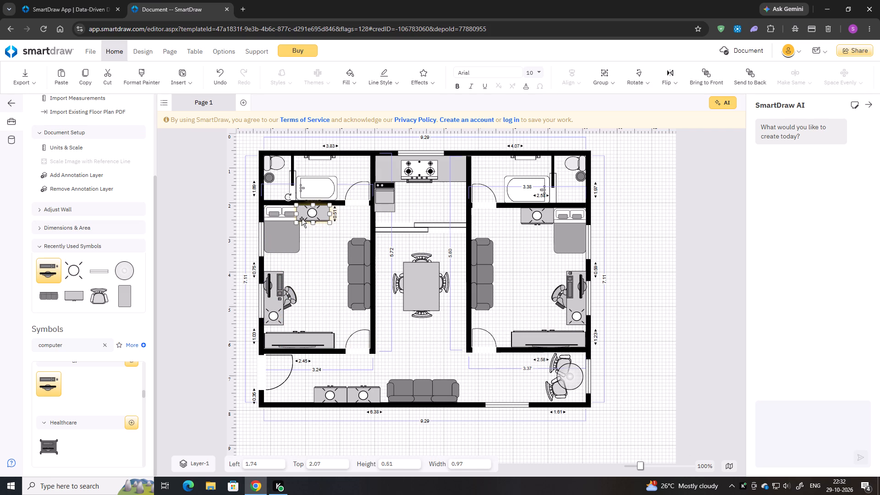
{"action": "right_click", "coordinate": [319, 240]}
{"action": "left_click", "coordinate": [310, 236]}
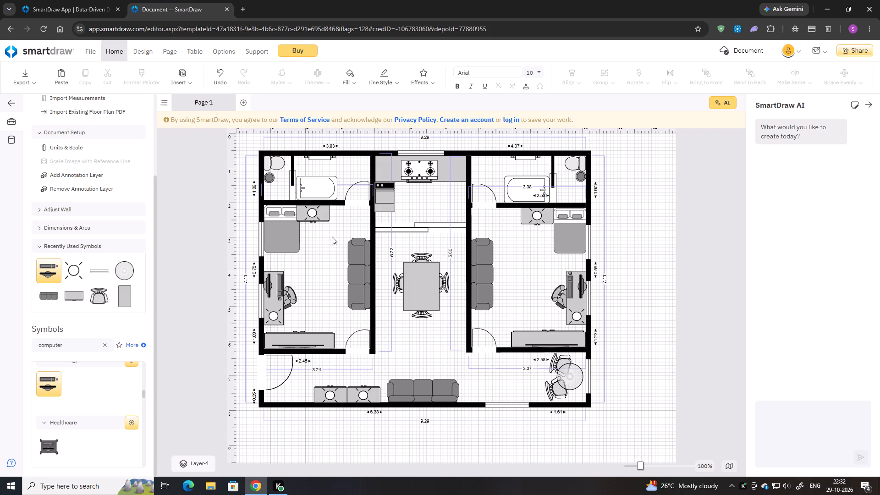
{"action": "left_click_drag", "start_coordinate": [332, 236], "coordinate": [303, 212]}
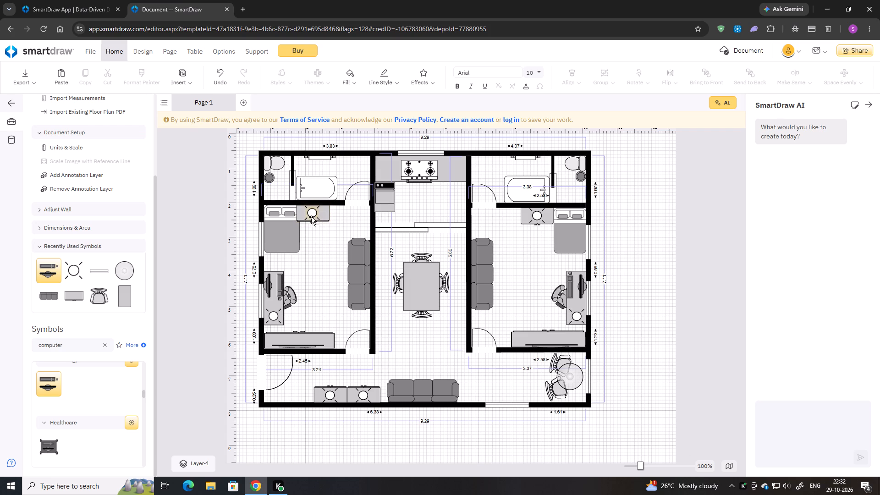
{"action": "left_click", "coordinate": [302, 217]}
{"action": "key", "text": "Right"}
{"action": "key", "text": "Right"}
{"action": "key", "text": "Right"}
{"action": "key", "text": "Right"}
{"action": "key", "text": "Right"}
{"action": "key", "text": "Right"}
{"action": "key", "text": "Right"}
{"action": "key", "text": "Right"}
{"action": "key", "text": "Right"}
{"action": "key", "text": "Right"}
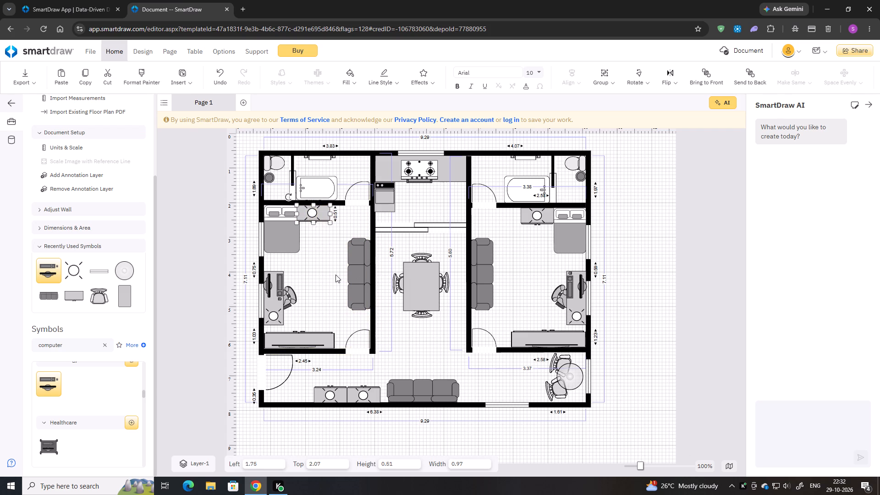
{"action": "key", "text": "Left"}
{"action": "key", "text": "Left"}
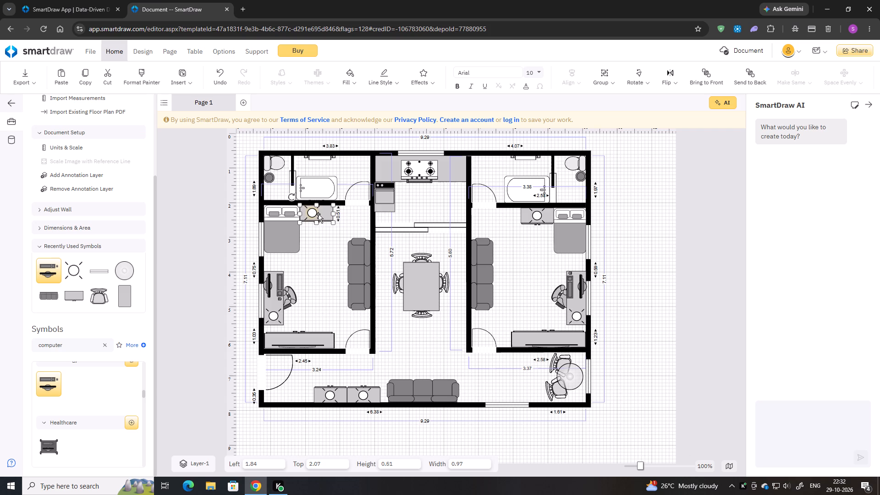
Nudge the lamp on the left bedroom's bedside cabinet right to about 2.07, 2.08, centering it on the cabinet.
{"action": "left_click", "coordinate": [313, 214]}
{"action": "key", "text": "Right"}
{"action": "key", "text": "Right"}
{"action": "key", "text": "Right"}
{"action": "key", "text": "Right"}
{"action": "key", "text": "Right"}
{"action": "key", "text": "Right"}
{"action": "key", "text": "Right"}
{"action": "key", "text": "Right"}
{"action": "key", "text": "Right"}
{"action": "key", "text": "Left"}
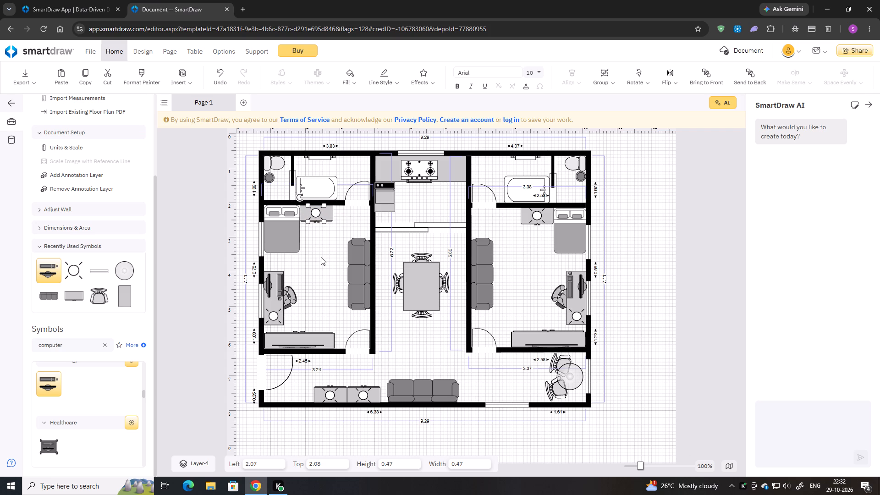
{"action": "left_click", "coordinate": [321, 257]}
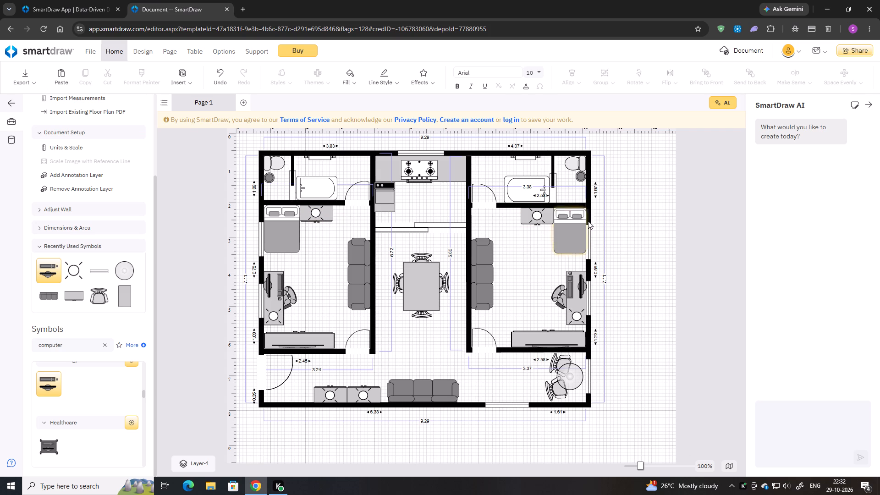
Enlarge the right bedroom's bed from its lower inner corner to about 1.05 wide and 1.4 high.
{"action": "left_click", "coordinate": [563, 238]}
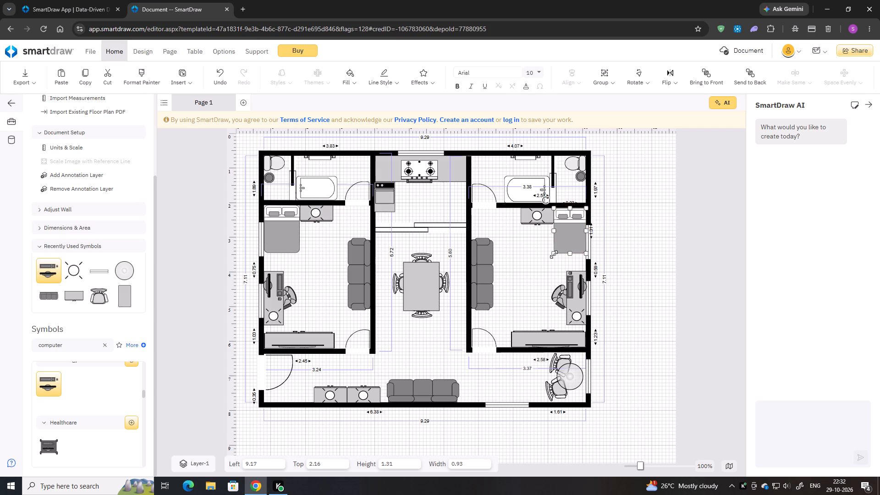
{"action": "left_click", "coordinate": [554, 254]}
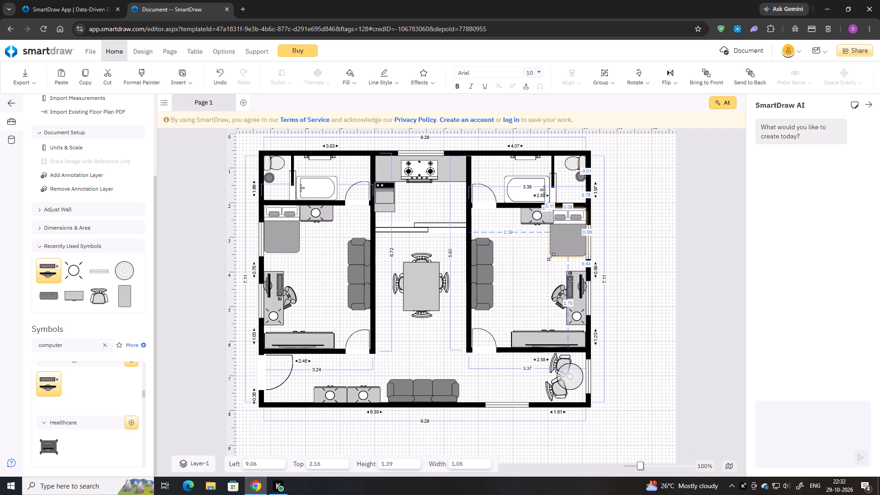
Nudge the right bedroom's bedside cabinet left, clear of the bed, to about 8.07, 2.14.
{"action": "left_click", "coordinate": [547, 220]}
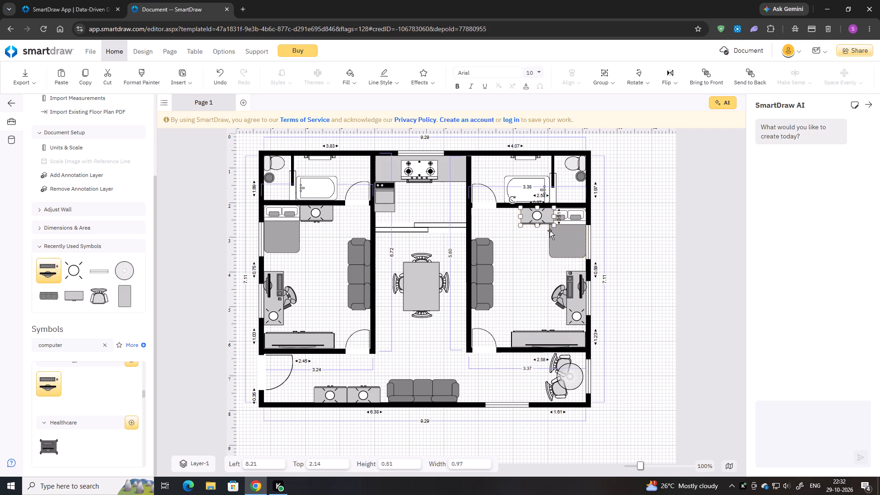
{"action": "key", "text": "Left"}
{"action": "key", "text": "Left"}
{"action": "key", "text": "Left"}
{"action": "key", "text": "Left"}
{"action": "key", "text": "Left"}
{"action": "key", "text": "Left"}
{"action": "key", "text": "Left"}
{"action": "key", "text": "Left"}
{"action": "key", "text": "Left"}
{"action": "key", "text": "Left"}
{"action": "key", "text": "Left"}
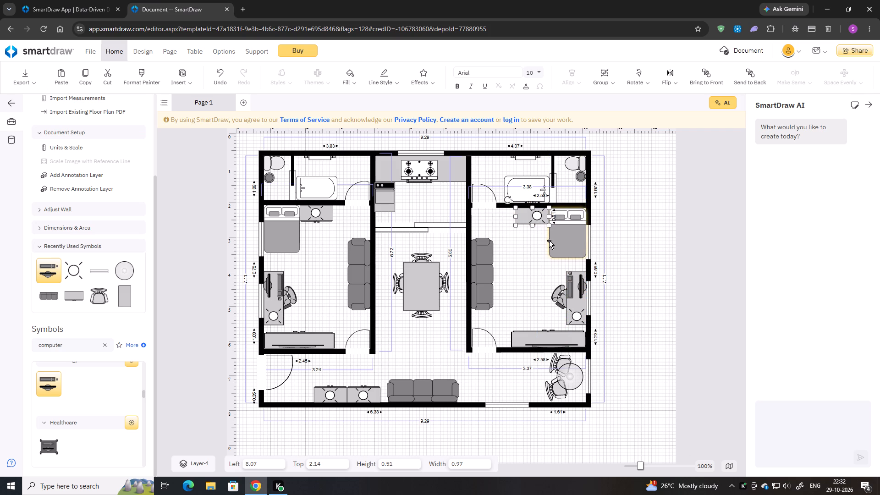
{"action": "key", "text": "Right"}
Nudge the lamp on the right bedroom's bedside cabinet left until it is centered on the cabinet.
{"action": "left_click", "coordinate": [539, 217]}
{"action": "key", "text": "Left"}
{"action": "key", "text": "Left"}
{"action": "key", "text": "Left"}
{"action": "key", "text": "Left"}
{"action": "key", "text": "Left"}
{"action": "key", "text": "Left"}
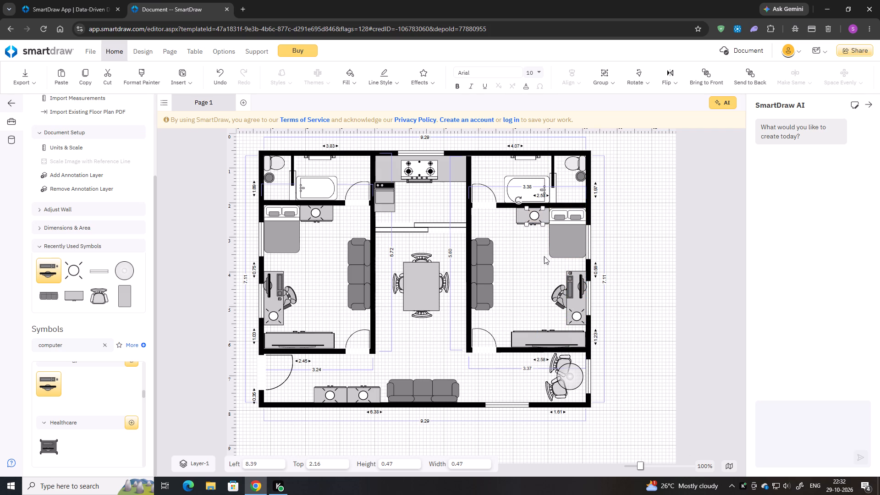
{"action": "key", "text": "Left"}
{"action": "key", "text": "Left"}
{"action": "key", "text": "Left"}
{"action": "left_click", "coordinate": [532, 255]}
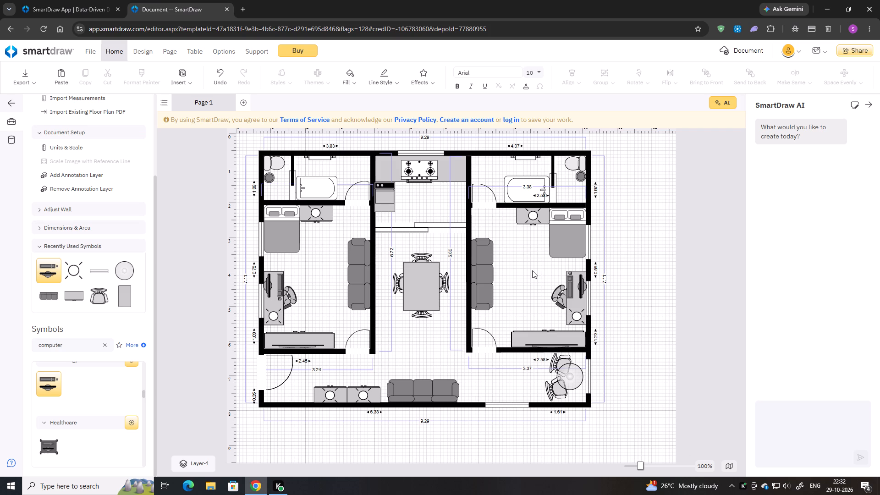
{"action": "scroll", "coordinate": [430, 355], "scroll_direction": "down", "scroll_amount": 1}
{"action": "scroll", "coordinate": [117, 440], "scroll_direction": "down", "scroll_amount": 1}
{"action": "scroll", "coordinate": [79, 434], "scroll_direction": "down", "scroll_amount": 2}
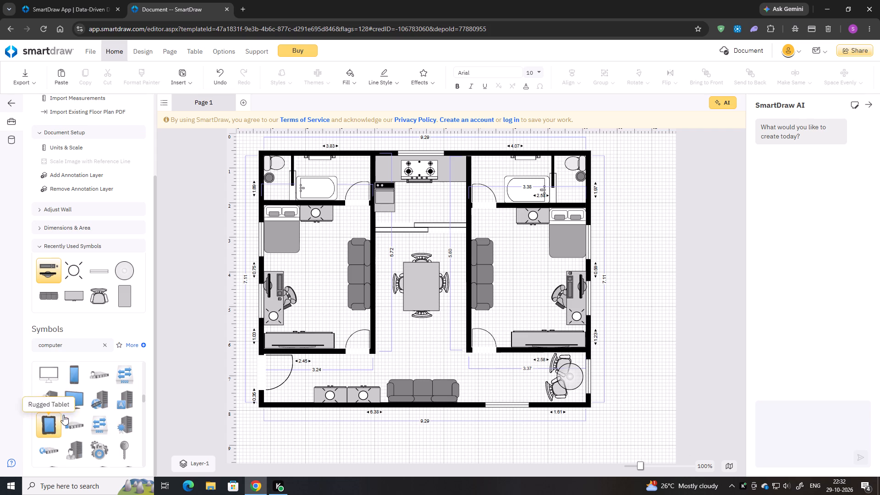
Search the symbols for "light" and add the round double-ring fixture from the Lighting (Elevation) group to the plan.
{"action": "left_click", "coordinate": [105, 344]}
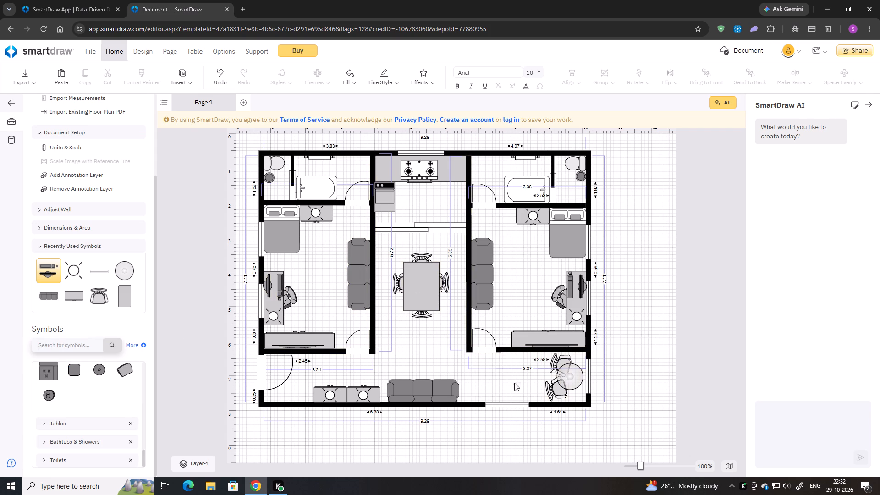
{"action": "left_click", "coordinate": [64, 345]}
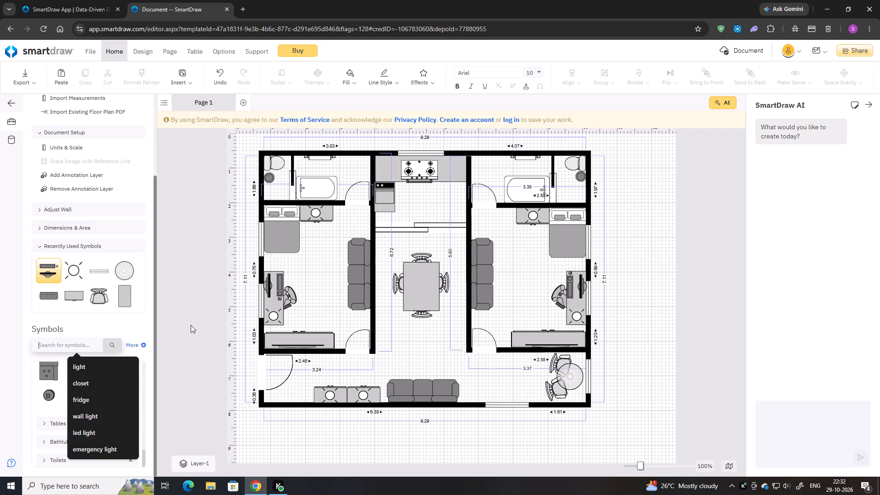
{"action": "type", "text": "light"}
{"action": "key", "text": "Return"}
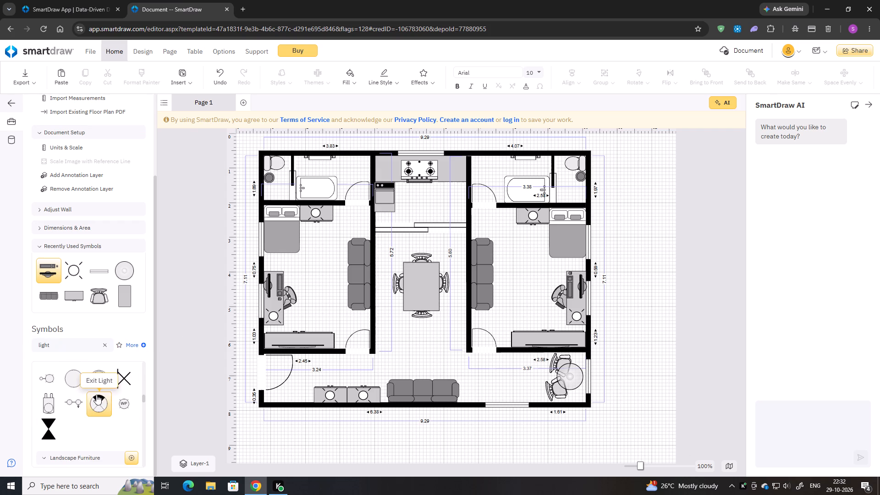
{"action": "scroll", "coordinate": [85, 402], "scroll_direction": "down", "scroll_amount": 2}
{"action": "scroll", "coordinate": [57, 433], "scroll_direction": "down", "scroll_amount": 1}
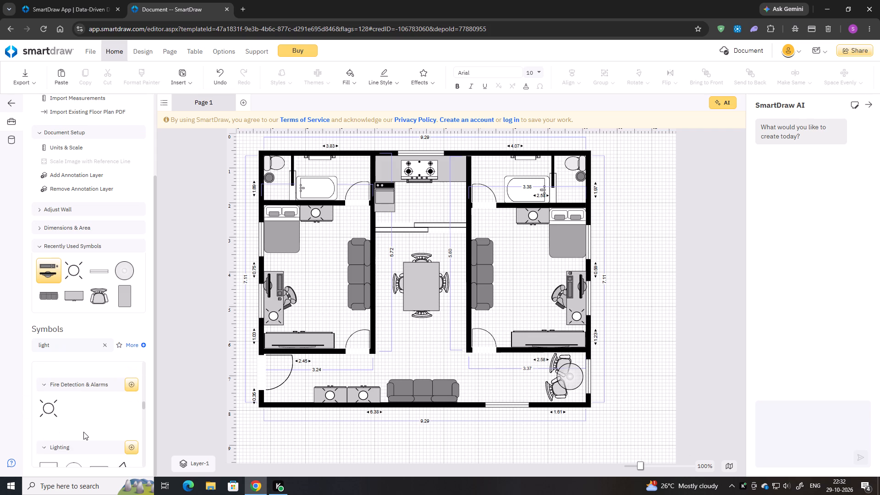
{"action": "scroll", "coordinate": [69, 438], "scroll_direction": "down", "scroll_amount": 5}
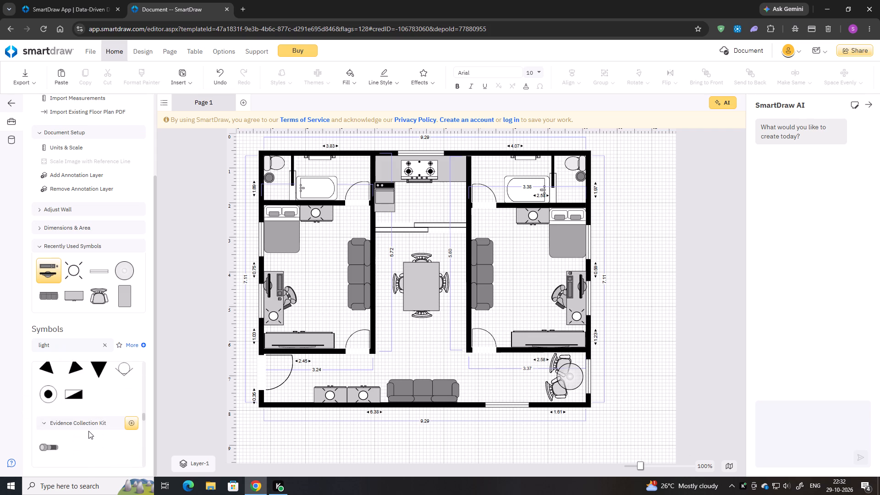
{"action": "scroll", "coordinate": [78, 434], "scroll_direction": "down", "scroll_amount": 2}
{"action": "double_click", "coordinate": [48, 421]}
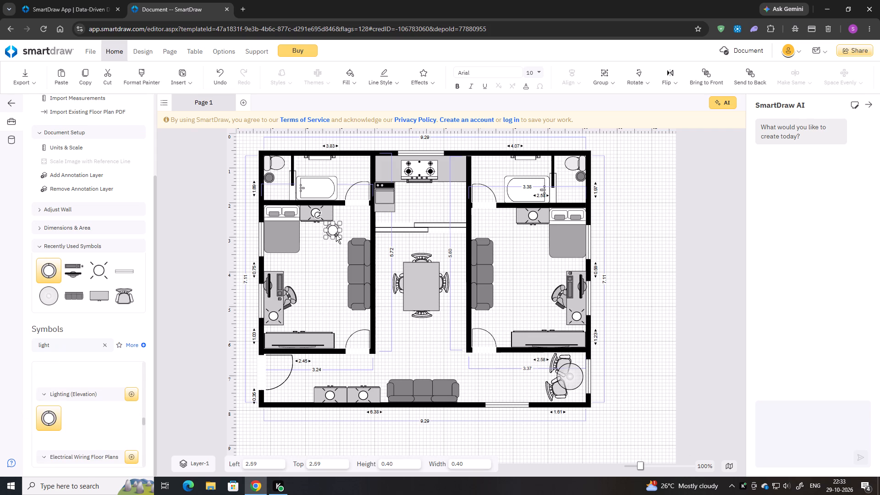
Enlarge the round light to about 0.52 wide and 0.53 high and position it over the left bedroom's bed at about 1.03, 2.48.
{"action": "left_click_drag", "start_coordinate": [335, 232], "coordinate": [320, 252]}
{"action": "left_click_drag", "start_coordinate": [324, 258], "coordinate": [325, 259]}
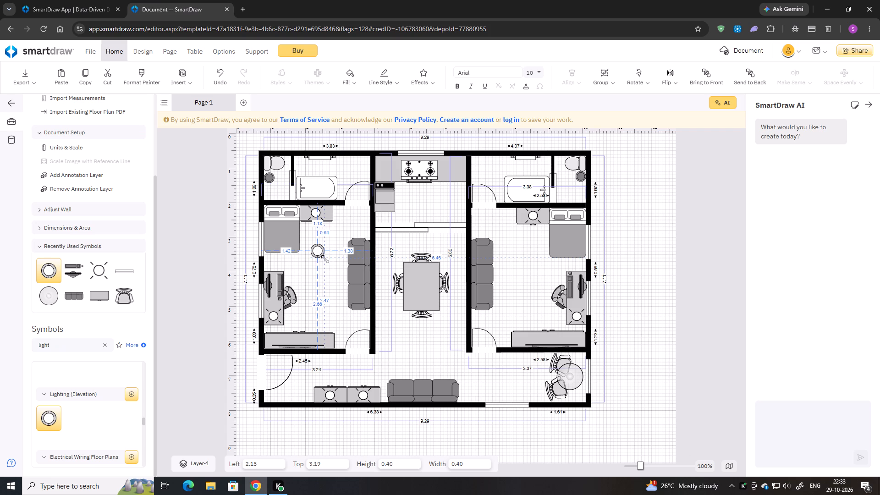
{"action": "left_click_drag", "start_coordinate": [325, 259], "coordinate": [329, 264]}
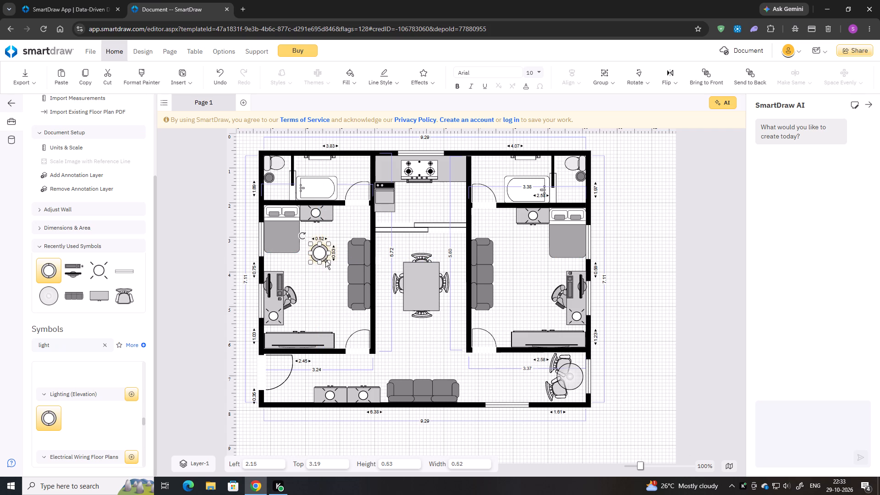
{"action": "left_click_drag", "start_coordinate": [320, 254], "coordinate": [284, 228]}
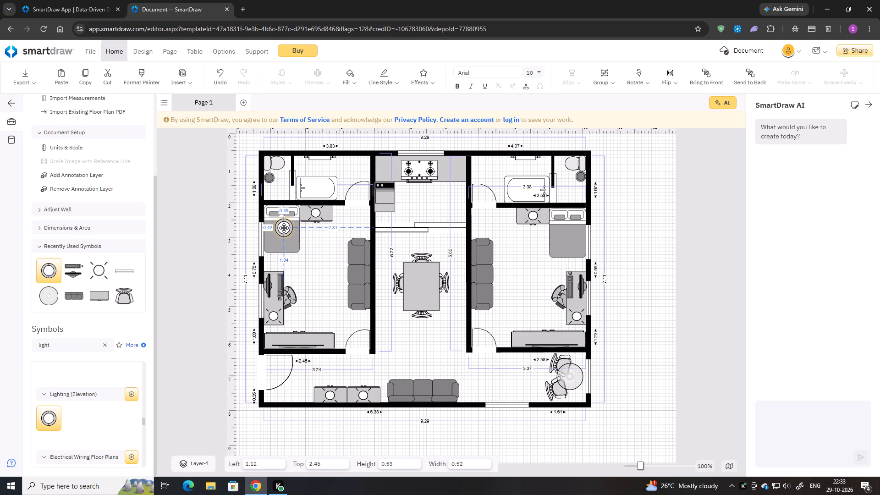
{"action": "left_click_drag", "start_coordinate": [284, 228], "coordinate": [281, 230]}
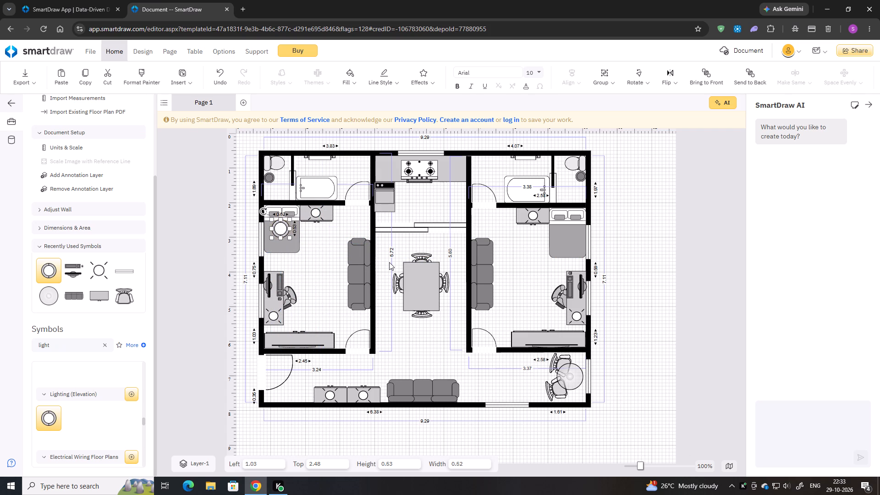
Copy the round light and place the duplicate above the left bedroom's sofa at about 2.85, 2.48, level with the first.
{"action": "key", "text": "ctrl+c"}
{"action": "key", "text": "ctrl+v"}
{"action": "left_click_drag", "start_coordinate": [357, 254], "coordinate": [339, 242]}
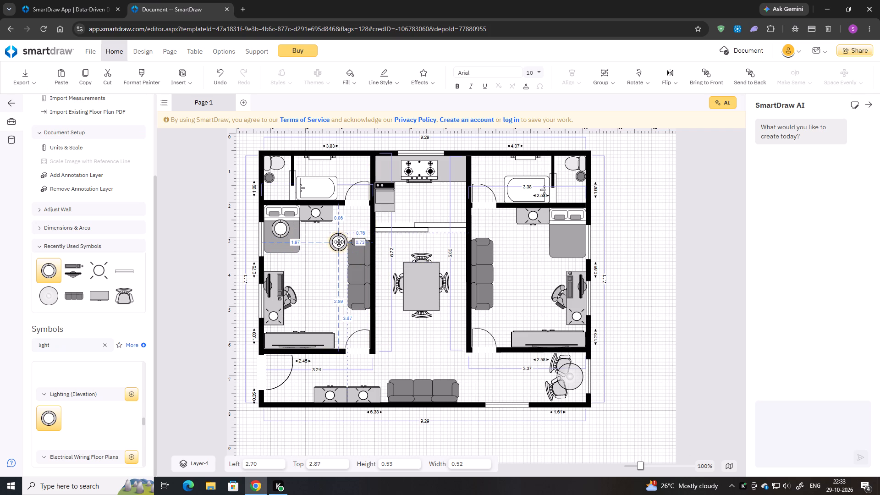
{"action": "left_click_drag", "start_coordinate": [339, 242], "coordinate": [341, 225]}
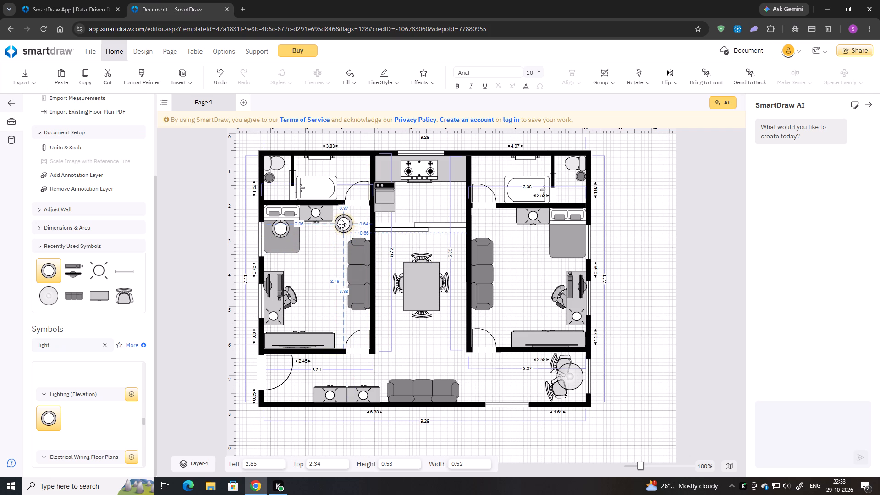
{"action": "left_click_drag", "start_coordinate": [341, 225], "coordinate": [342, 228]}
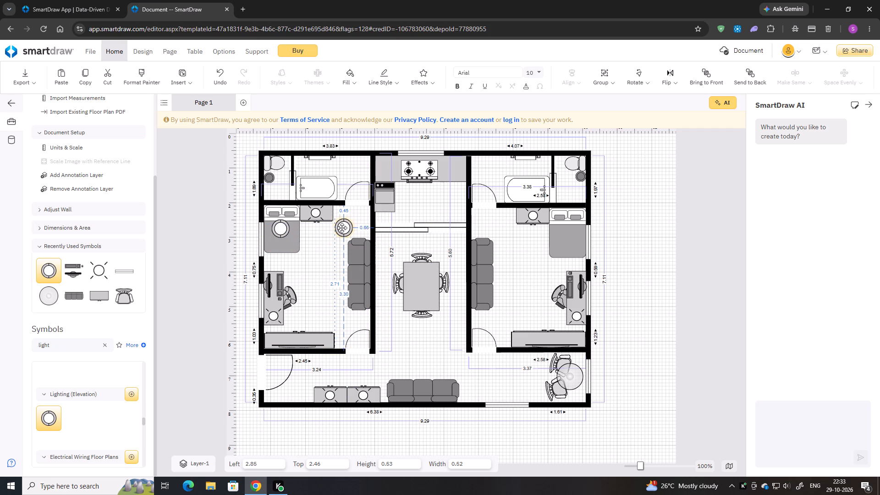
{"action": "left_click_drag", "start_coordinate": [342, 228], "coordinate": [341, 228]}
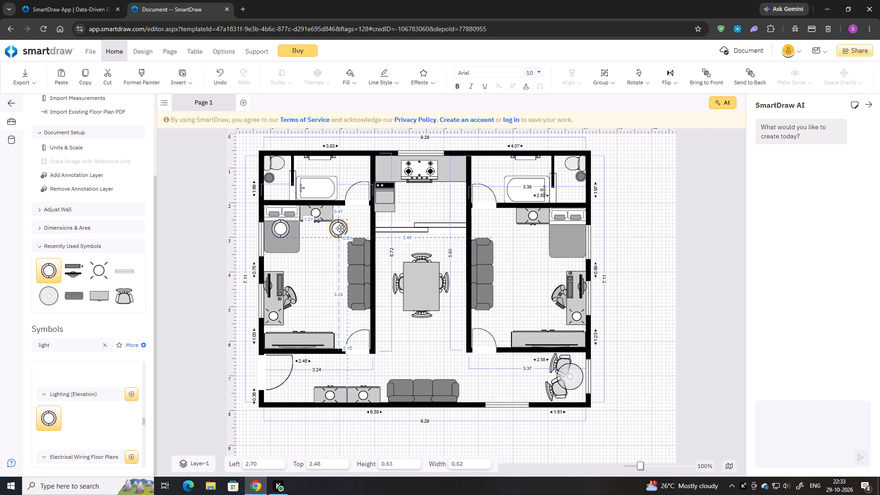
{"action": "left_click_drag", "start_coordinate": [341, 228], "coordinate": [345, 228]}
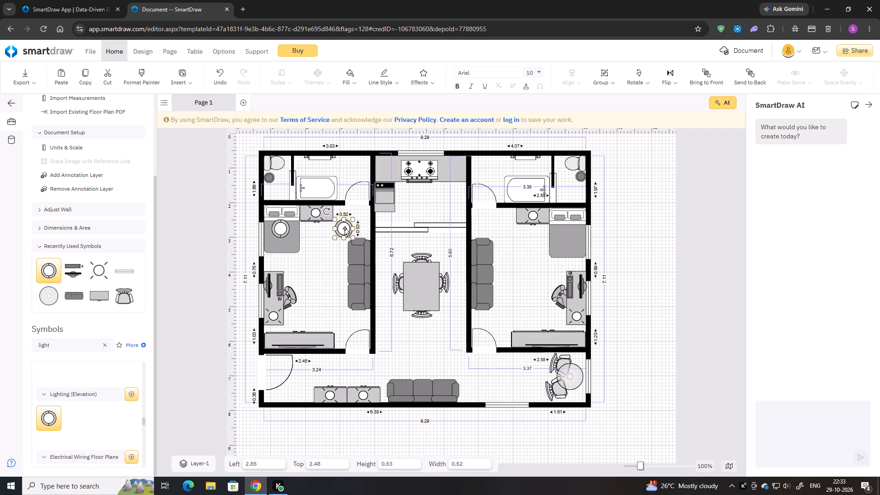
Paste two more round lights and place one at the left bedroom's desk, at about 1.03, 4.91, aligned below the bed light.
{"action": "key", "text": "ctrl+v"}
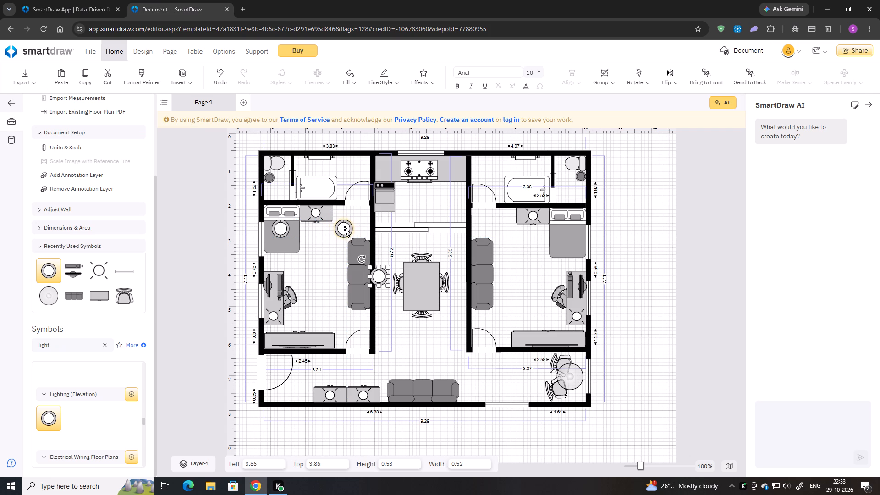
{"action": "key", "text": "ctrl+v"}
{"action": "left_click_drag", "start_coordinate": [377, 276], "coordinate": [346, 281]}
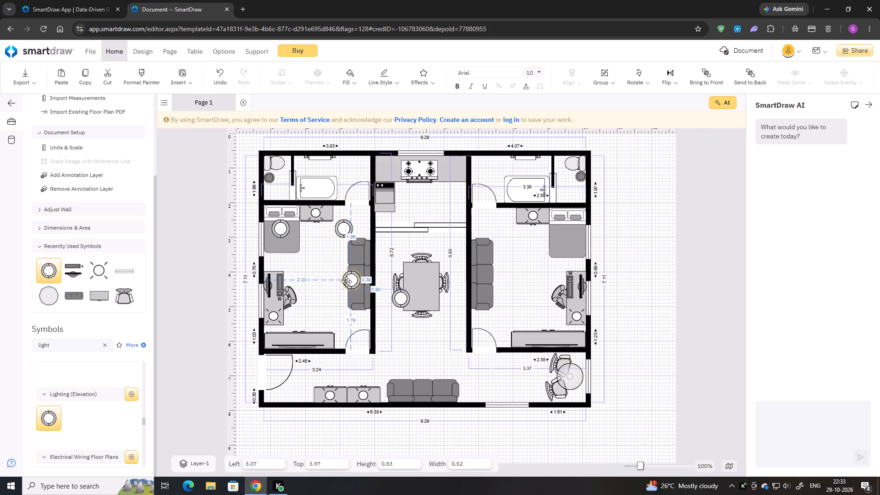
{"action": "left_click_drag", "start_coordinate": [346, 281], "coordinate": [276, 313]}
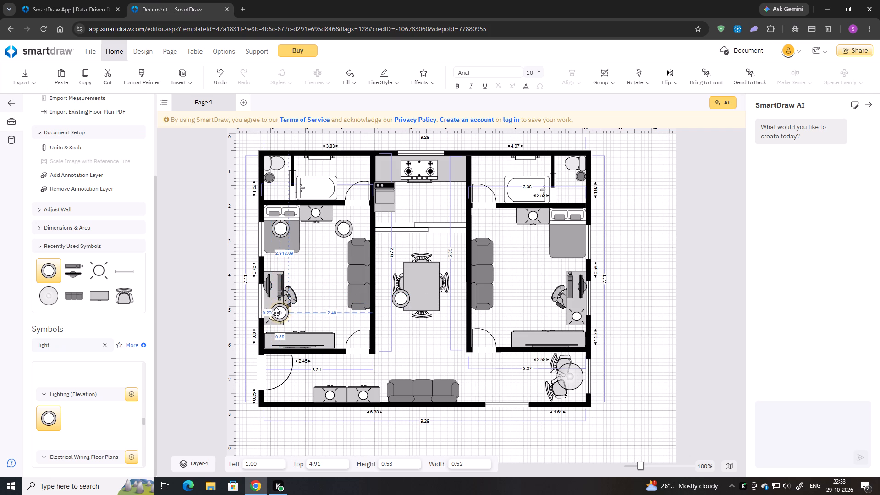
{"action": "left_click_drag", "start_coordinate": [276, 313], "coordinate": [277, 313]}
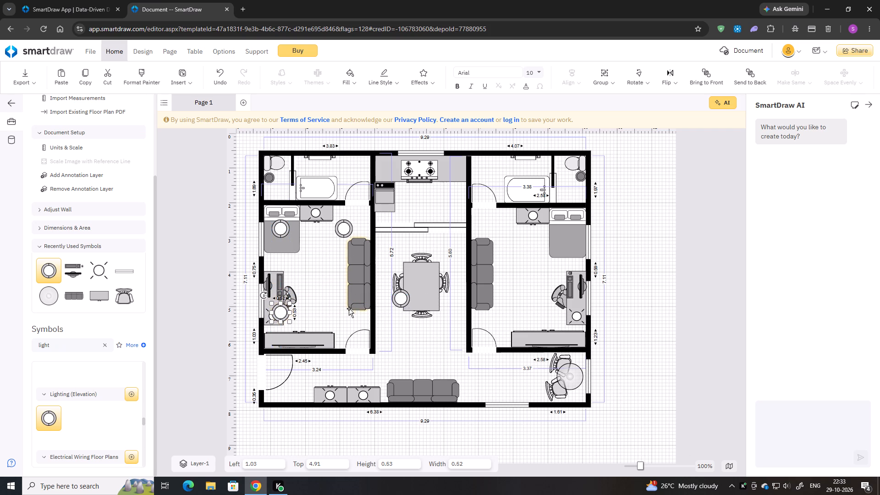
Move the remaining round light copy to the lower end of the left bedroom's sofa, at about 2.85, 4.91.
{"action": "left_click_drag", "start_coordinate": [403, 302], "coordinate": [353, 313]}
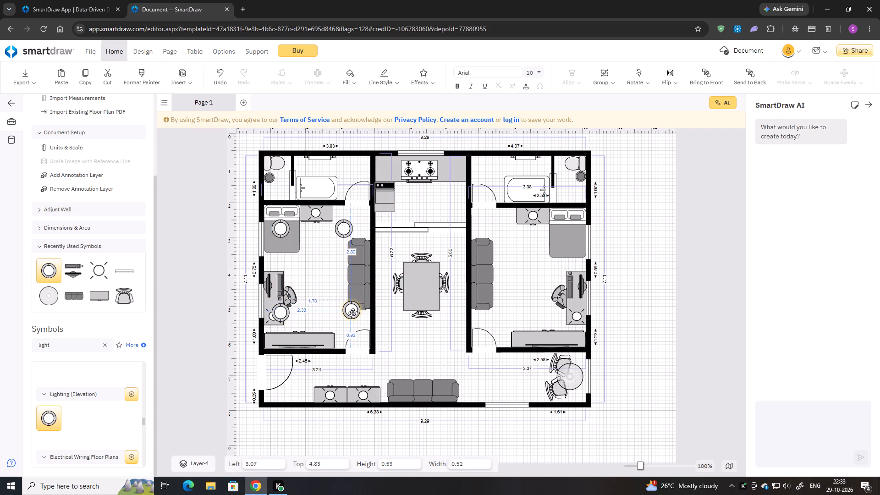
{"action": "left_click_drag", "start_coordinate": [353, 313], "coordinate": [349, 317]}
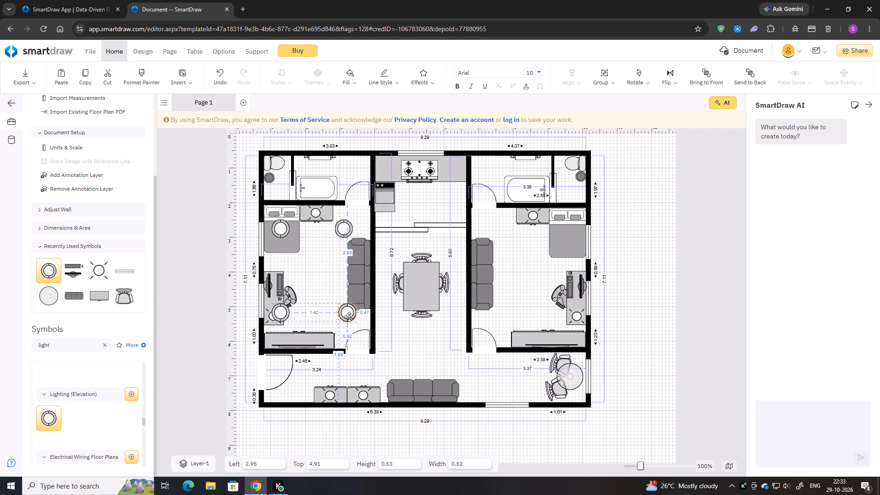
{"action": "left_click_drag", "start_coordinate": [349, 317], "coordinate": [348, 317]}
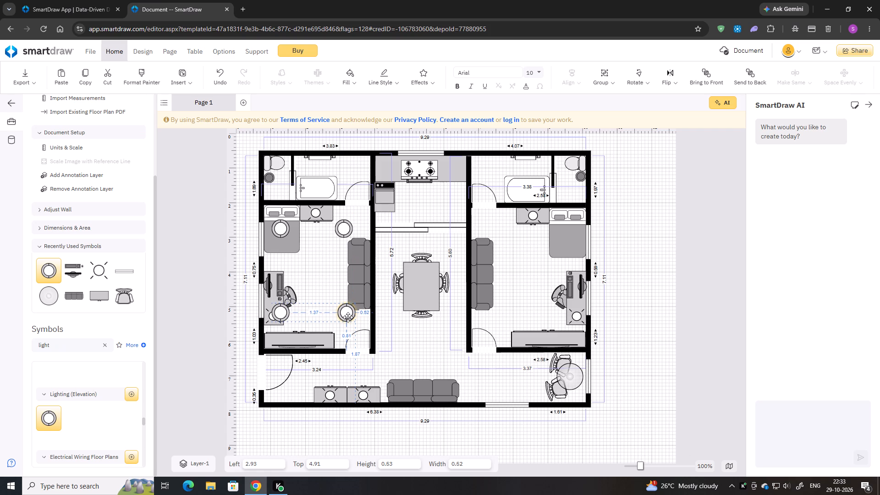
{"action": "left_click_drag", "start_coordinate": [348, 317], "coordinate": [347, 317]}
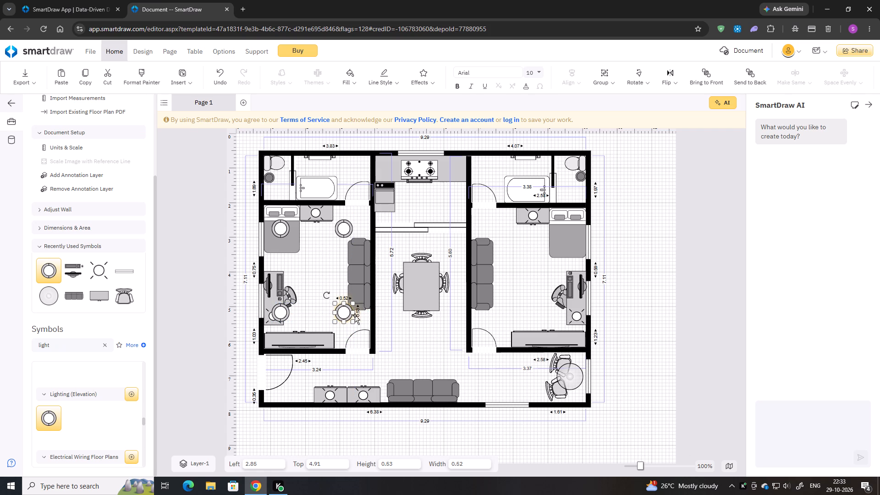
{"action": "left_click", "coordinate": [398, 326]}
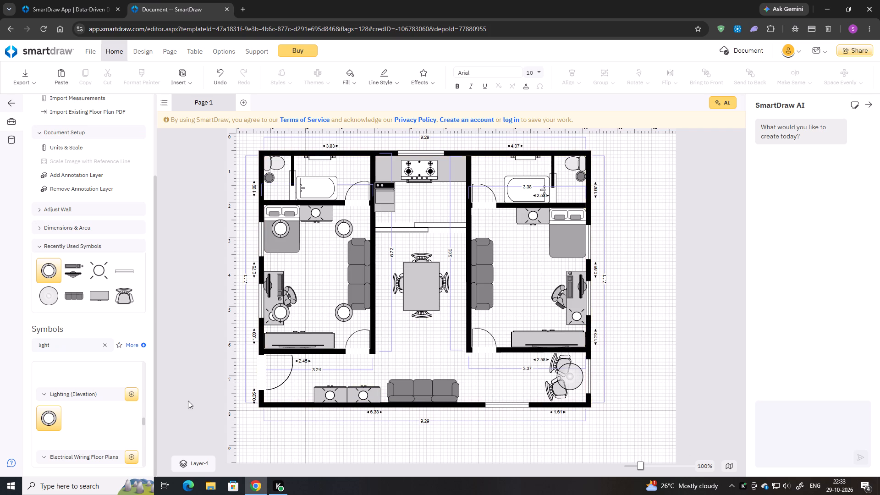
Clear the symbol search and insert a Window (36") in the entrance area's lower outer wall, about 0.37 from the left corner.
{"action": "scroll", "coordinate": [69, 352], "scroll_direction": "up", "scroll_amount": 2}
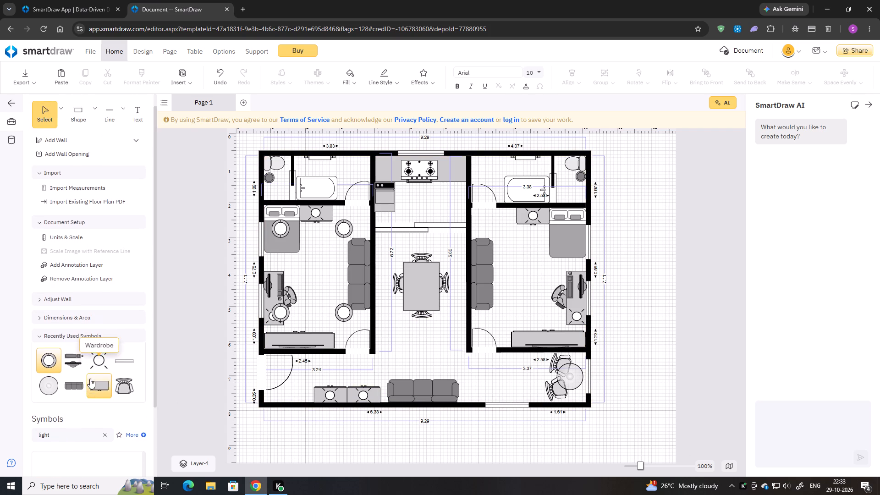
{"action": "scroll", "coordinate": [84, 394], "scroll_direction": "down", "scroll_amount": 2}
{"action": "left_click", "coordinate": [102, 341]}
{"action": "scroll", "coordinate": [98, 387], "scroll_direction": "up", "scroll_amount": 1}
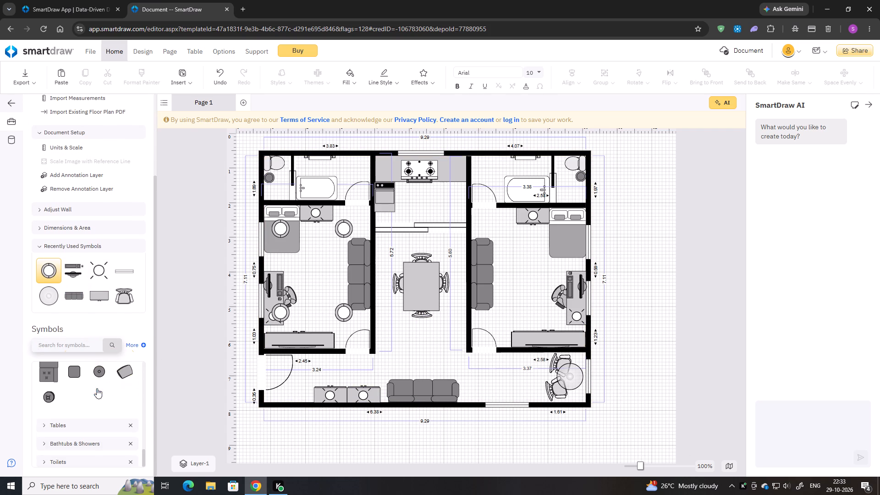
{"action": "scroll", "coordinate": [97, 388], "scroll_direction": "up", "scroll_amount": 8}
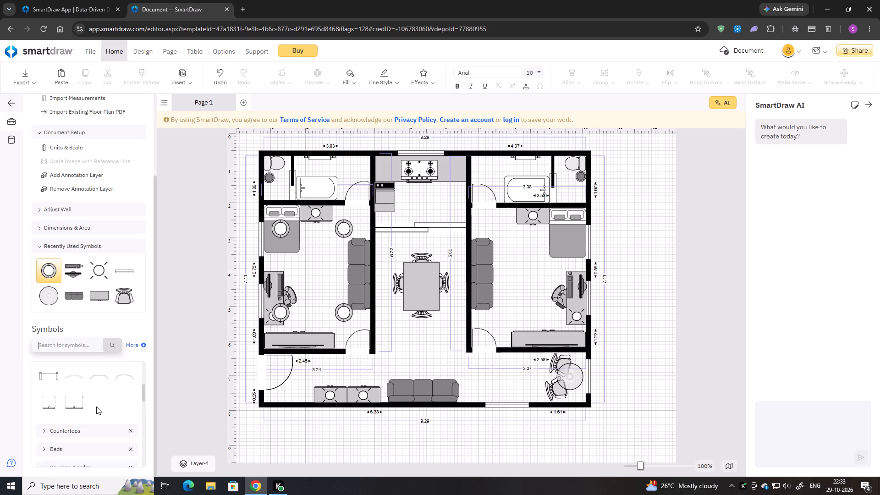
{"action": "scroll", "coordinate": [92, 409], "scroll_direction": "up", "scroll_amount": 2}
{"action": "scroll", "coordinate": [123, 406], "scroll_direction": "down", "scroll_amount": 1}
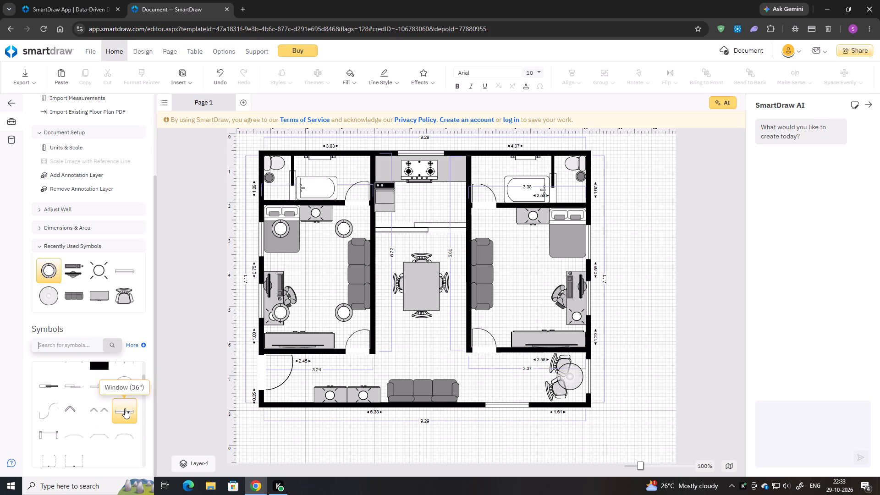
{"action": "double_click", "coordinate": [125, 408]}
{"action": "left_click_drag", "start_coordinate": [304, 183], "coordinate": [304, 190]}
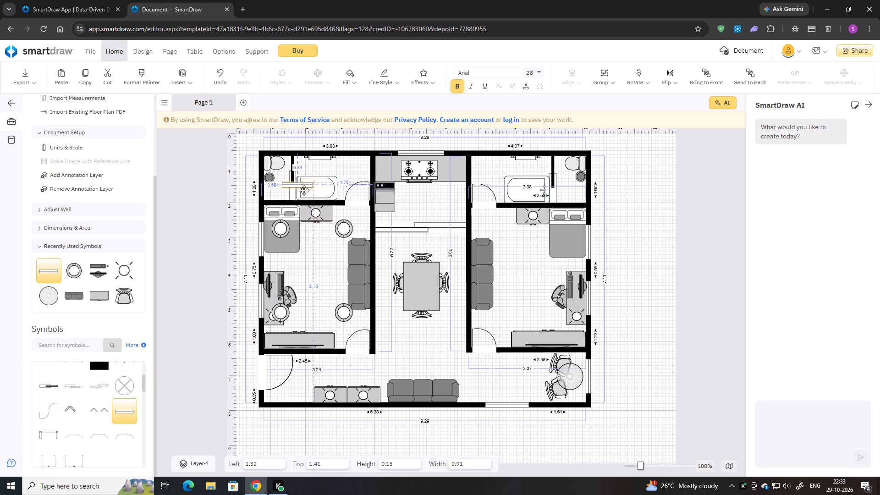
{"action": "left_click_drag", "start_coordinate": [304, 190], "coordinate": [298, 401]}
{"action": "left_click", "coordinate": [305, 379]}
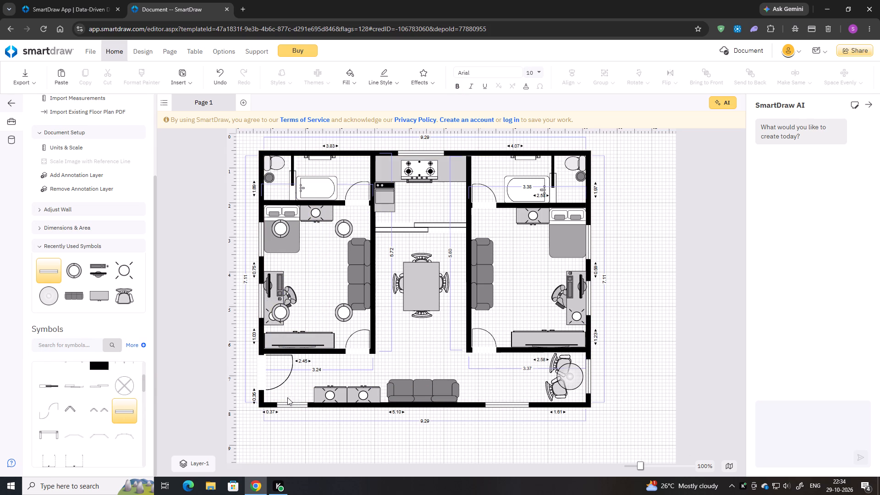
Insert a Round Throw Pillow between the left bedroom's bed and desk, enlarged to about 0.46 by 0.43, at about 0.82, 3.46.
{"action": "scroll", "coordinate": [82, 389], "scroll_direction": "down", "scroll_amount": 2}
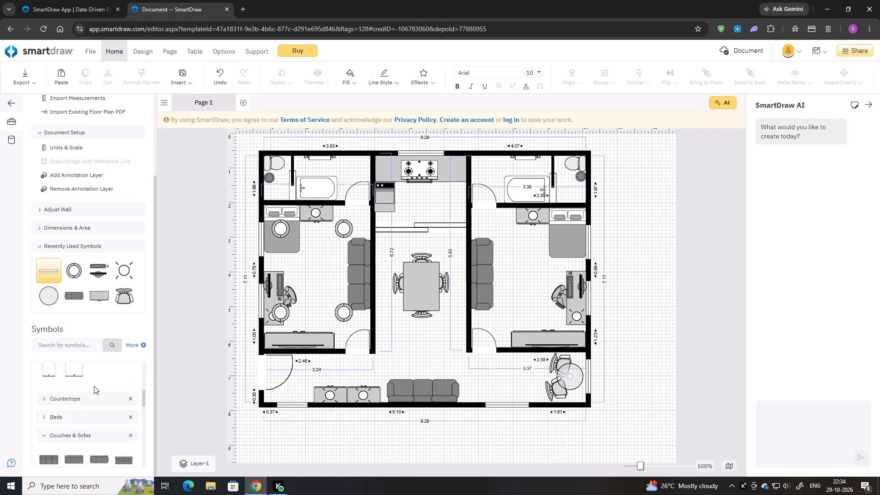
{"action": "scroll", "coordinate": [100, 386], "scroll_direction": "down", "scroll_amount": 4}
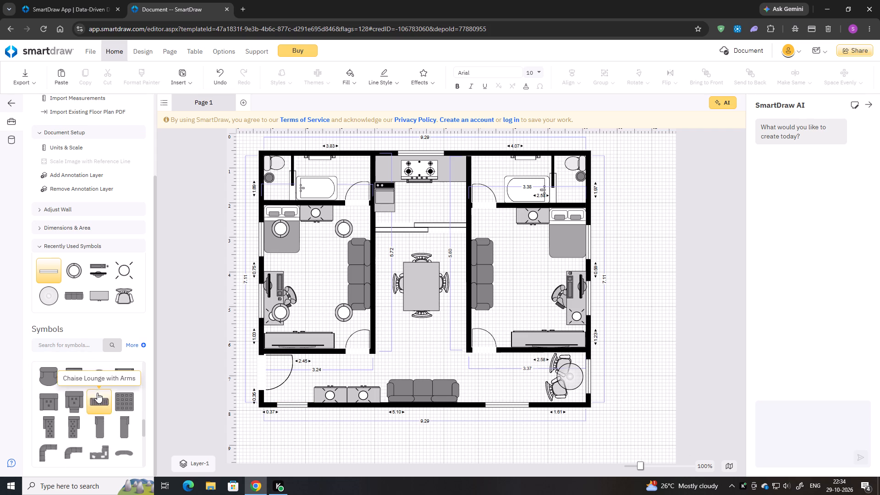
{"action": "scroll", "coordinate": [97, 392], "scroll_direction": "down", "scroll_amount": 2}
{"action": "scroll", "coordinate": [88, 433], "scroll_direction": "down", "scroll_amount": 2}
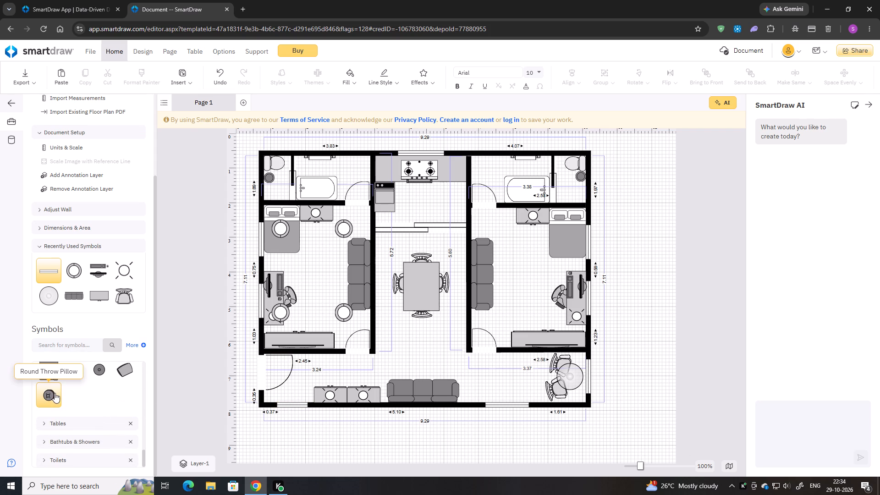
{"action": "double_click", "coordinate": [54, 393]}
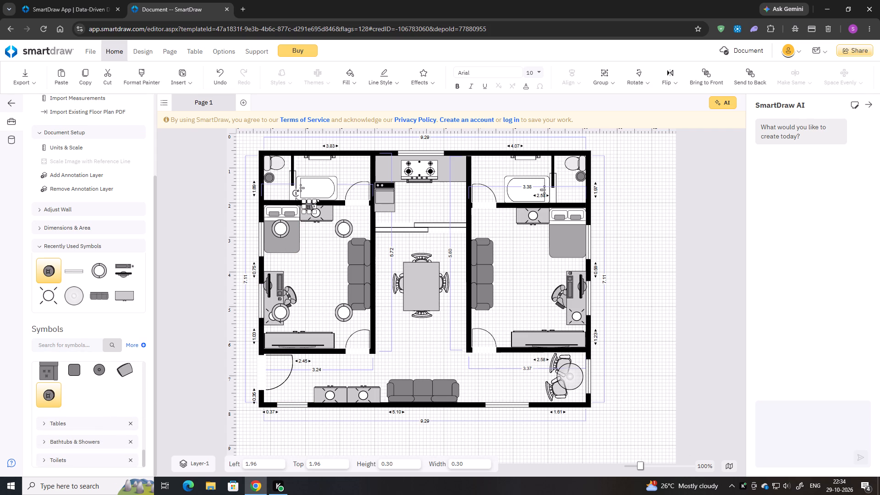
{"action": "left_click_drag", "start_coordinate": [309, 206], "coordinate": [306, 224]}
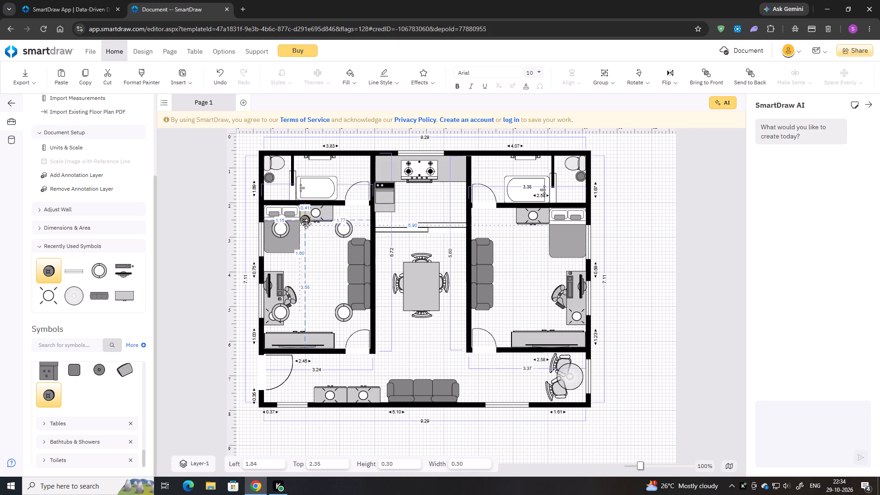
{"action": "left_click_drag", "start_coordinate": [306, 224], "coordinate": [269, 258]}
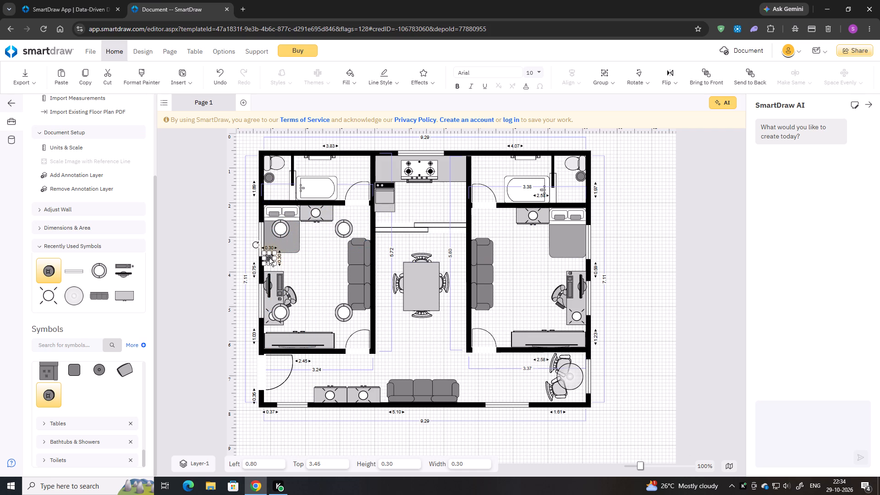
{"action": "left_click_drag", "start_coordinate": [275, 263], "coordinate": [278, 268]}
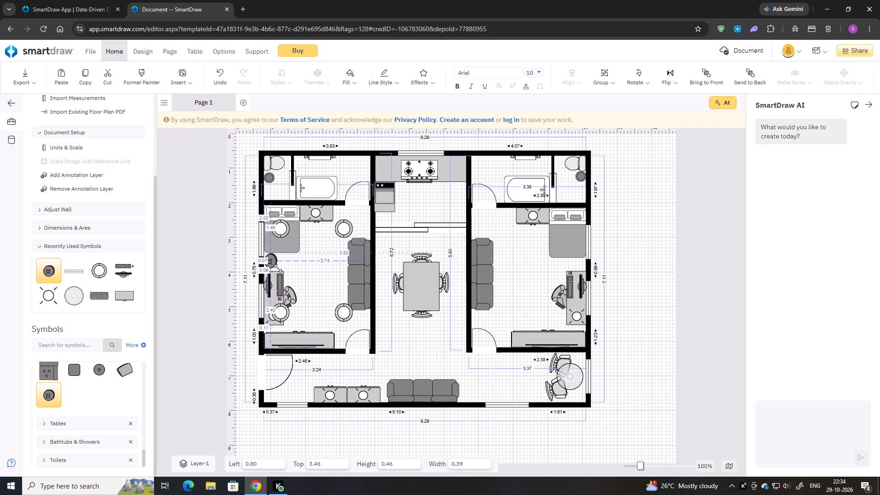
{"action": "left_click_drag", "start_coordinate": [278, 268], "coordinate": [279, 269]}
{"action": "left_click", "coordinate": [270, 260]}
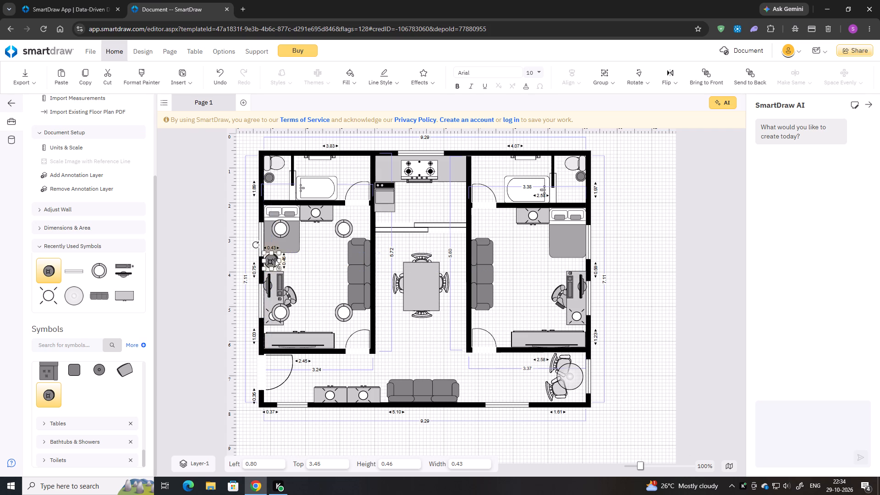
{"action": "key", "text": "Down"}
{"action": "key", "text": "Right"}
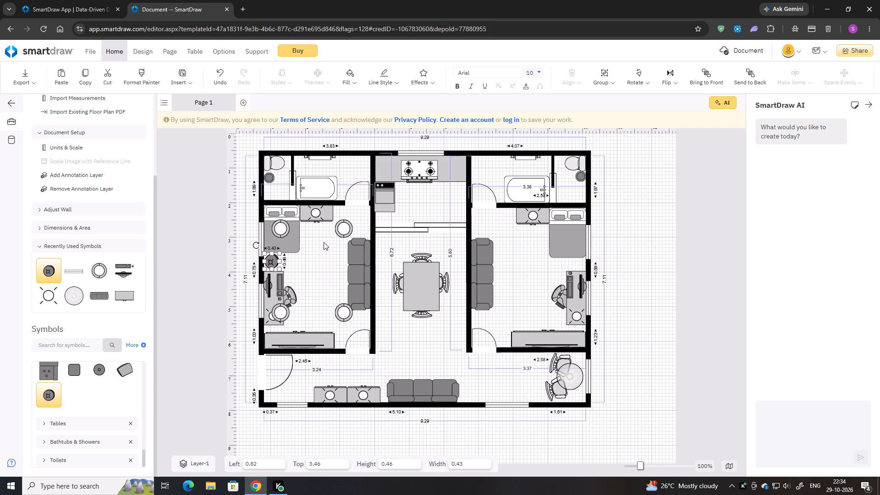
Insert a second Round Throw Pillow between the right bedroom's bed and desk, sized about 0.39 by 0.43, at about 9.6, 3.7.
{"action": "double_click", "coordinate": [48, 400]}
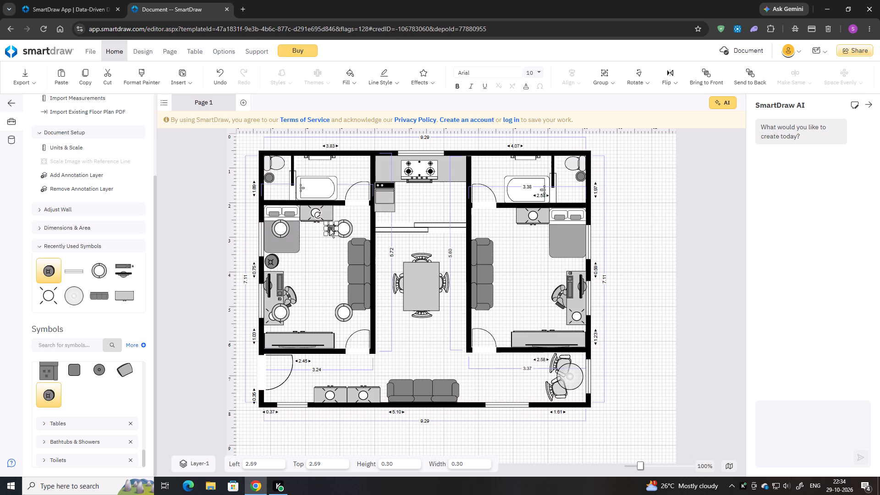
{"action": "left_click_drag", "start_coordinate": [330, 229], "coordinate": [543, 257]}
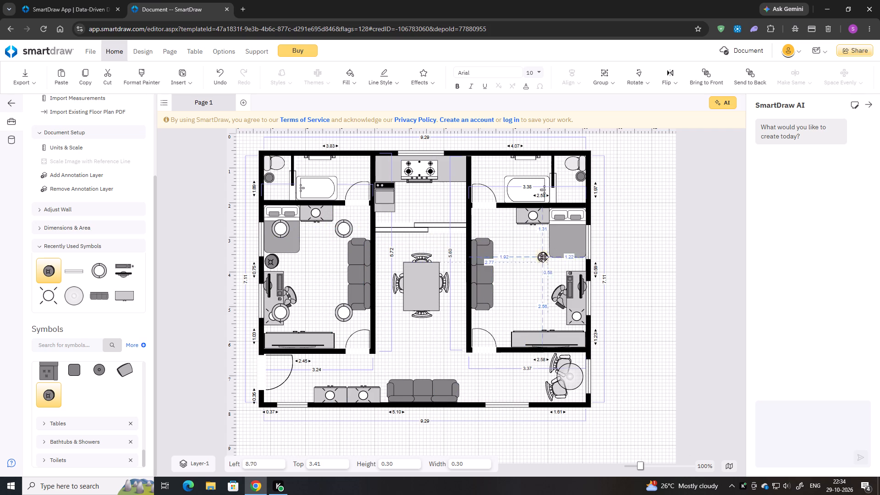
{"action": "left_click_drag", "start_coordinate": [543, 257], "coordinate": [579, 264]}
{"action": "left_click", "coordinate": [572, 269]}
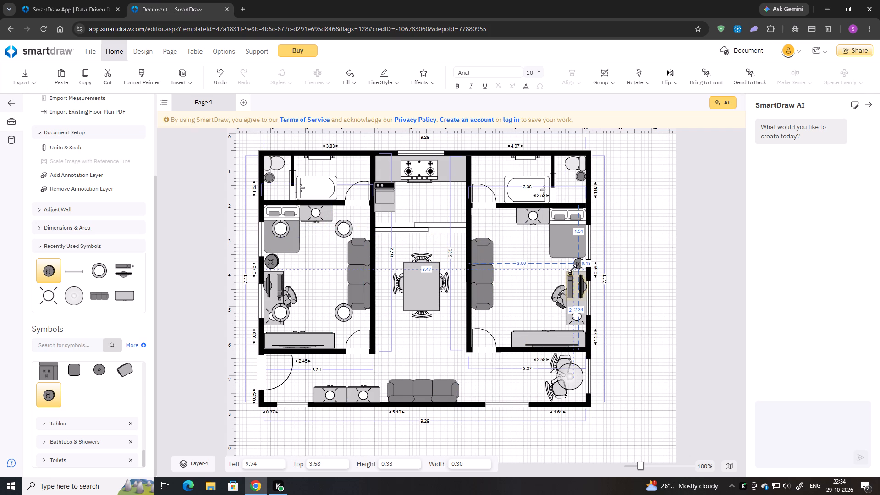
{"action": "key", "text": "Right"}
{"action": "key", "text": "Right"}
{"action": "key", "text": "Right"}
{"action": "left_click", "coordinate": [605, 257]}
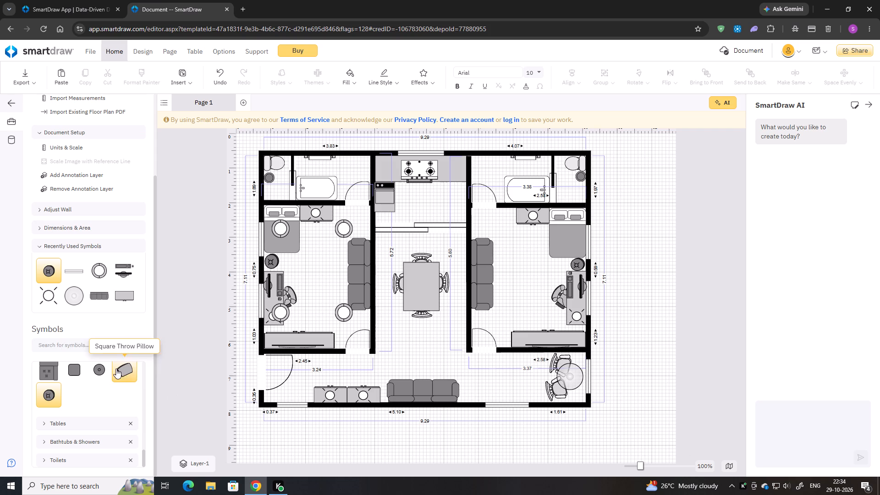
Look through the furniture, countertop and door symbol categories for further items, collapsing the Couches & Sofas and Doors & Windows groups.
{"action": "scroll", "coordinate": [82, 377], "scroll_direction": "down", "scroll_amount": 2}
{"action": "scroll", "coordinate": [88, 373], "scroll_direction": "up", "scroll_amount": 1}
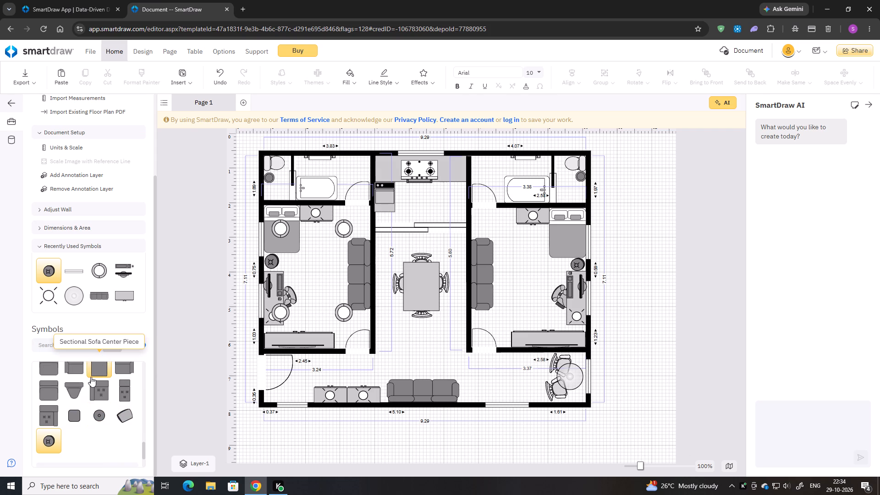
{"action": "scroll", "coordinate": [91, 377], "scroll_direction": "up", "scroll_amount": 5}
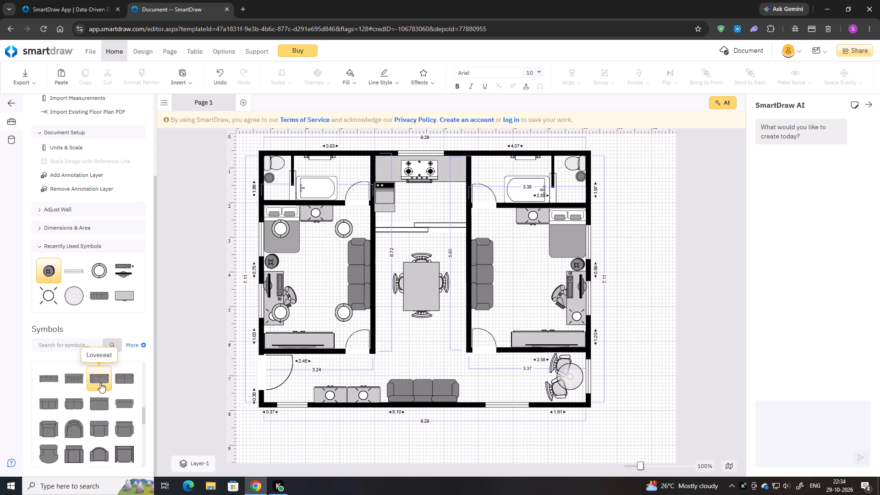
{"action": "scroll", "coordinate": [100, 383], "scroll_direction": "up", "scroll_amount": 2}
{"action": "left_click", "coordinate": [64, 430]}
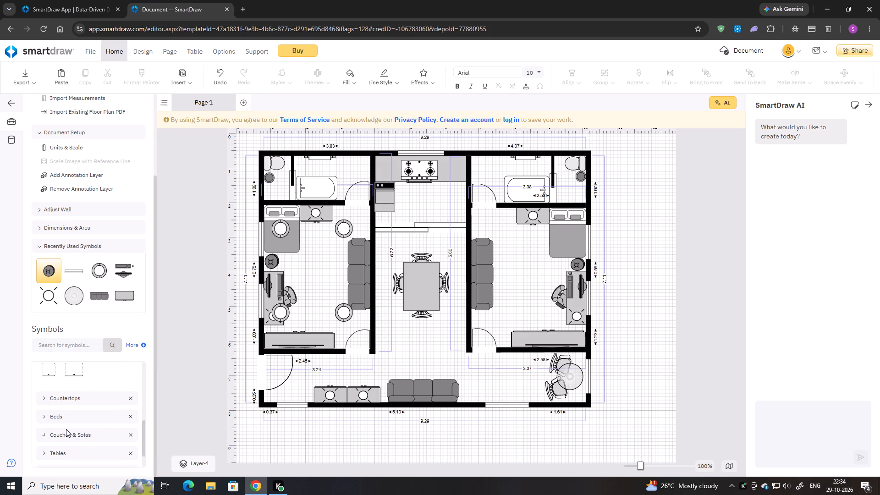
{"action": "scroll", "coordinate": [79, 424], "scroll_direction": "down", "scroll_amount": 2}
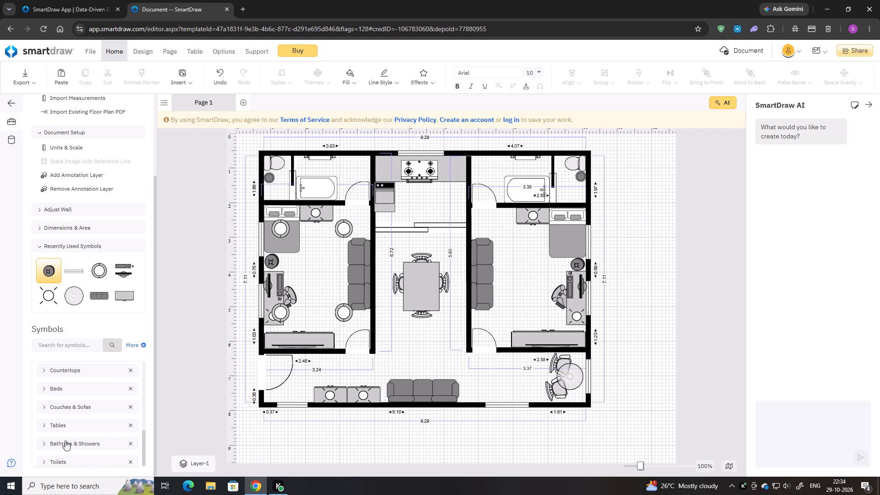
{"action": "left_click", "coordinate": [66, 429]}
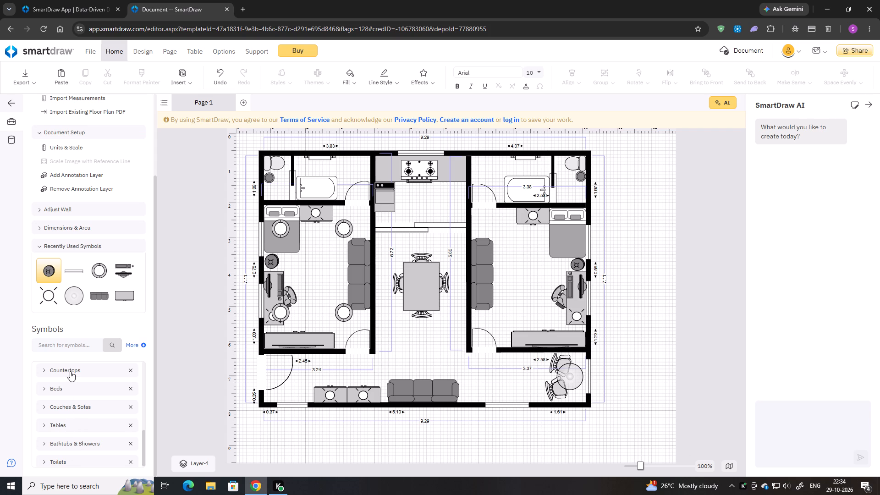
{"action": "left_click", "coordinate": [70, 371]}
{"action": "left_click", "coordinate": [70, 371]}
{"action": "scroll", "coordinate": [77, 376], "scroll_direction": "up", "scroll_amount": 3}
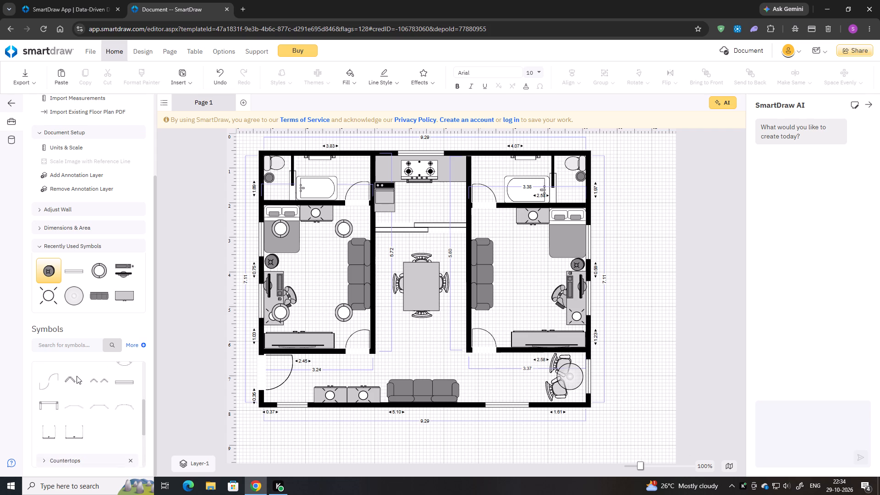
{"action": "scroll", "coordinate": [77, 376], "scroll_direction": "up", "scroll_amount": 2}
{"action": "left_click", "coordinate": [75, 392]}
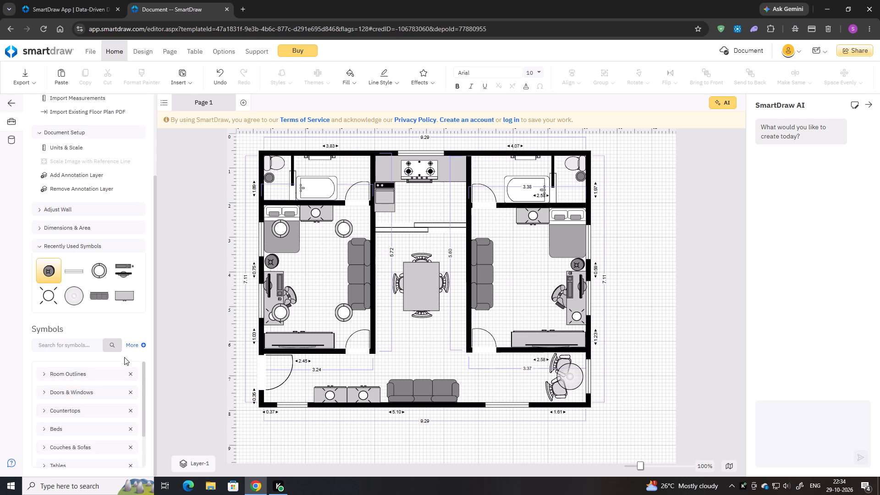
{"action": "scroll", "coordinate": [131, 357], "scroll_direction": "down", "scroll_amount": 1}
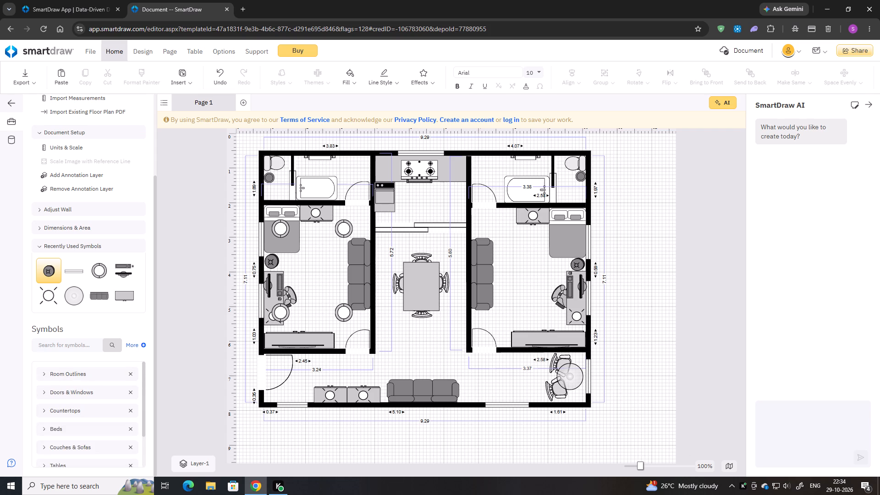
Search the symbols for "kitchen" and insert a Single Compartment Sink - Wide in the kitchen, below the stove.
{"action": "left_click", "coordinate": [92, 344]}
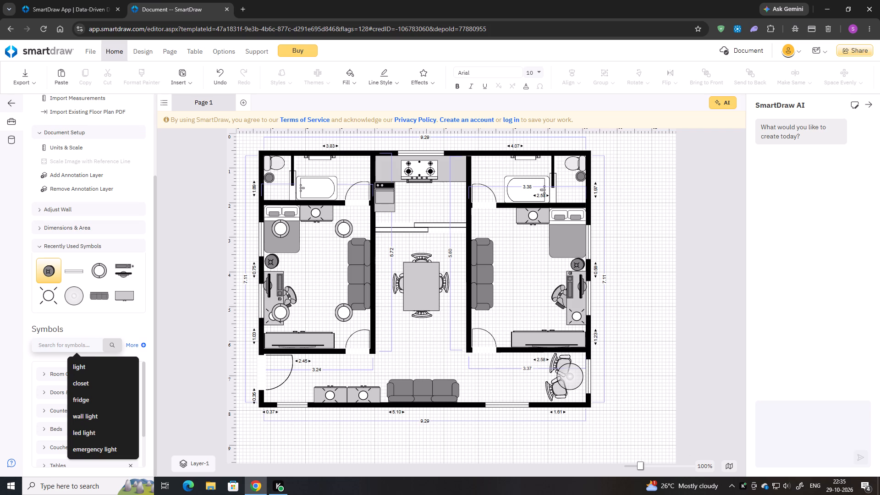
{"action": "type", "text": "kitchen"}
{"action": "key", "text": "Return"}
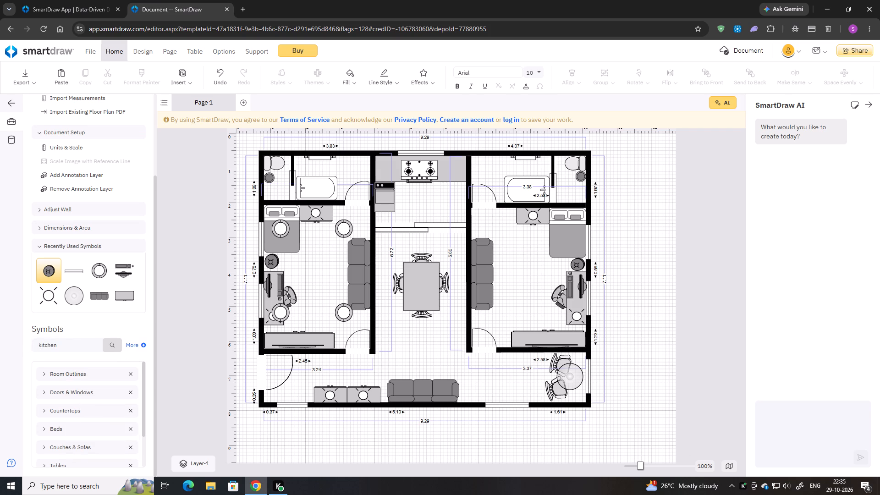
{"action": "scroll", "coordinate": [93, 419], "scroll_direction": "down", "scroll_amount": 3}
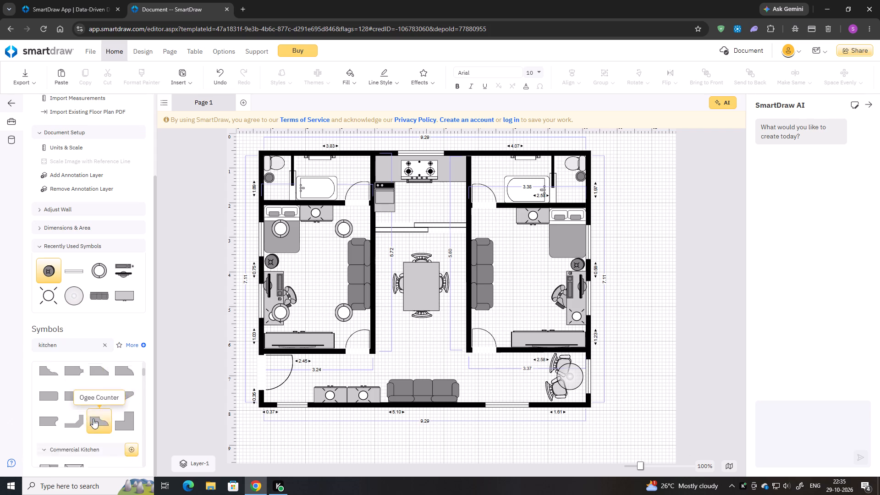
{"action": "scroll", "coordinate": [93, 418], "scroll_direction": "down", "scroll_amount": 1}
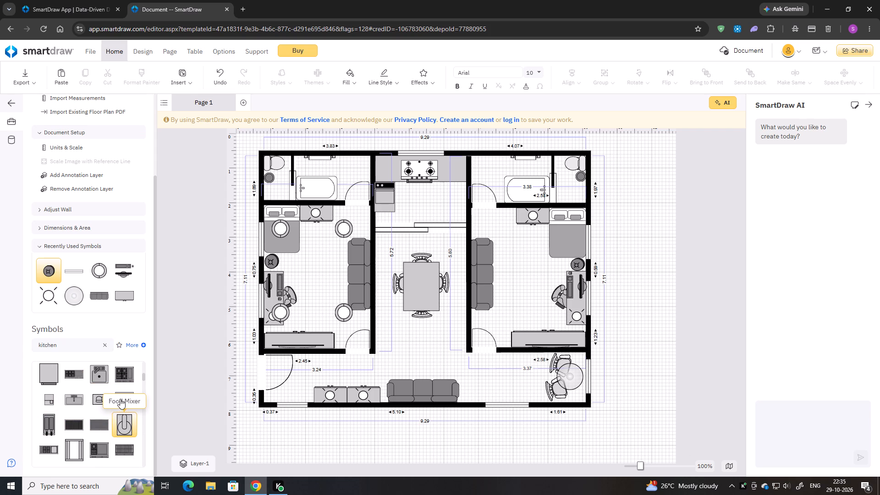
{"action": "double_click", "coordinate": [71, 398]}
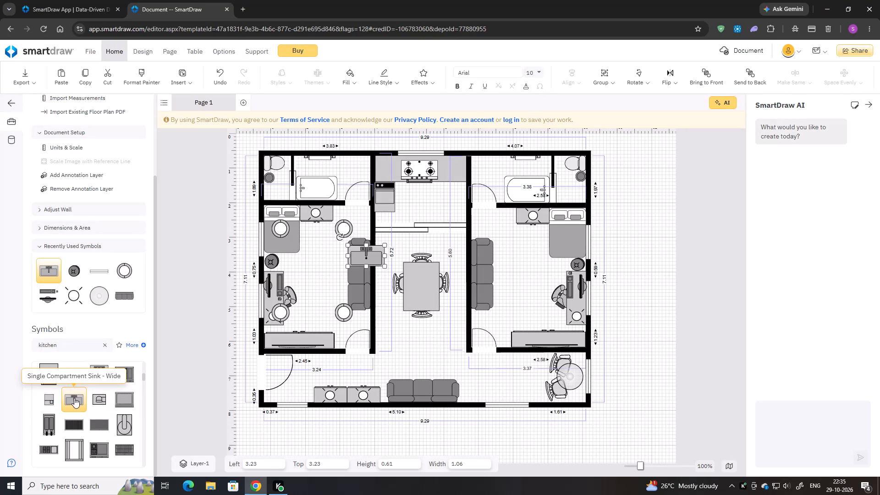
{"action": "left_click_drag", "start_coordinate": [367, 258], "coordinate": [377, 249]}
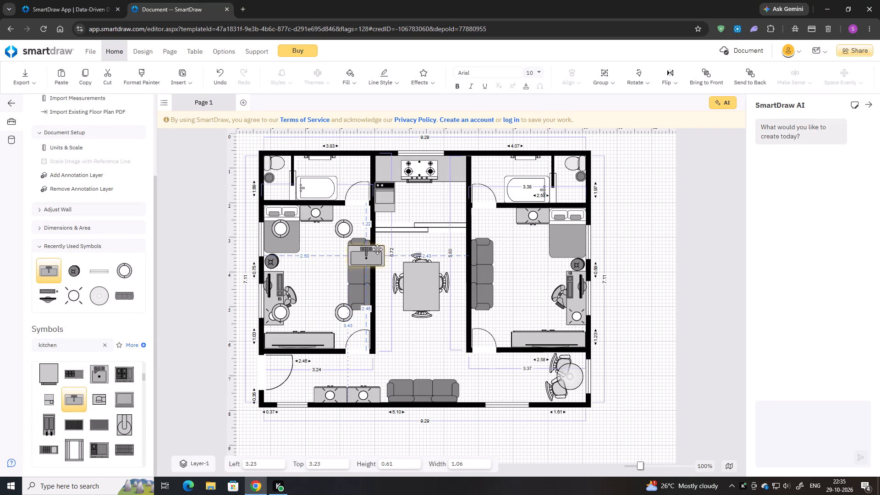
{"action": "left_click_drag", "start_coordinate": [377, 249], "coordinate": [429, 206]}
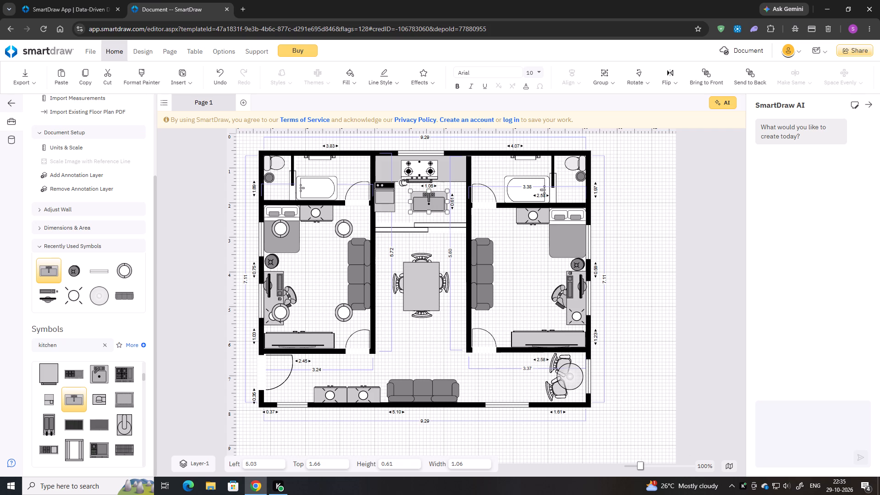
Rotate the kitchen sink a quarter turn clockwise and shrink it to about 0.44 by 0.61.
{"action": "left_click_drag", "start_coordinate": [404, 182], "coordinate": [445, 180]}
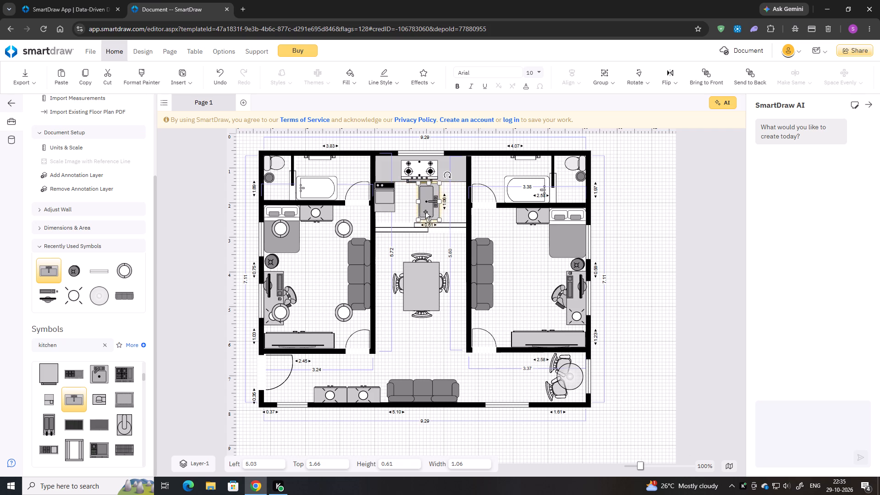
{"action": "left_click_drag", "start_coordinate": [419, 220], "coordinate": [421, 213]}
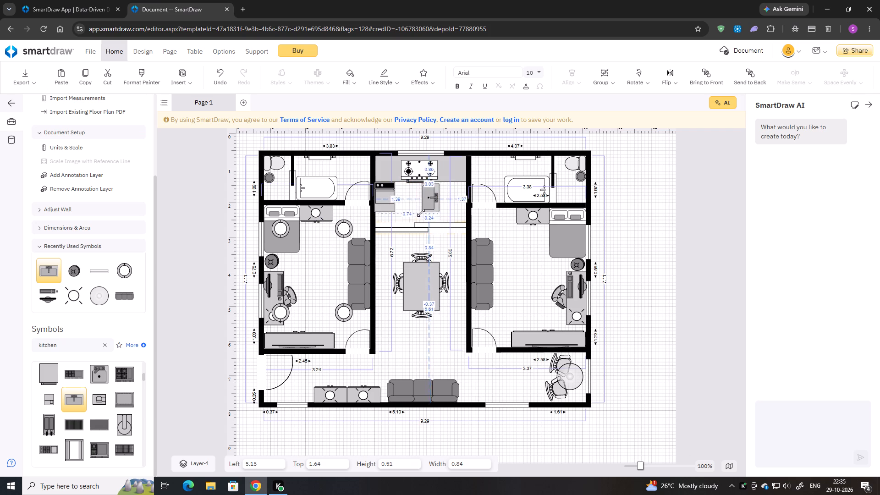
{"action": "left_click_drag", "start_coordinate": [421, 213], "coordinate": [423, 206]}
Move the sink against the kitchen's right wall, directly below the countertop, at about 6.11, 1.49.
{"action": "left_click_drag", "start_coordinate": [431, 197], "coordinate": [438, 194]}
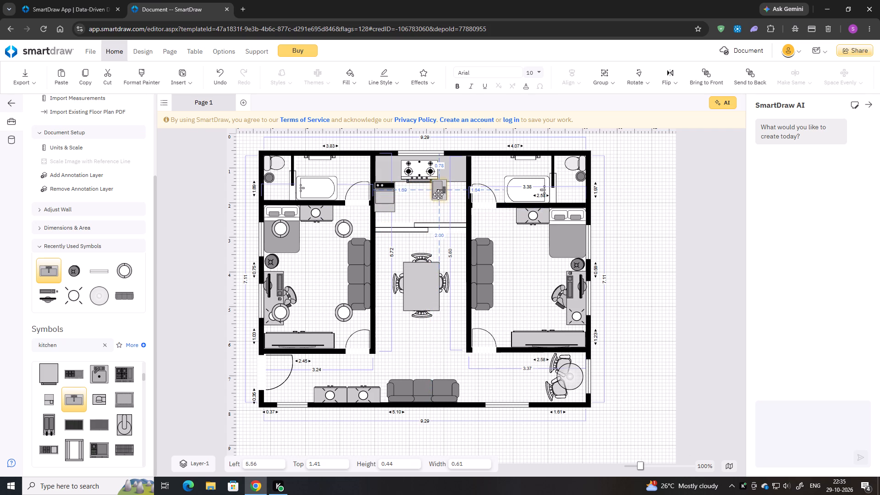
{"action": "left_click_drag", "start_coordinate": [438, 194], "coordinate": [457, 195]}
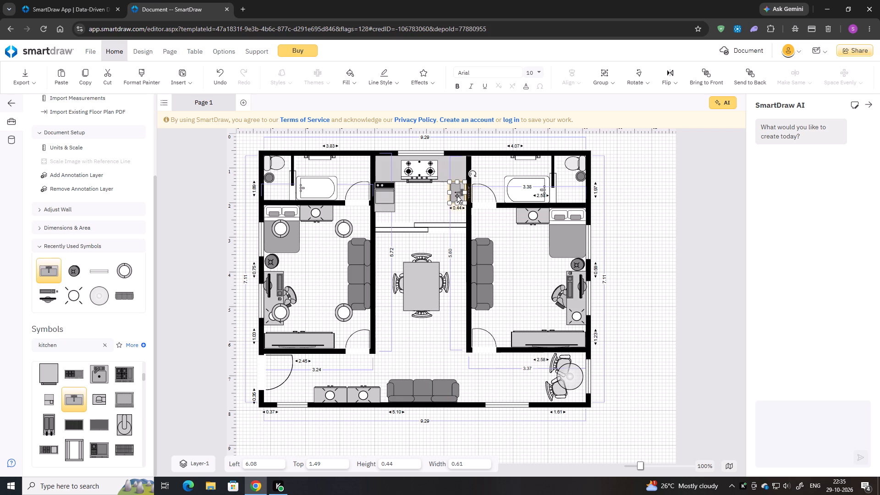
{"action": "key", "text": "Right"}
{"action": "key", "text": "Right"}
{"action": "key", "text": "Right"}
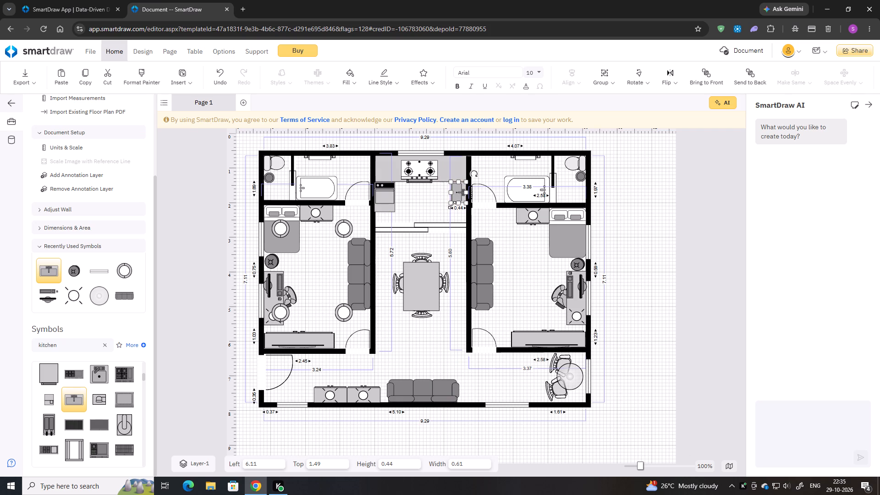
Enlarge the sink slightly from its lower-left corner, keeping it against the kitchen's right wall and below the countertop.
{"action": "left_click_drag", "start_coordinate": [450, 203], "coordinate": [449, 208]}
{"action": "left_click_drag", "start_coordinate": [451, 203], "coordinate": [451, 203]}
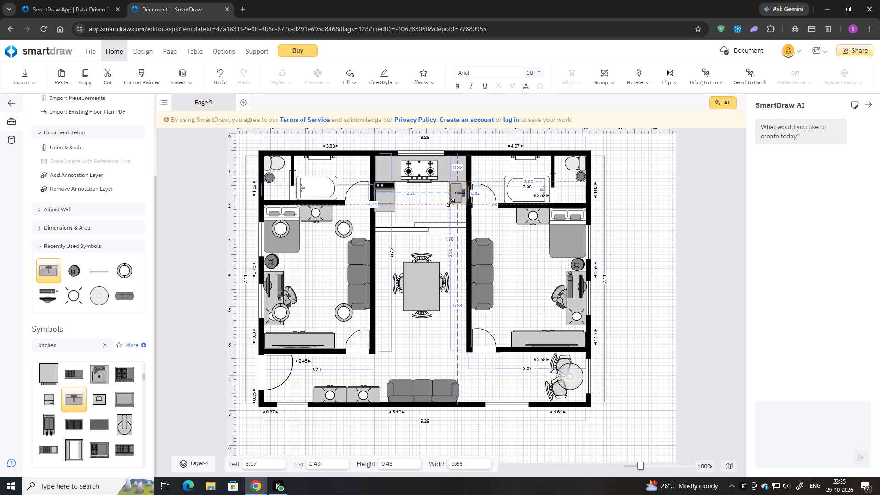
{"action": "left_click_drag", "start_coordinate": [451, 203], "coordinate": [447, 209]}
{"action": "left_click", "coordinate": [433, 208]}
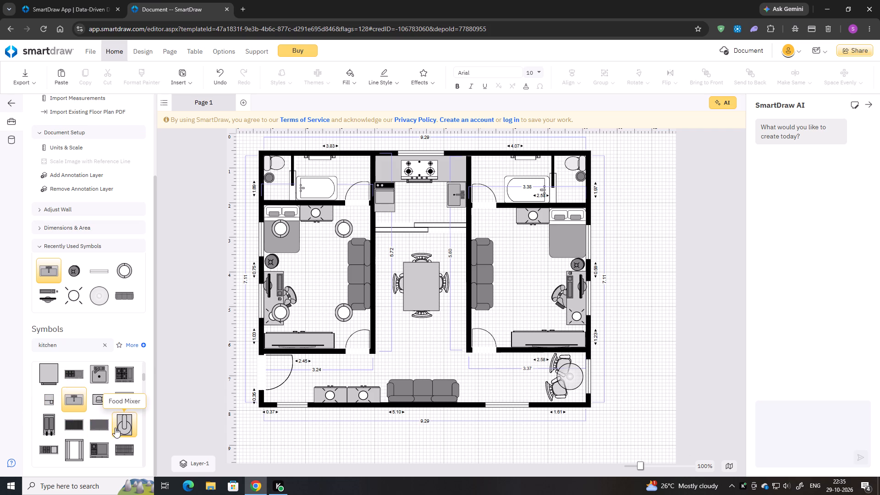
Find the Deep Fryer among the Commercial Kitchen symbols and insert it in the floor plan.
{"action": "scroll", "coordinate": [117, 428], "scroll_direction": "down", "scroll_amount": 1}
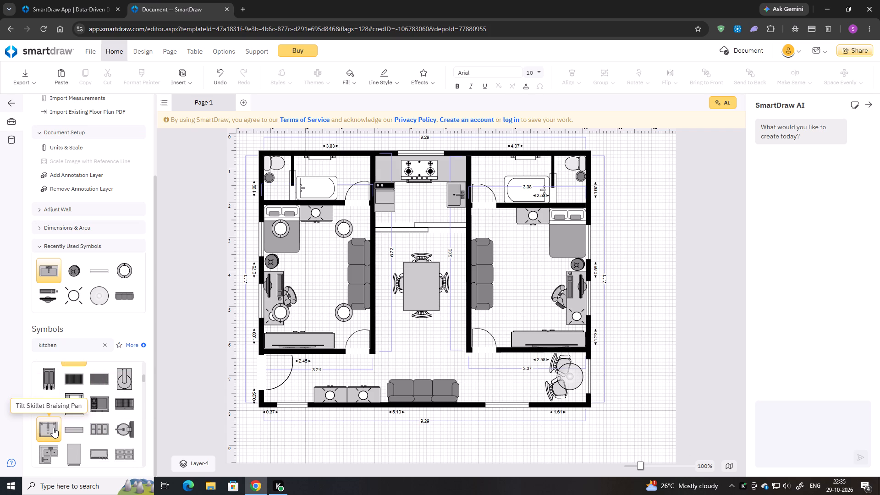
{"action": "scroll", "coordinate": [82, 436], "scroll_direction": "down", "scroll_amount": 1}
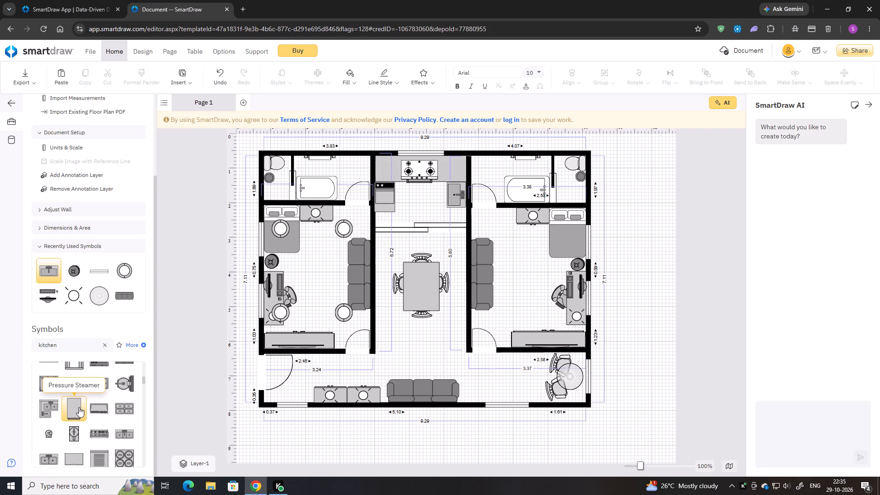
{"action": "scroll", "coordinate": [51, 434], "scroll_direction": "down", "scroll_amount": 1}
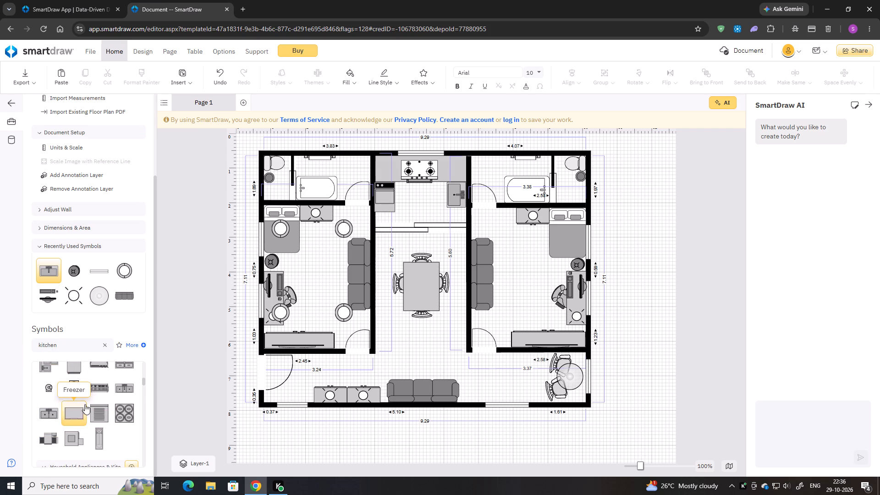
{"action": "scroll", "coordinate": [97, 429], "scroll_direction": "up", "scroll_amount": 1}
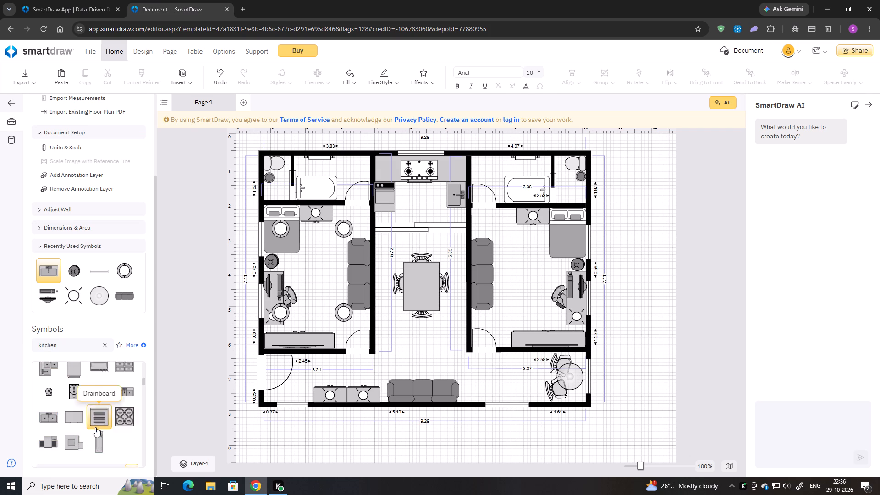
{"action": "scroll", "coordinate": [62, 414], "scroll_direction": "up", "scroll_amount": 1}
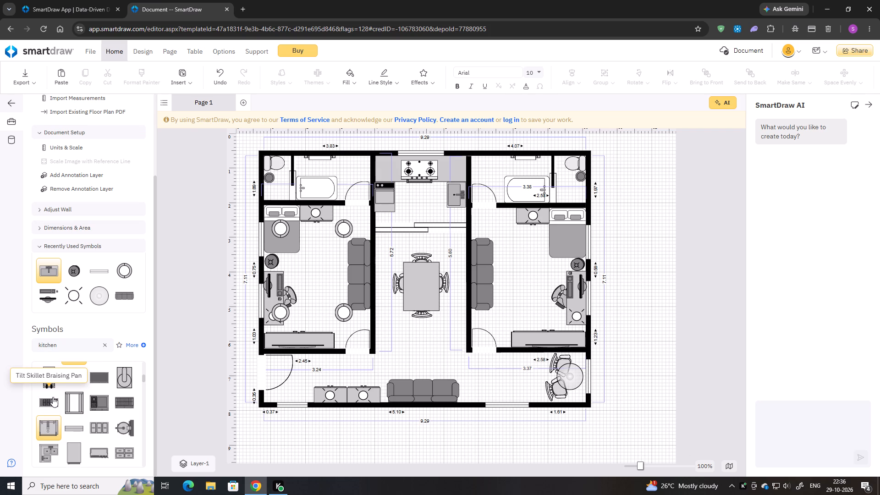
{"action": "scroll", "coordinate": [68, 392], "scroll_direction": "up", "scroll_amount": 1}
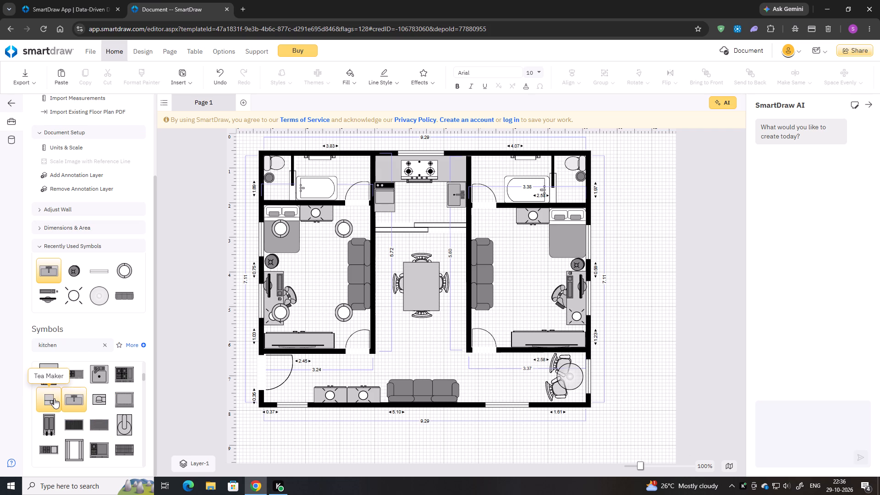
{"action": "scroll", "coordinate": [98, 388], "scroll_direction": "up", "scroll_amount": 1}
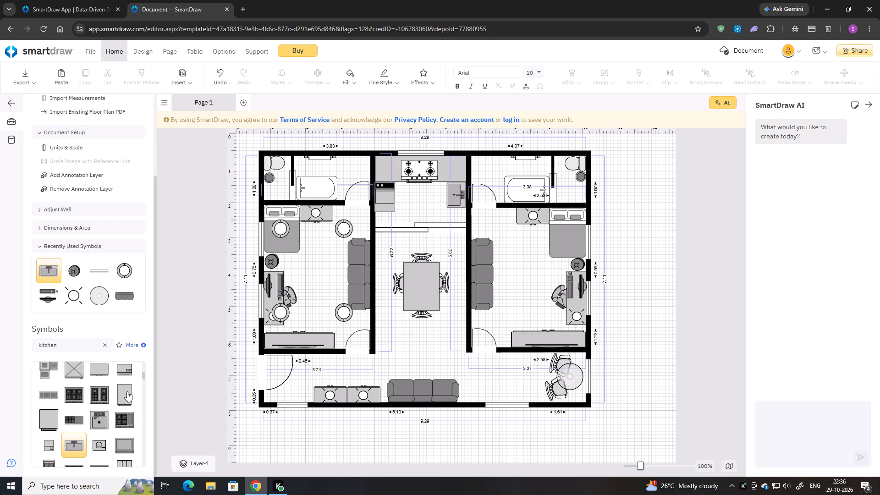
{"action": "scroll", "coordinate": [113, 392], "scroll_direction": "up", "scroll_amount": 1}
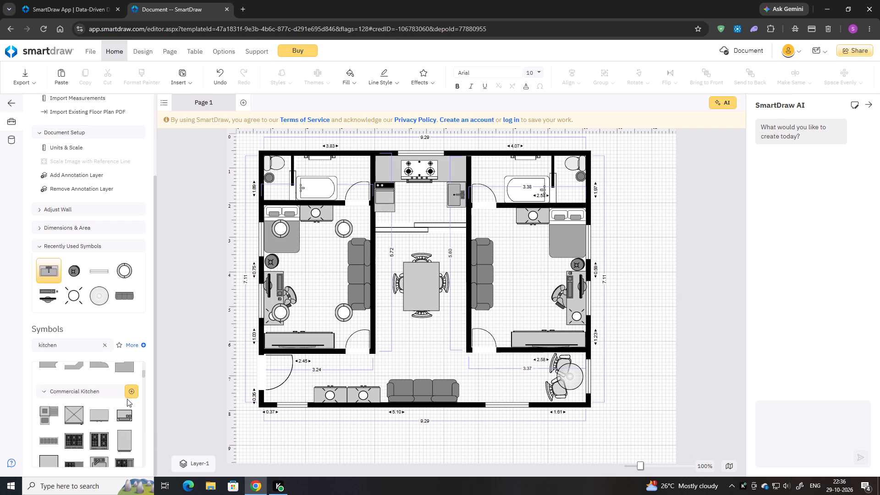
{"action": "scroll", "coordinate": [117, 411], "scroll_direction": "down", "scroll_amount": 1}
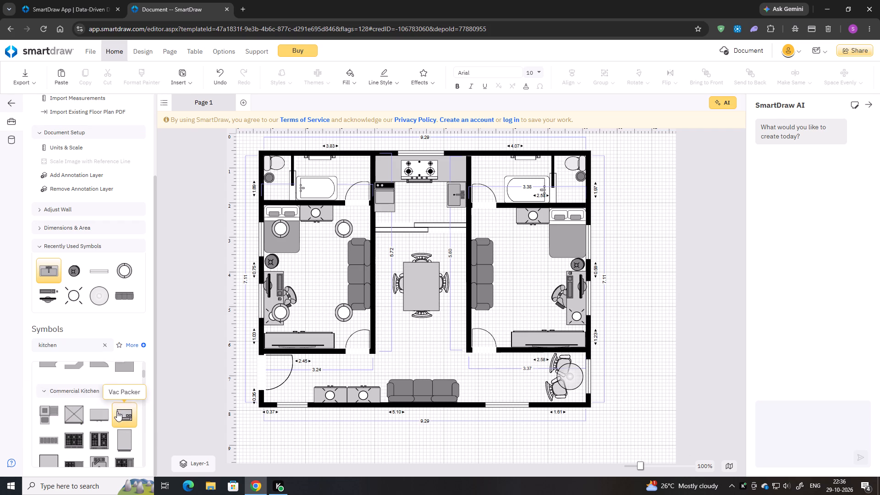
{"action": "scroll", "coordinate": [101, 373], "scroll_direction": "down", "scroll_amount": 1}
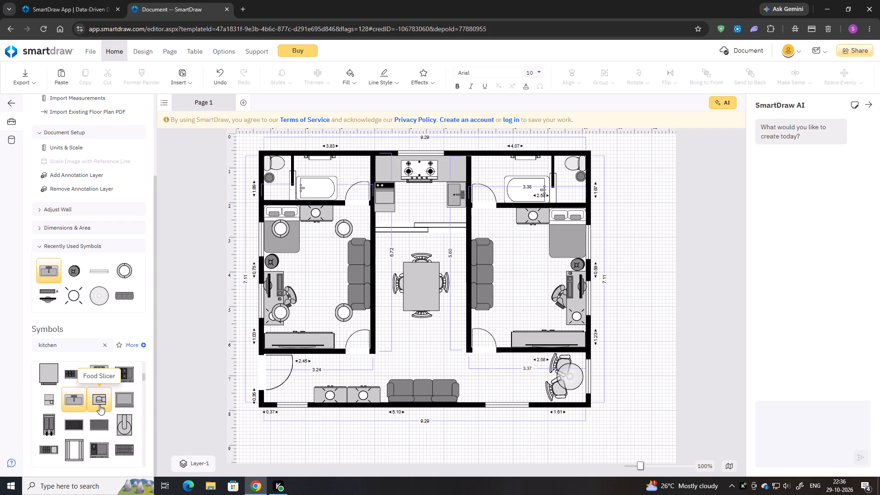
{"action": "double_click", "coordinate": [45, 421]}
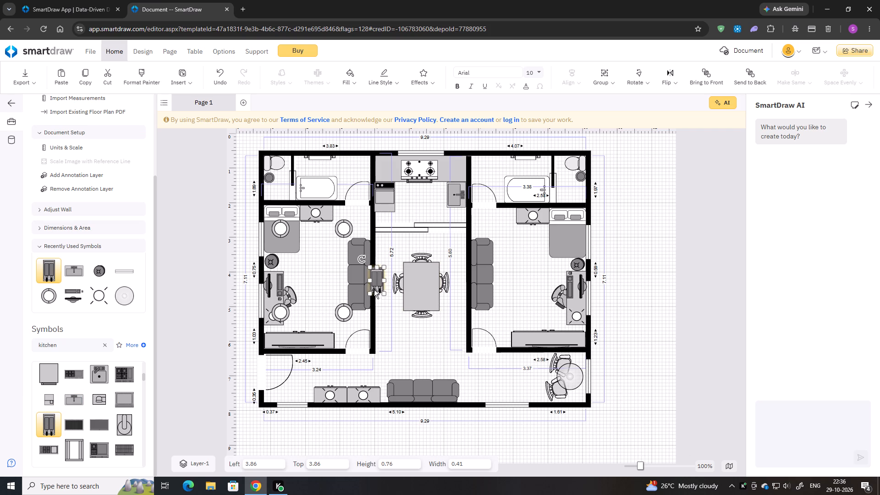
Move the deep fryer into the kitchen's upper-left corner, beside the stove, at about 3.99, 0.63.
{"action": "left_click_drag", "start_coordinate": [378, 282], "coordinate": [456, 170]}
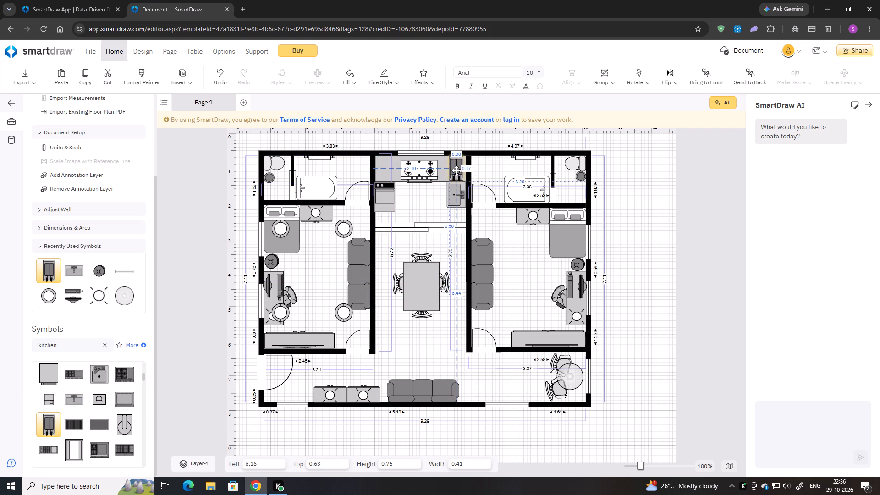
{"action": "left_click_drag", "start_coordinate": [456, 170], "coordinate": [386, 169]}
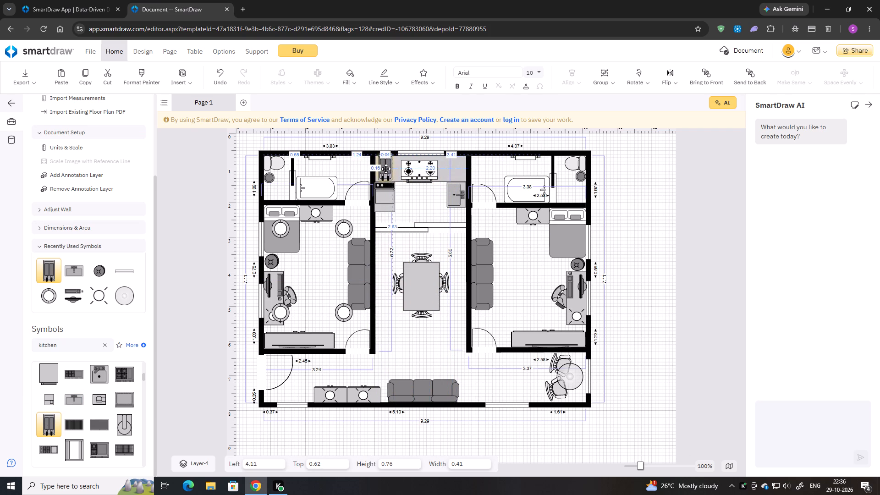
{"action": "left_click_drag", "start_coordinate": [386, 169], "coordinate": [383, 170]}
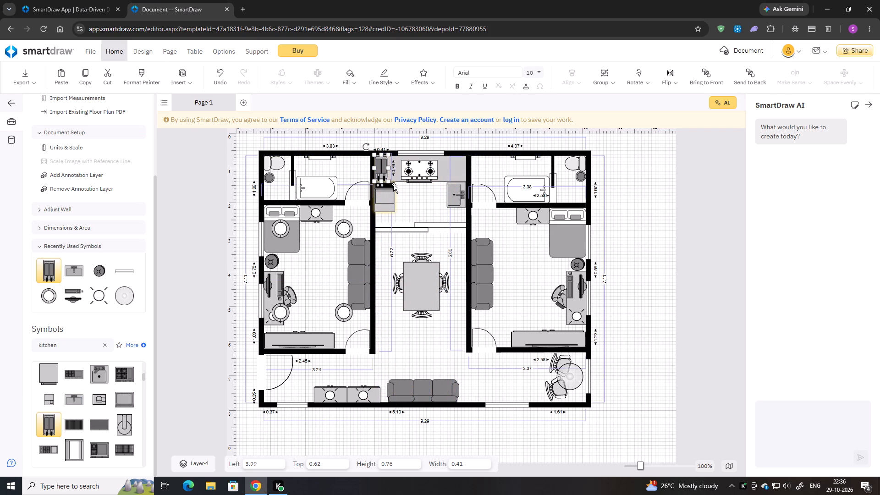
{"action": "key", "text": "Down"}
{"action": "left_click", "coordinate": [400, 193]}
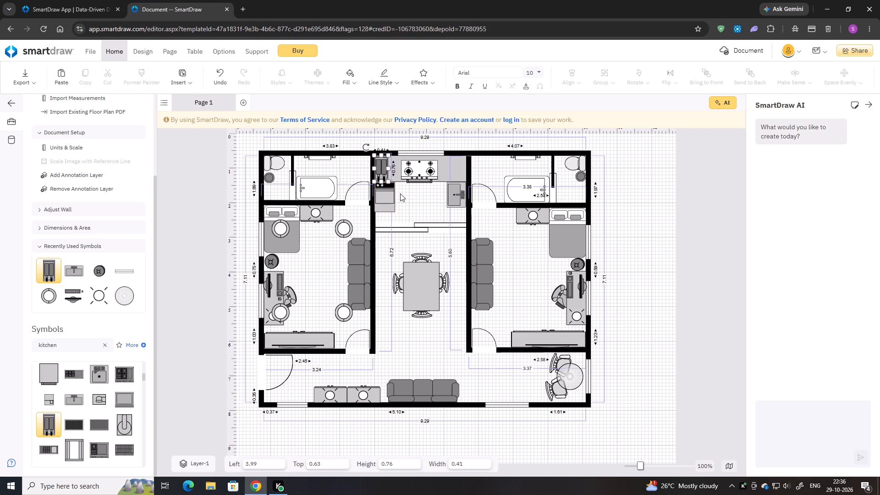
{"action": "left_click", "coordinate": [401, 198]}
{"action": "left_click", "coordinate": [410, 197]}
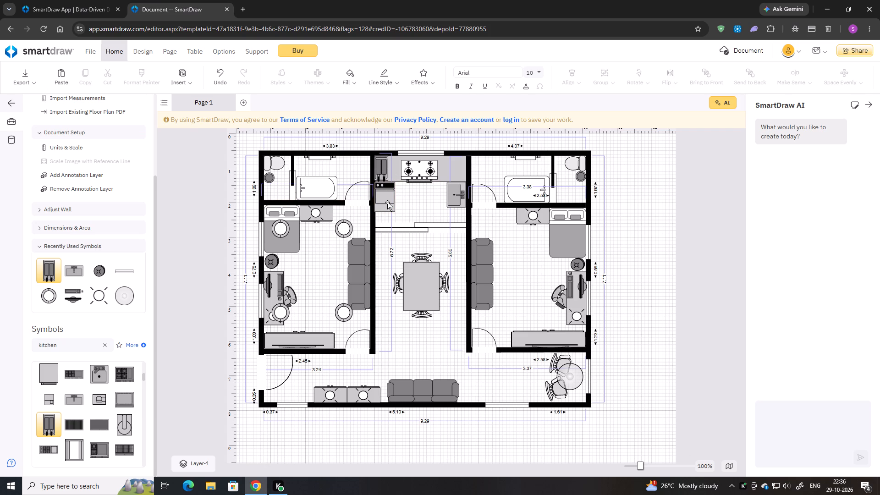
Rotate the appliance below the deep fryer a quarter turn counterclockwise and shrink it to about 0.65 by 0.61.
{"action": "left_click", "coordinate": [387, 202]}
{"action": "left_click_drag", "start_coordinate": [365, 174], "coordinate": [364, 189]}
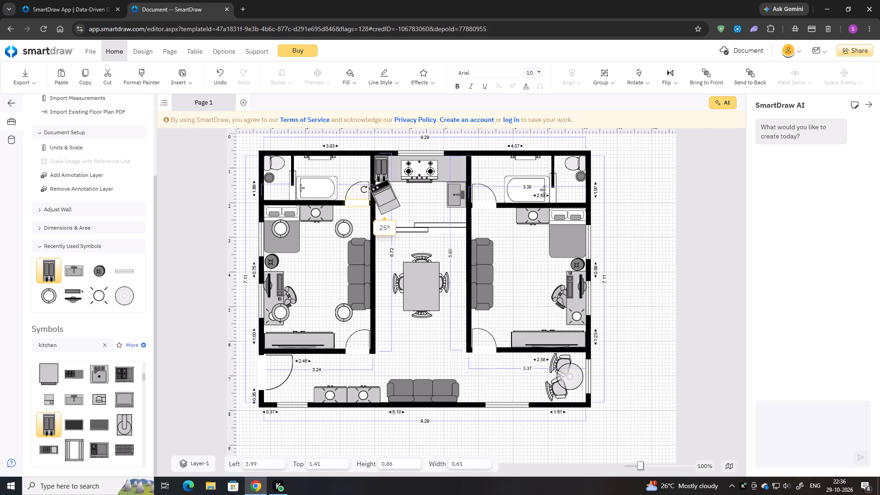
{"action": "left_click_drag", "start_coordinate": [364, 189], "coordinate": [367, 212]}
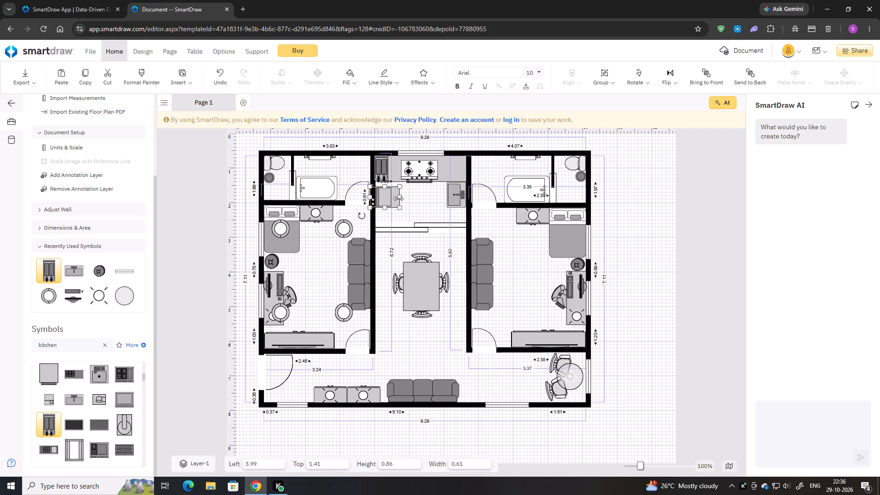
{"action": "left_click_drag", "start_coordinate": [399, 198], "coordinate": [392, 199]}
Move the rotated appliance against the kitchen's left wall, directly below the deep fryer.
{"action": "left_click_drag", "start_coordinate": [384, 198], "coordinate": [387, 194]}
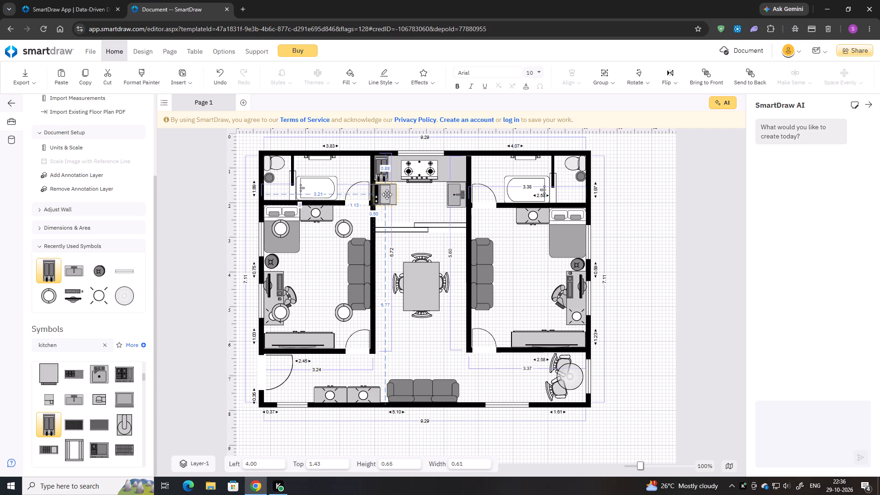
{"action": "left_click_drag", "start_coordinate": [387, 194], "coordinate": [389, 192]}
{"action": "left_click", "coordinate": [418, 205]}
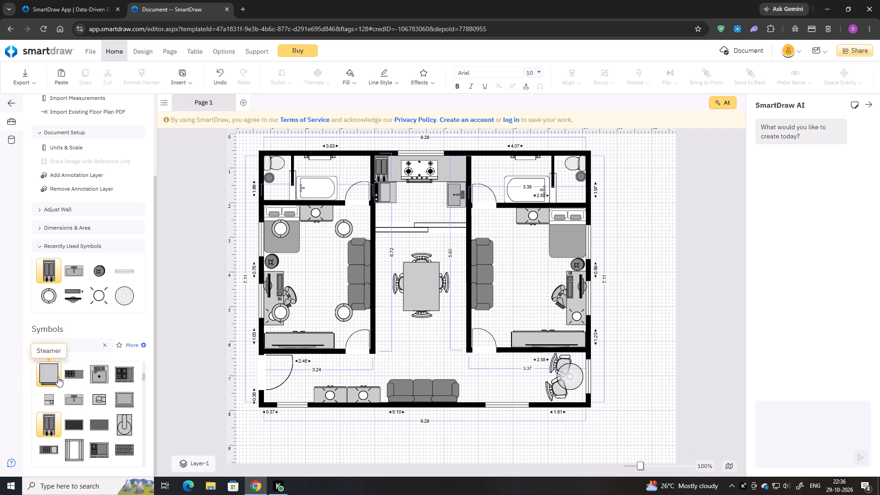
Insert a Commercial Refrigerator and place it in the kitchen below the stove, at about 4.63, 1.70.
{"action": "scroll", "coordinate": [111, 387], "scroll_direction": "up", "scroll_amount": 2}
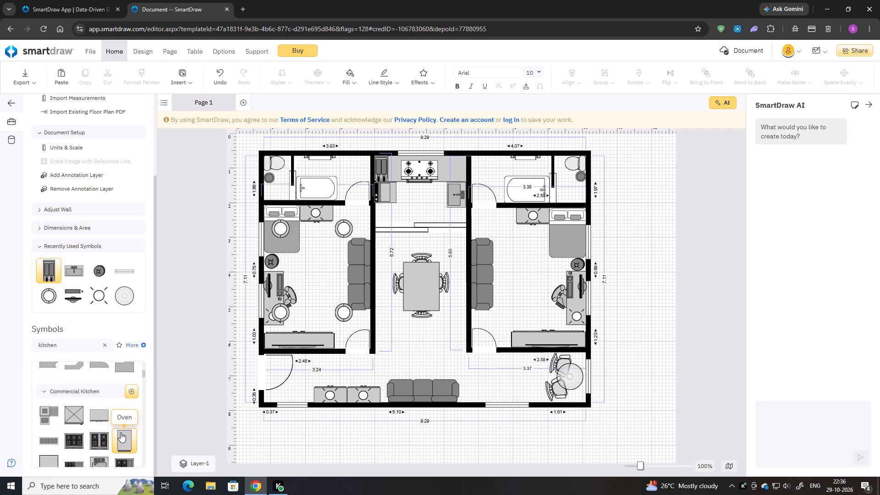
{"action": "double_click", "coordinate": [105, 414]}
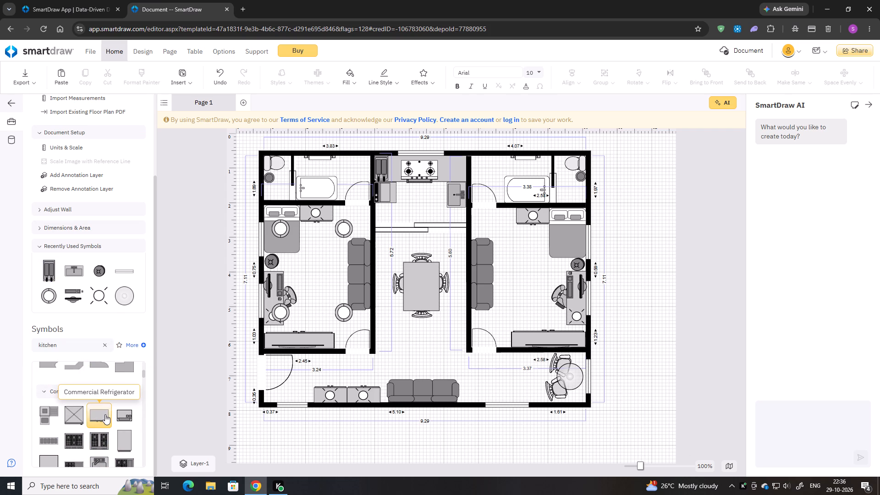
{"action": "left_click_drag", "start_coordinate": [408, 311], "coordinate": [411, 249]}
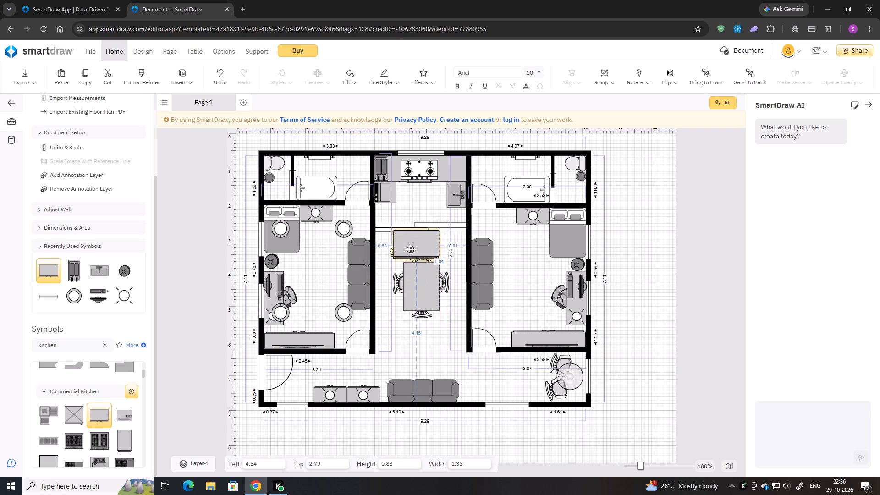
{"action": "left_click_drag", "start_coordinate": [411, 249], "coordinate": [412, 214]}
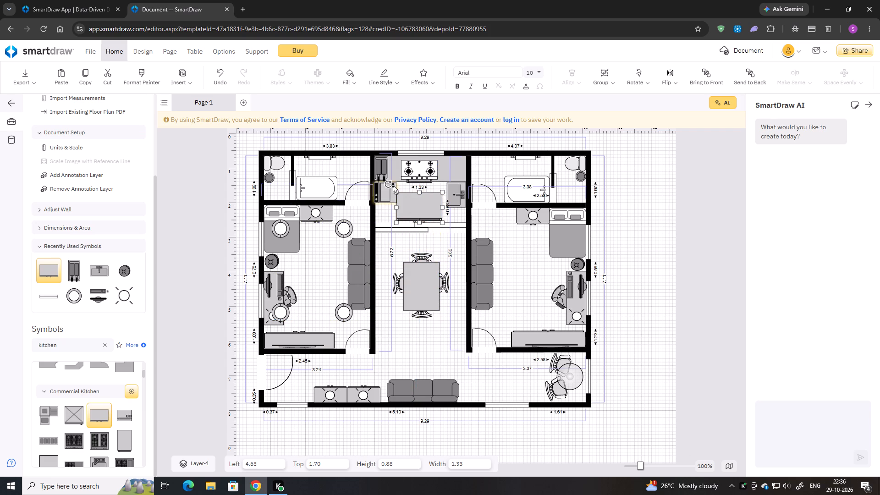
Rotate the refrigerator a quarter turn counterclockwise and shrink it to about 0.85 by 0.84.
{"action": "left_click_drag", "start_coordinate": [390, 184], "coordinate": [406, 225]}
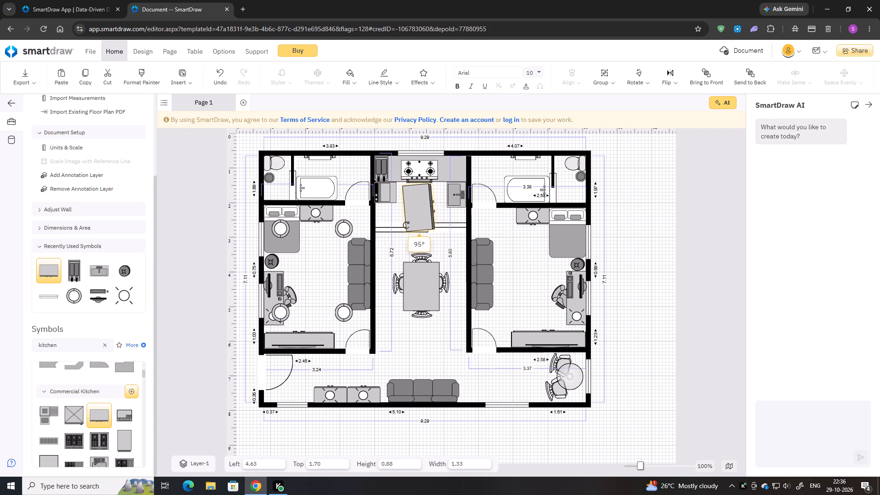
{"action": "left_click_drag", "start_coordinate": [406, 225], "coordinate": [403, 226]}
{"action": "left_click_drag", "start_coordinate": [432, 230], "coordinate": [429, 225]}
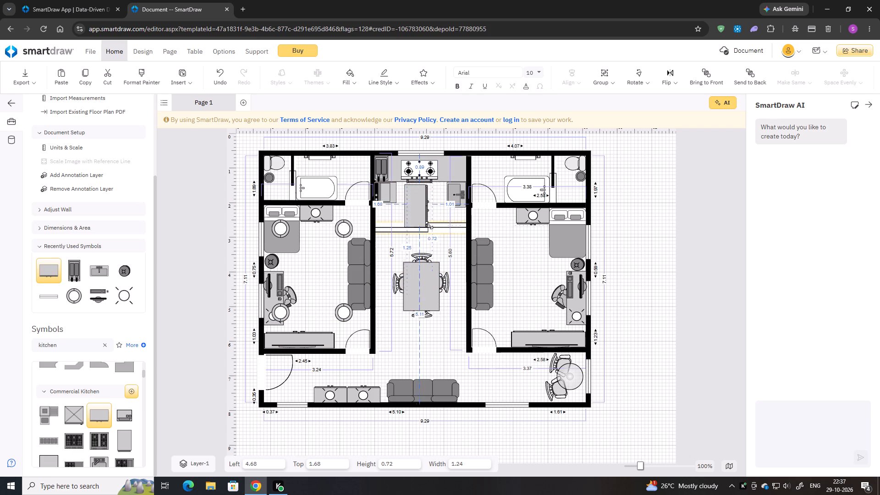
{"action": "left_click_drag", "start_coordinate": [429, 225], "coordinate": [431, 214]}
Move the refrigerator against the dining hallway's left wall, just below the kitchen partition, at about 3.99, 2.82.
{"action": "left_click_drag", "start_coordinate": [423, 203], "coordinate": [406, 212]}
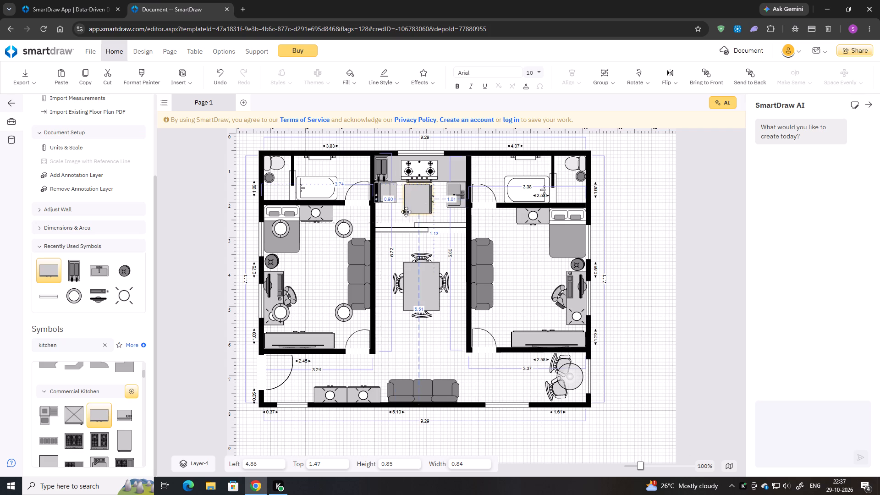
{"action": "left_click_drag", "start_coordinate": [406, 212], "coordinate": [413, 213]}
{"action": "left_click_drag", "start_coordinate": [407, 211], "coordinate": [400, 225]}
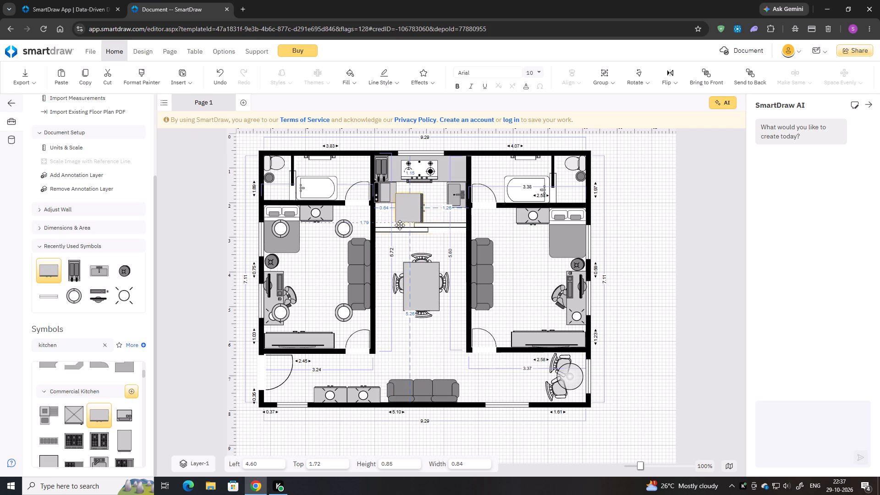
{"action": "left_click_drag", "start_coordinate": [400, 225], "coordinate": [387, 251]}
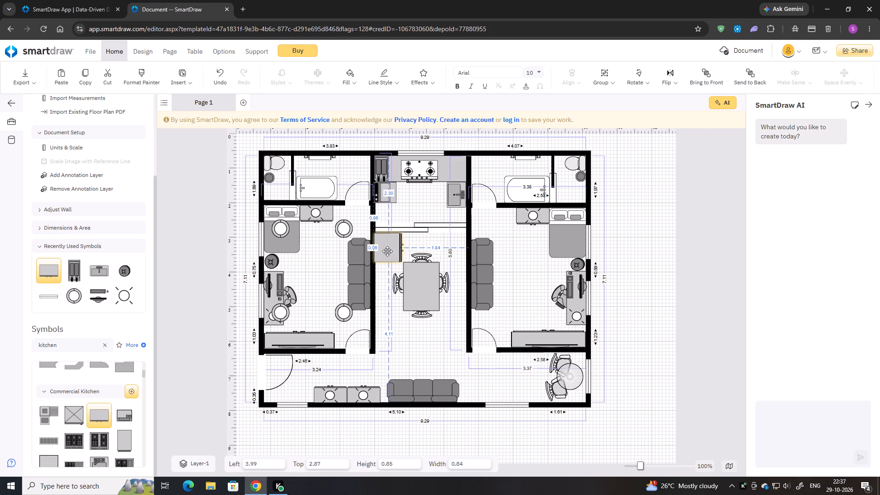
{"action": "left_click_drag", "start_coordinate": [387, 251], "coordinate": [388, 249]}
Send the refrigerator behind the other objects in the plan.
{"action": "right_click", "coordinate": [388, 249]}
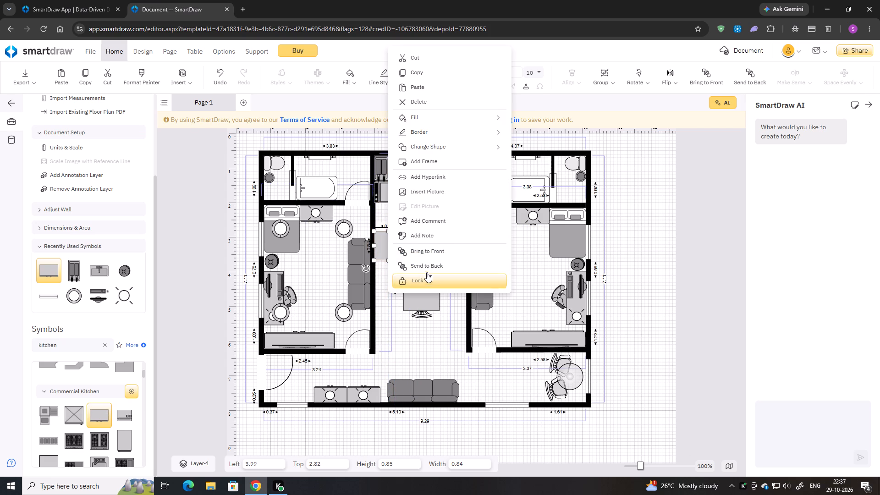
{"action": "left_click", "coordinate": [426, 264]}
{"action": "left_click", "coordinate": [412, 345]}
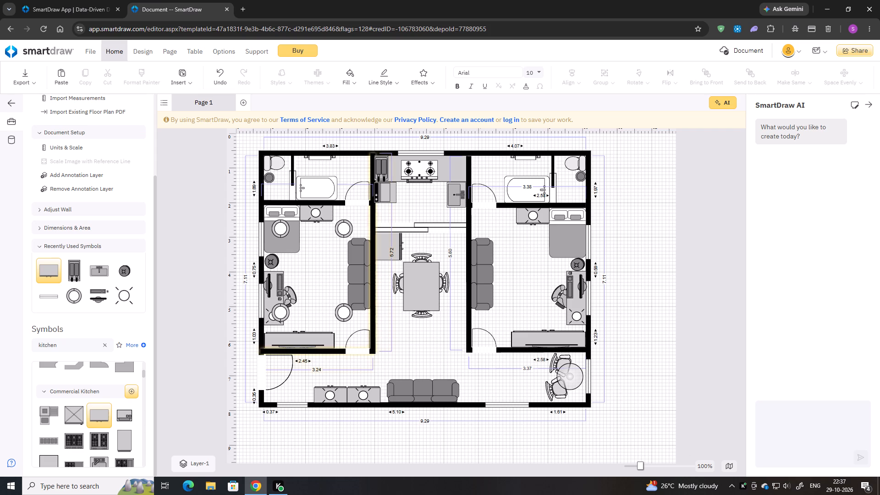
Collapse the Commercial Kitchen, Countertops, Household Appliances and Sinks groups while reviewing the kitchen symbol results.
{"action": "scroll", "coordinate": [268, 379], "scroll_direction": "down", "scroll_amount": 1}
{"action": "scroll", "coordinate": [164, 409], "scroll_direction": "down", "scroll_amount": 1}
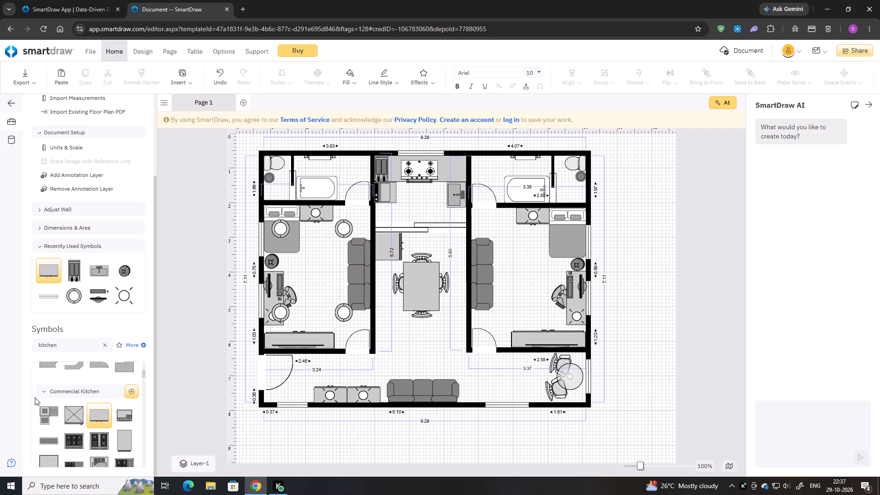
{"action": "left_click", "coordinate": [43, 390]}
{"action": "scroll", "coordinate": [113, 387], "scroll_direction": "up", "scroll_amount": 2}
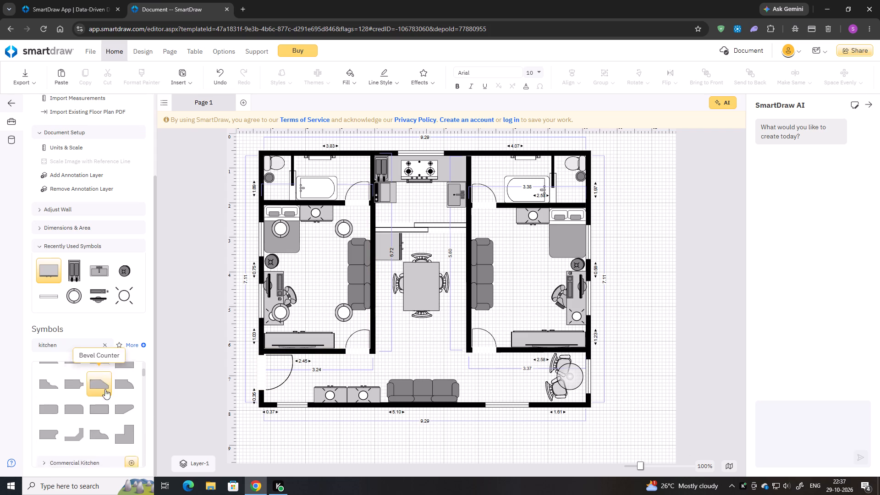
{"action": "scroll", "coordinate": [97, 408], "scroll_direction": "up", "scroll_amount": 2}
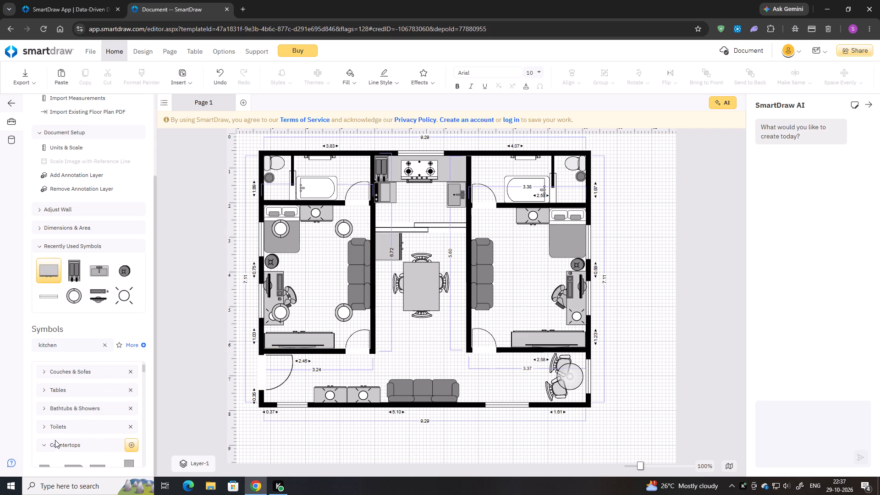
{"action": "left_click", "coordinate": [50, 445]}
{"action": "left_click", "coordinate": [42, 446]}
{"action": "scroll", "coordinate": [77, 423], "scroll_direction": "down", "scroll_amount": 2}
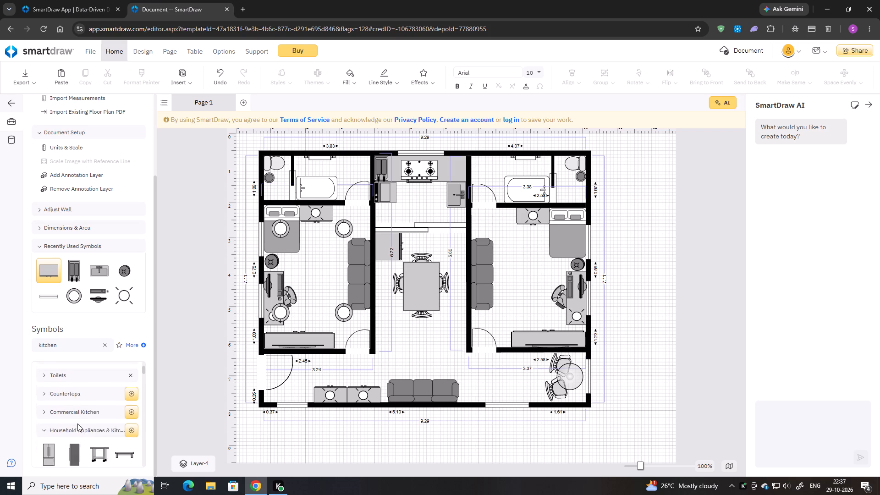
{"action": "left_click", "coordinate": [46, 391]}
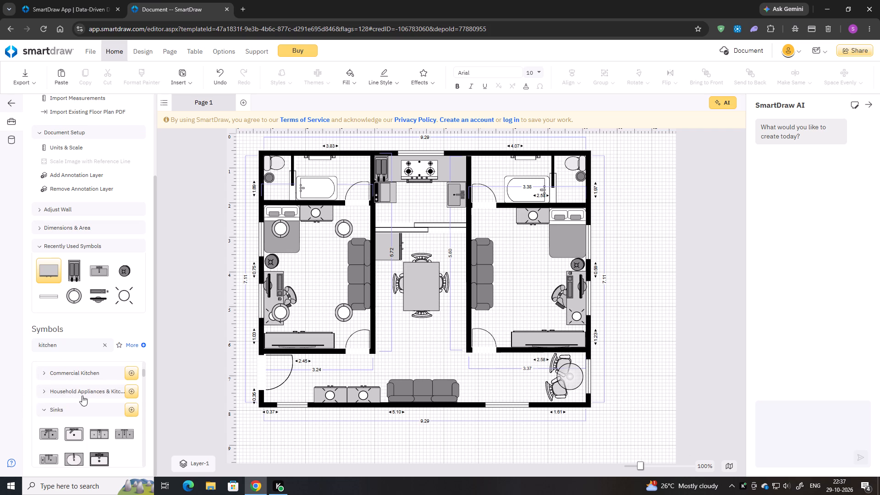
{"action": "scroll", "coordinate": [82, 401], "scroll_direction": "down", "scroll_amount": 2}
{"action": "scroll", "coordinate": [77, 398], "scroll_direction": "up", "scroll_amount": 1}
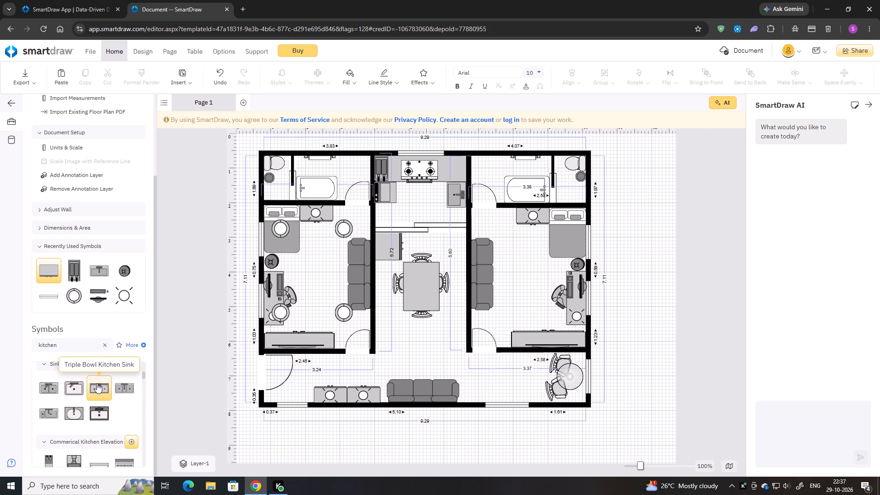
{"action": "left_click", "coordinate": [51, 367]}
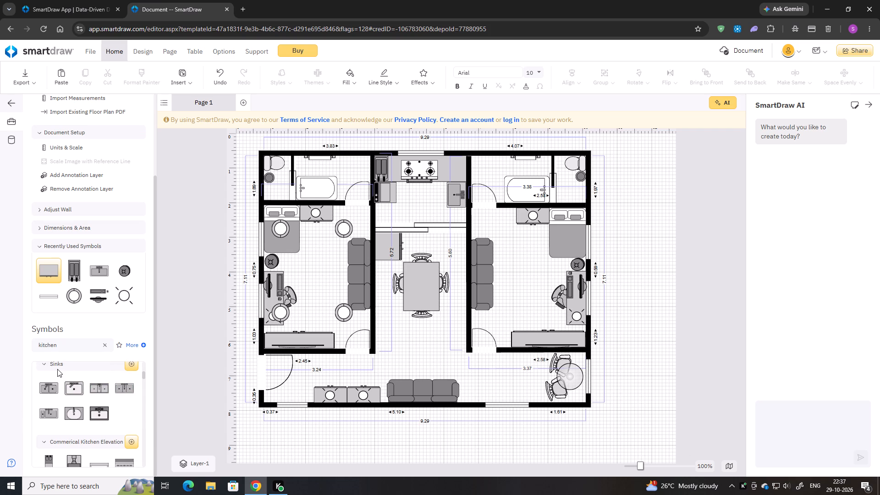
{"action": "left_click", "coordinate": [52, 363]}
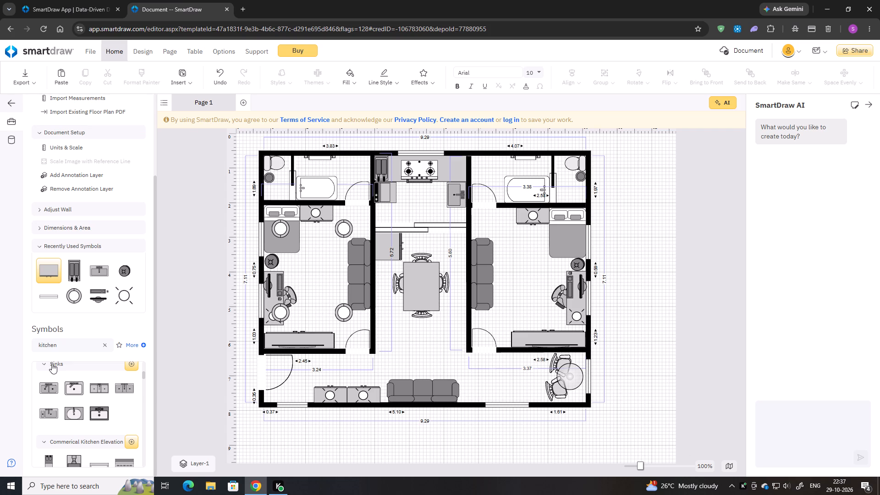
{"action": "left_click", "coordinate": [46, 363]}
Look through the remaining kitchen symbol results, from Commercial Kitchen Elevation to Appliances and beyond, for further items to add.
{"action": "scroll", "coordinate": [71, 372], "scroll_direction": "down", "scroll_amount": 1}
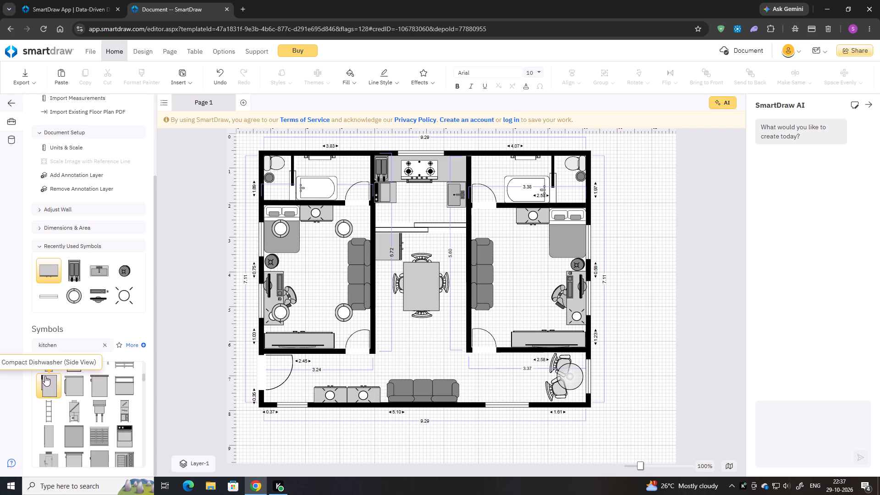
{"action": "scroll", "coordinate": [64, 388], "scroll_direction": "up", "scroll_amount": 1}
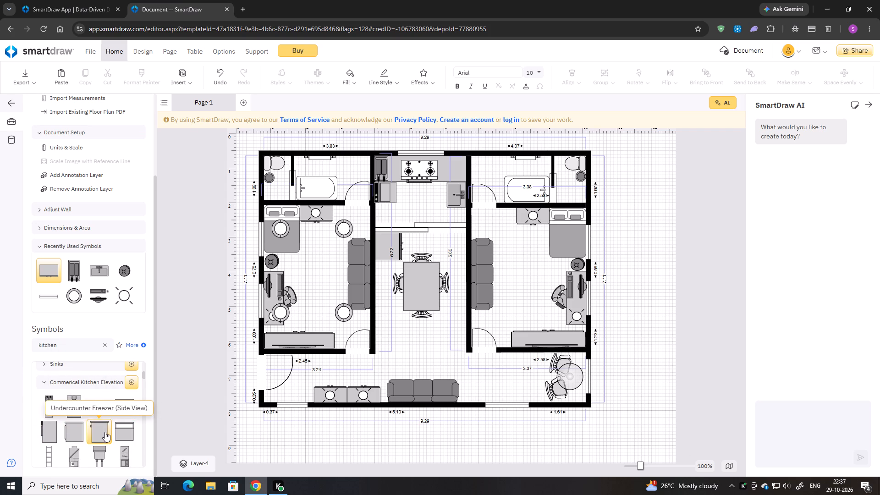
{"action": "scroll", "coordinate": [105, 432], "scroll_direction": "down", "scroll_amount": 3}
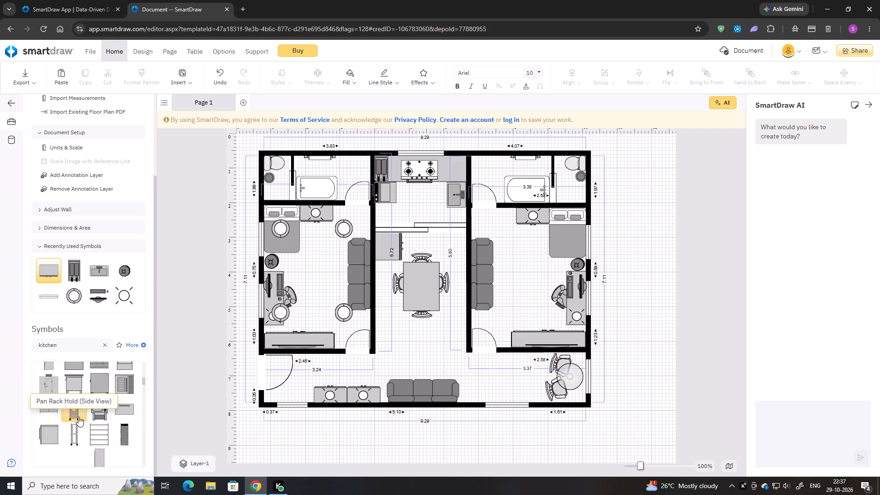
{"action": "scroll", "coordinate": [93, 415], "scroll_direction": "down", "scroll_amount": 1}
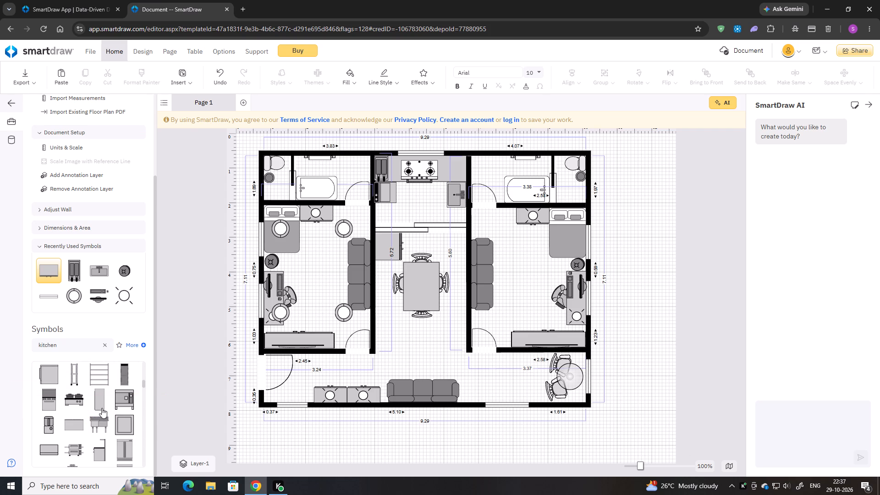
{"action": "scroll", "coordinate": [78, 446], "scroll_direction": "down", "scroll_amount": 2}
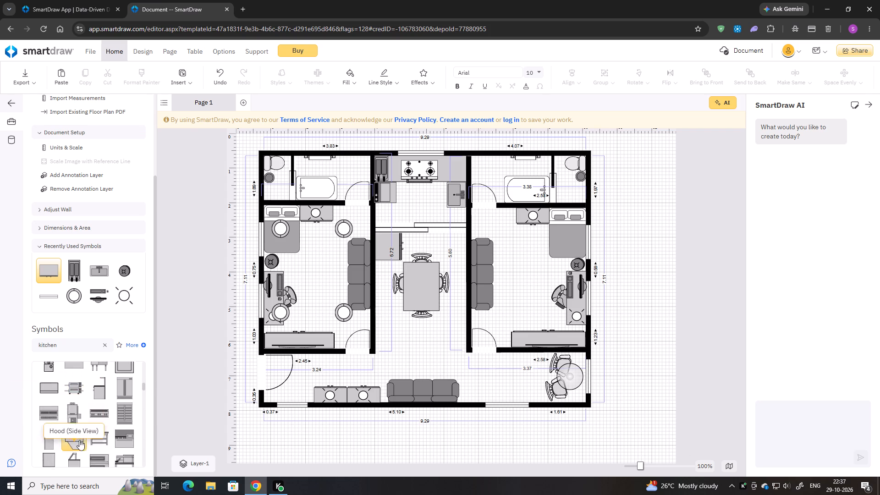
{"action": "scroll", "coordinate": [88, 426], "scroll_direction": "down", "scroll_amount": 2}
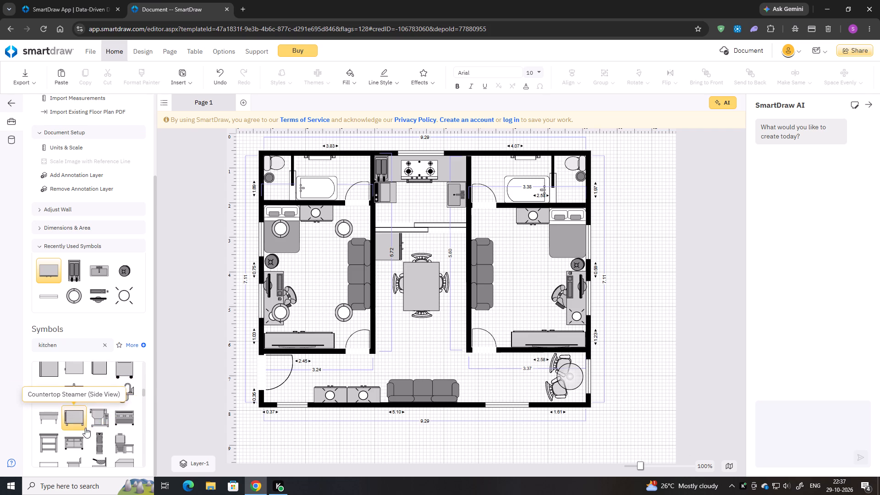
{"action": "scroll", "coordinate": [85, 427], "scroll_direction": "down", "scroll_amount": 4}
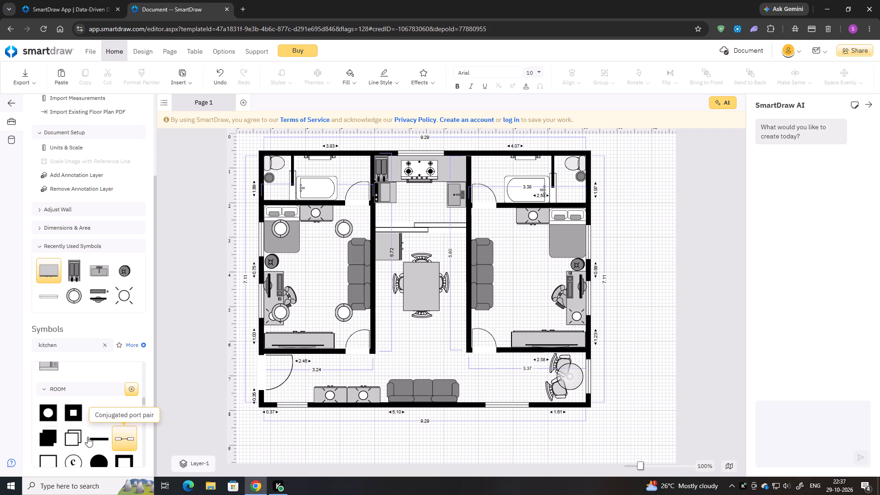
{"action": "scroll", "coordinate": [94, 425], "scroll_direction": "down", "scroll_amount": 4}
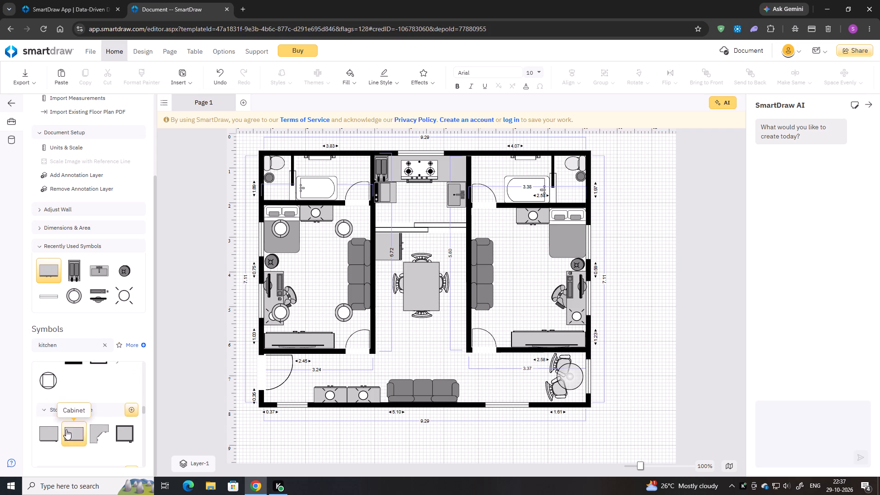
{"action": "scroll", "coordinate": [99, 423], "scroll_direction": "down", "scroll_amount": 1}
{"action": "scroll", "coordinate": [49, 417], "scroll_direction": "down", "scroll_amount": 1}
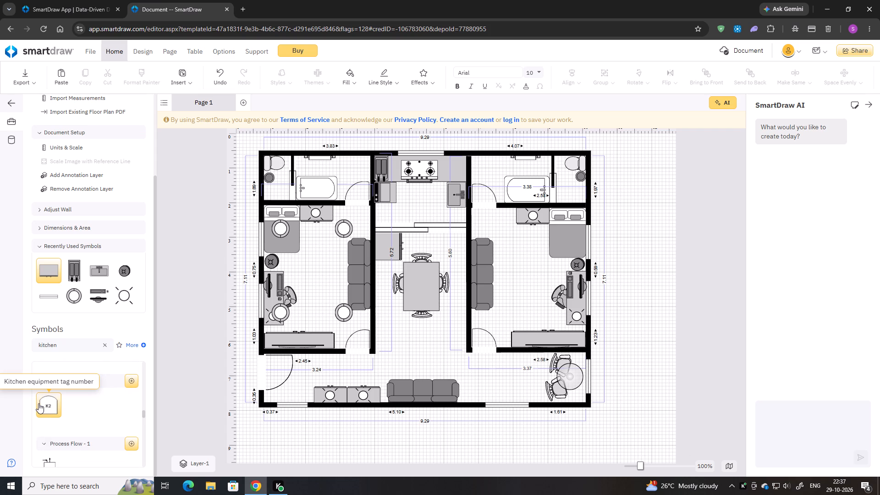
{"action": "scroll", "coordinate": [71, 396], "scroll_direction": "down", "scroll_amount": 2}
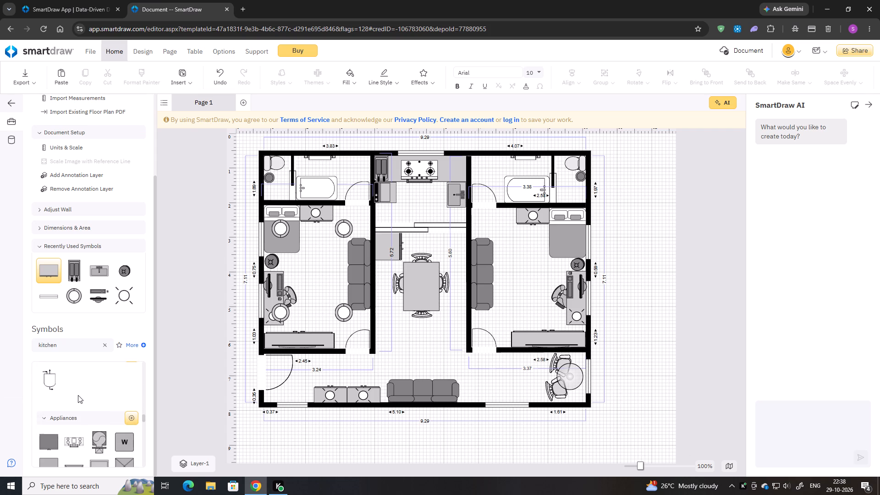
{"action": "scroll", "coordinate": [79, 395], "scroll_direction": "down", "scroll_amount": 3}
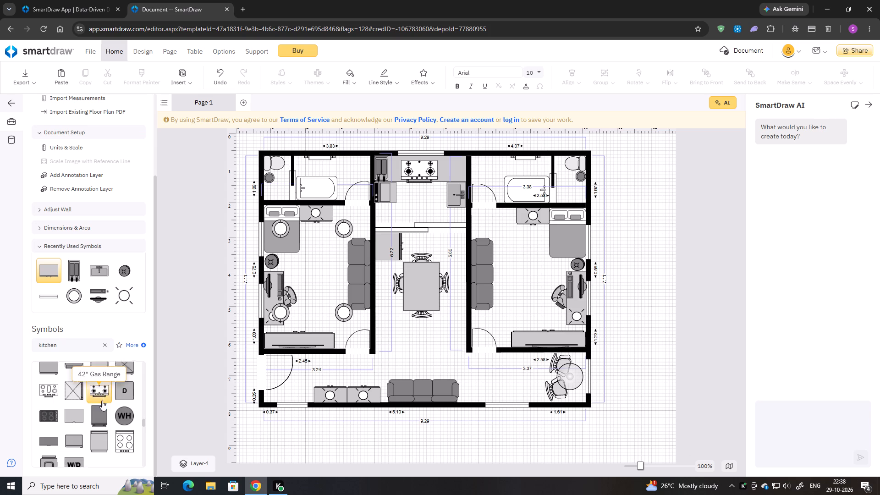
{"action": "scroll", "coordinate": [103, 401], "scroll_direction": "down", "scroll_amount": 2}
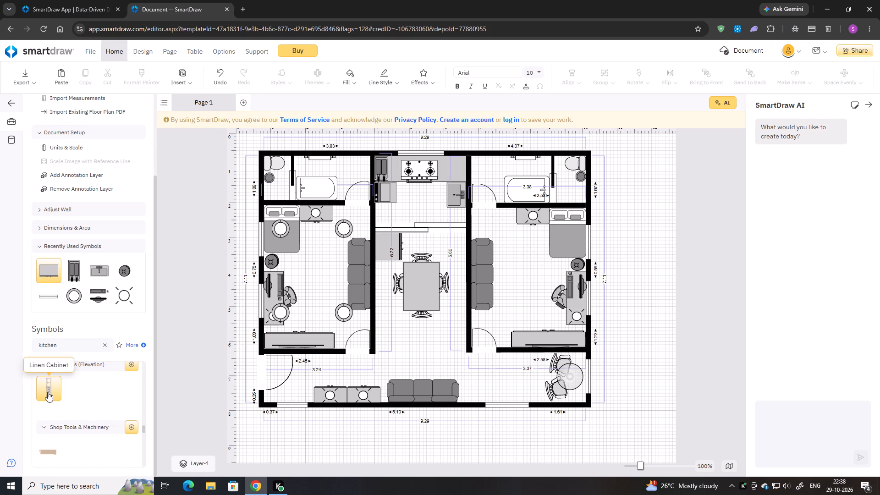
{"action": "scroll", "coordinate": [52, 392], "scroll_direction": "down", "scroll_amount": 2}
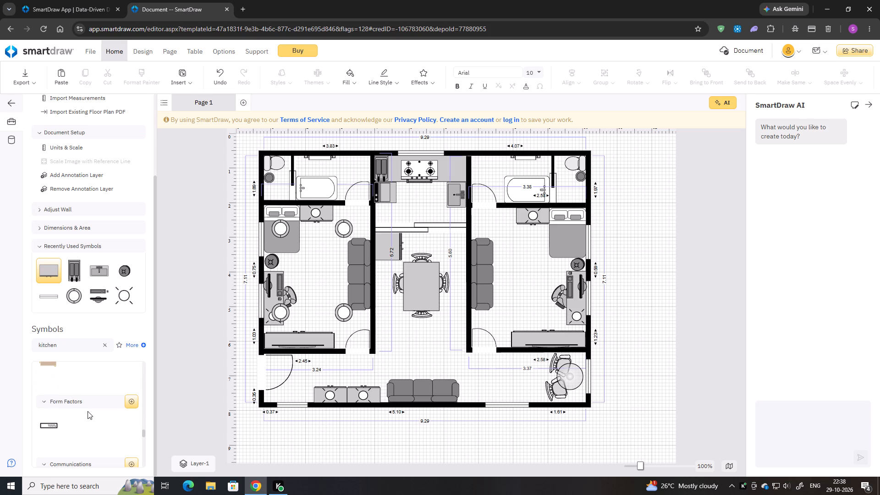
{"action": "scroll", "coordinate": [86, 414], "scroll_direction": "down", "scroll_amount": 3}
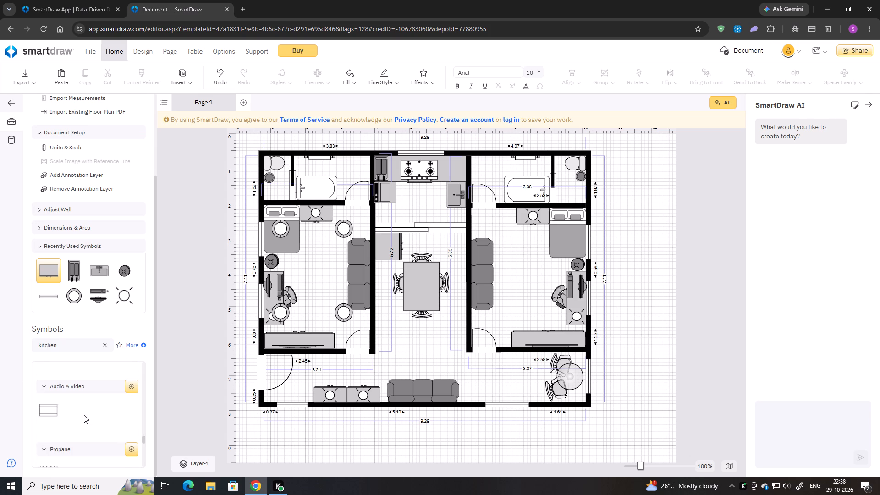
{"action": "scroll", "coordinate": [84, 415], "scroll_direction": "down", "scroll_amount": 3}
{"action": "scroll", "coordinate": [71, 402], "scroll_direction": "up", "scroll_amount": 3}
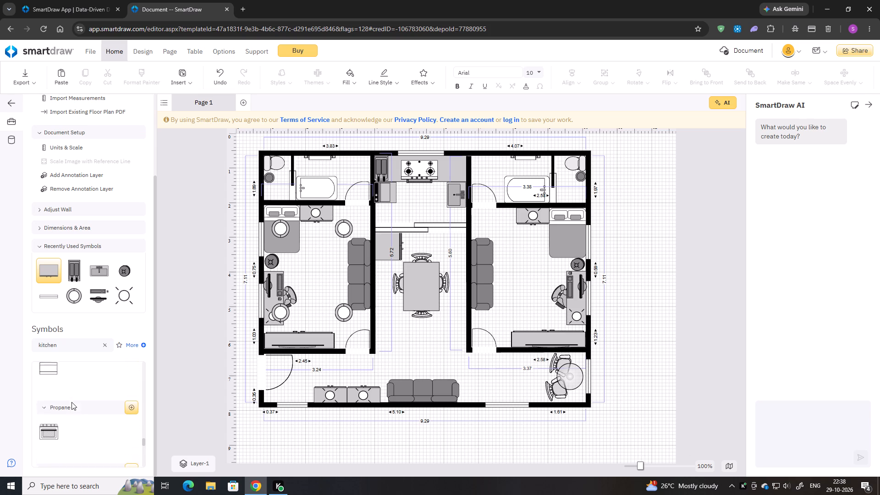
Clear the kitchen symbol search and place a Shower Head - 3 from Bathtubs & Showers in the left bathroom, at about 3.49, 0.62.
{"action": "left_click", "coordinate": [103, 346]}
{"action": "scroll", "coordinate": [68, 437], "scroll_direction": "down", "scroll_amount": 1}
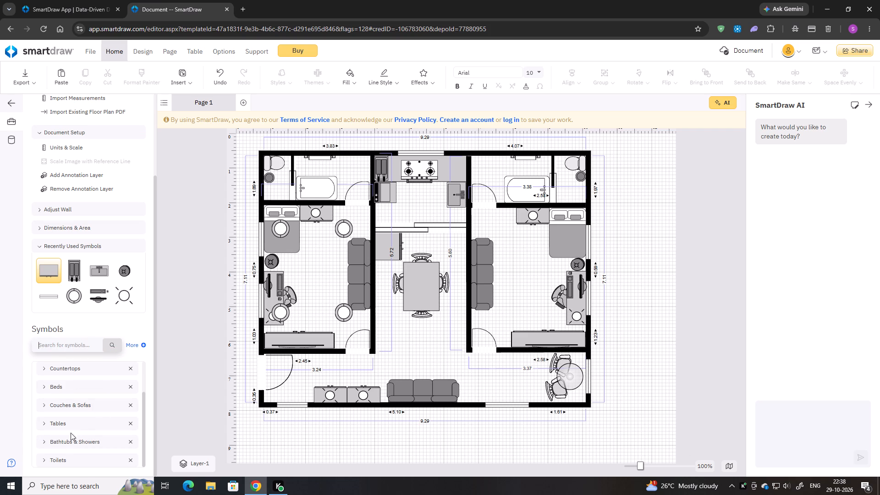
{"action": "scroll", "coordinate": [77, 438], "scroll_direction": "down", "scroll_amount": 1}
{"action": "left_click", "coordinate": [62, 445]}
{"action": "scroll", "coordinate": [91, 418], "scroll_direction": "up", "scroll_amount": 1}
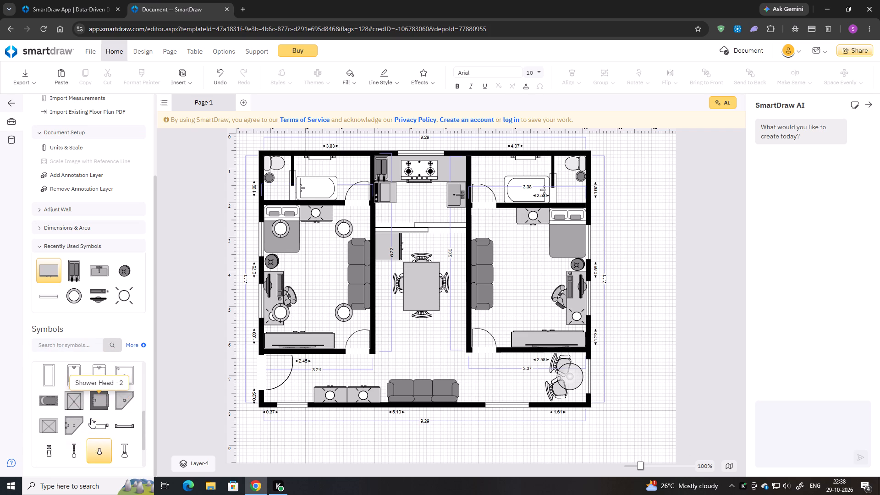
{"action": "scroll", "coordinate": [91, 418], "scroll_direction": "up", "scroll_amount": 1}
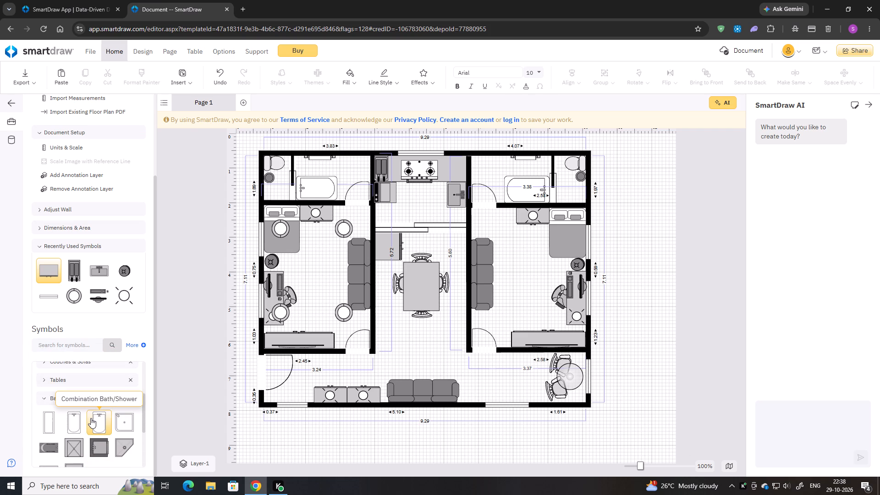
{"action": "scroll", "coordinate": [97, 418], "scroll_direction": "down", "scroll_amount": 2}
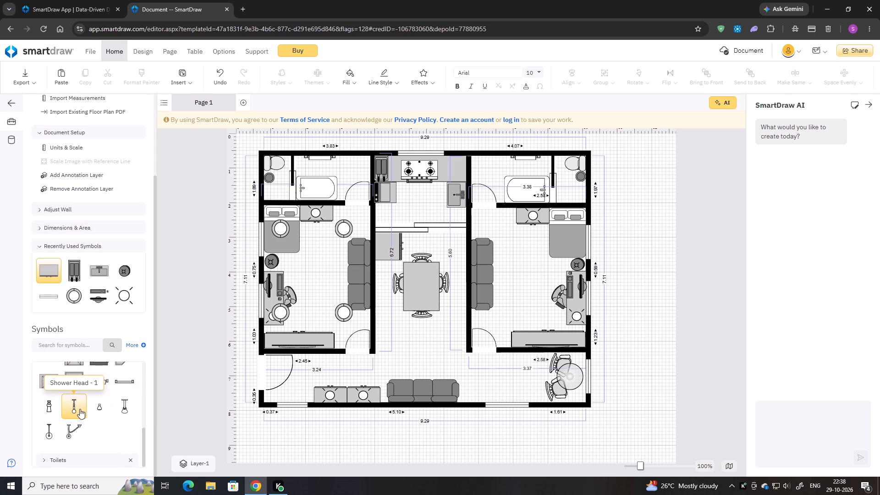
{"action": "double_click", "coordinate": [125, 409]}
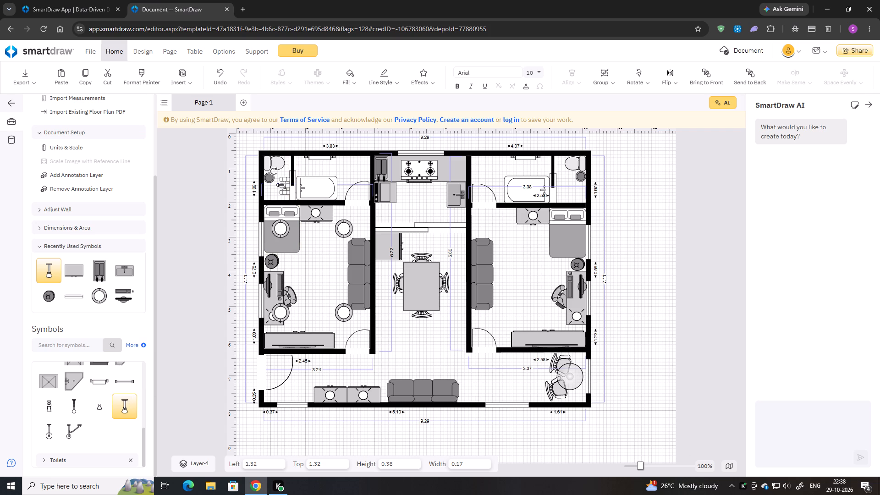
{"action": "left_click_drag", "start_coordinate": [285, 183], "coordinate": [346, 165]}
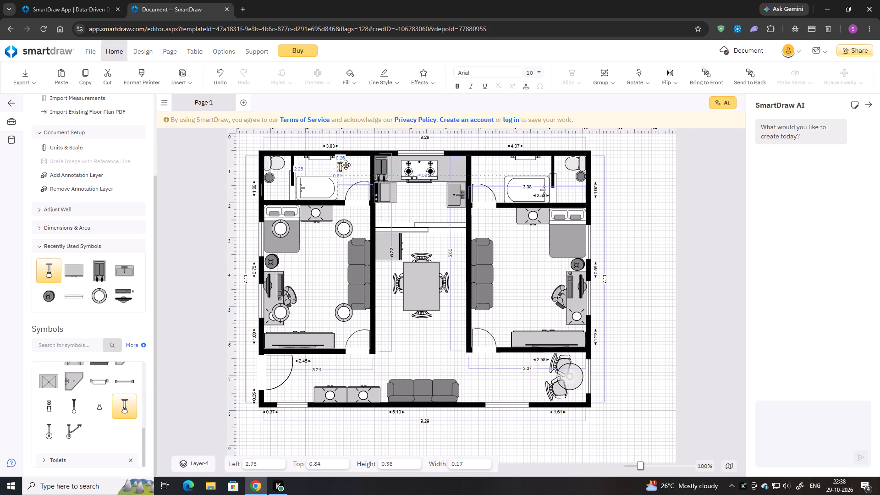
{"action": "left_click_drag", "start_coordinate": [346, 165], "coordinate": [362, 157]}
{"action": "right_click", "coordinate": [360, 158]}
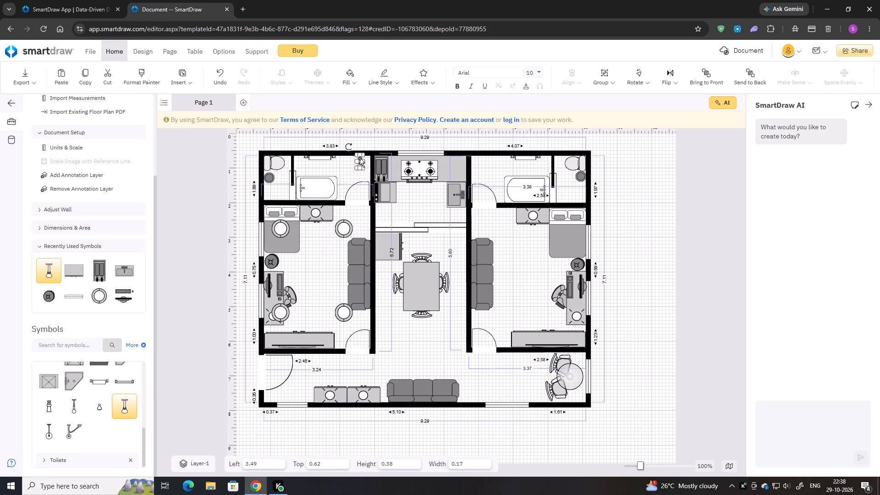
{"action": "left_click", "coordinate": [379, 380]}
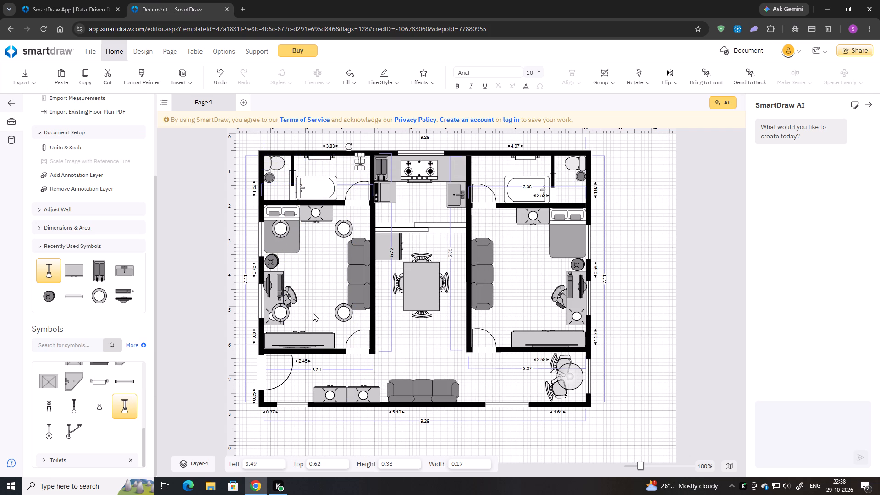
{"action": "left_click", "coordinate": [313, 313]}
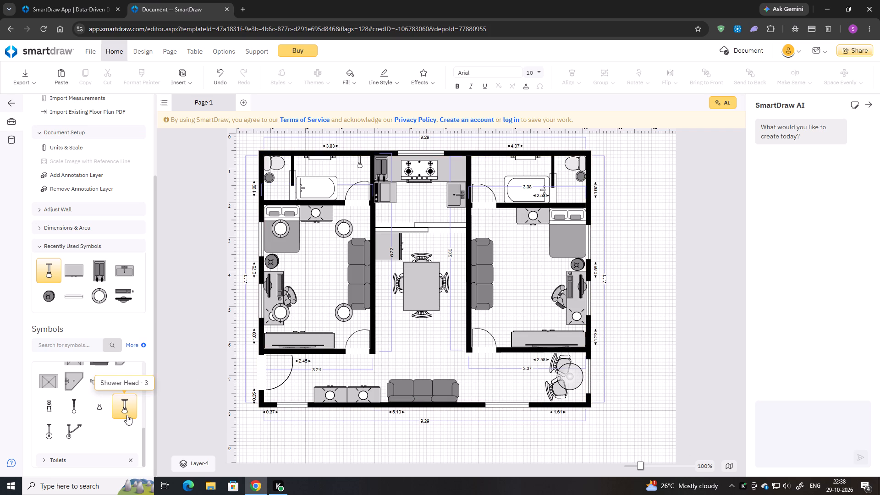
Place a Shower Head - 3 against the top wall of the right bathroom, at about 7.12, 0.57.
{"action": "double_click", "coordinate": [125, 404]}
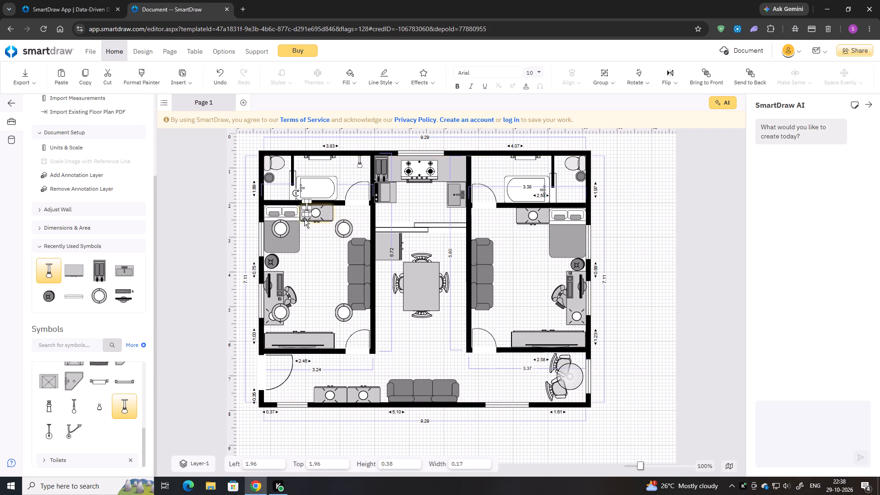
{"action": "left_click_drag", "start_coordinate": [307, 210], "coordinate": [459, 196]}
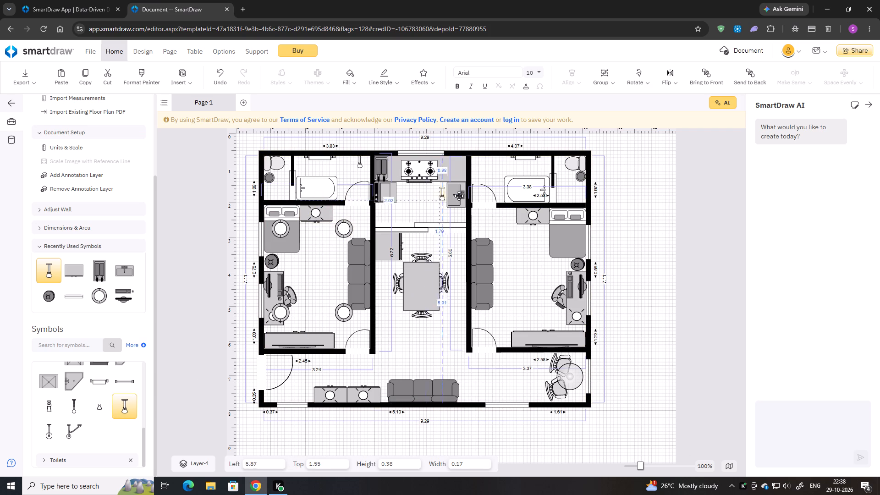
{"action": "left_click_drag", "start_coordinate": [459, 196], "coordinate": [492, 171]}
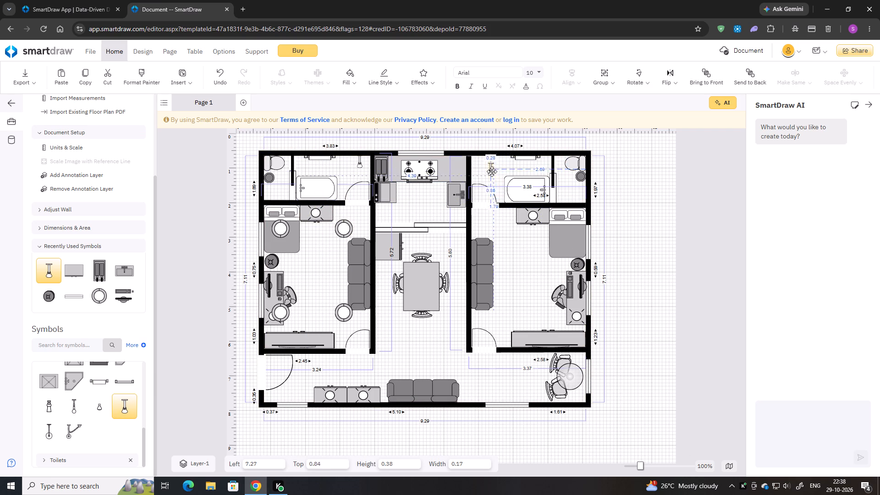
{"action": "left_click_drag", "start_coordinate": [492, 171], "coordinate": [486, 160]}
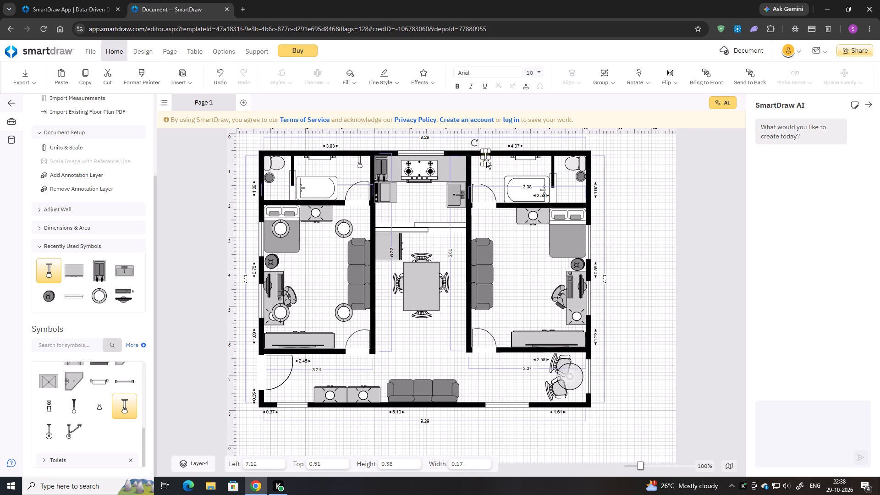
{"action": "key", "text": "Down"}
{"action": "key", "text": "Down"}
{"action": "key", "text": "Down"}
{"action": "key", "text": "Down"}
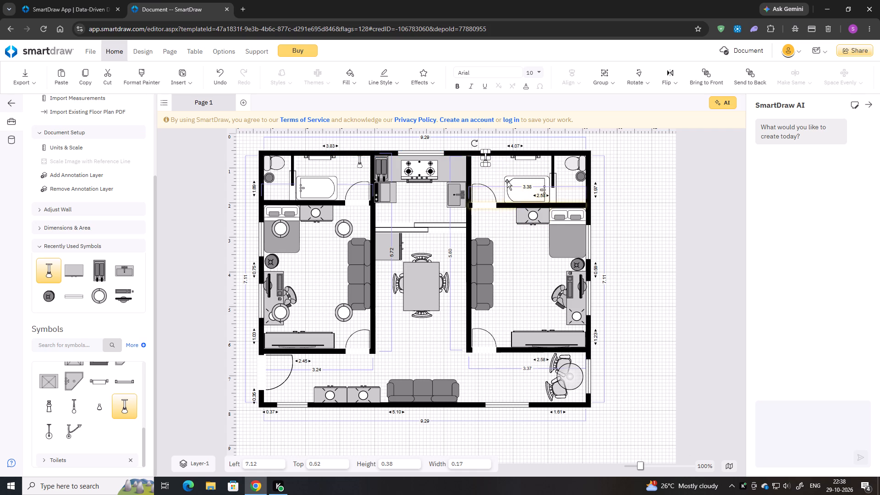
{"action": "key", "text": "Down"}
Send the right bathroom's shower head behind the other objects in the plan.
{"action": "right_click", "coordinate": [485, 160]}
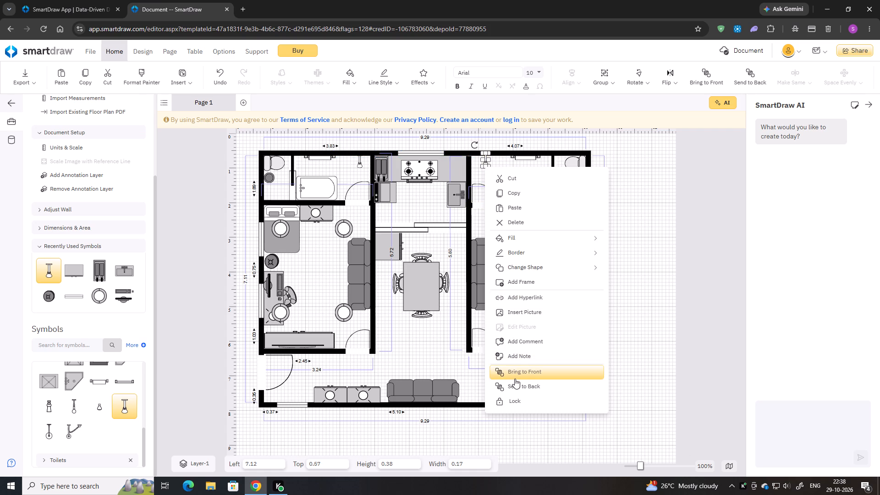
{"action": "left_click", "coordinate": [515, 383]}
{"action": "left_click", "coordinate": [396, 346]}
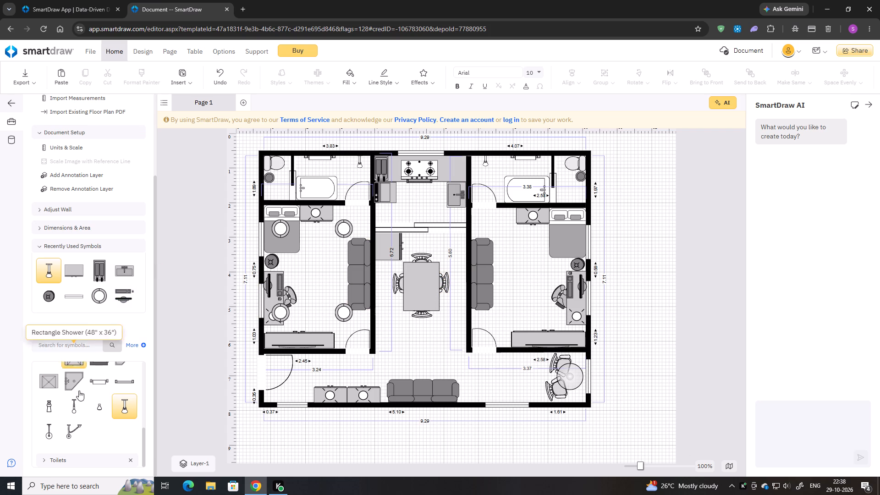
Look through the Bathtubs & Showers and Tables symbol groups for further items to add.
{"action": "scroll", "coordinate": [91, 401], "scroll_direction": "up", "scroll_amount": 2}
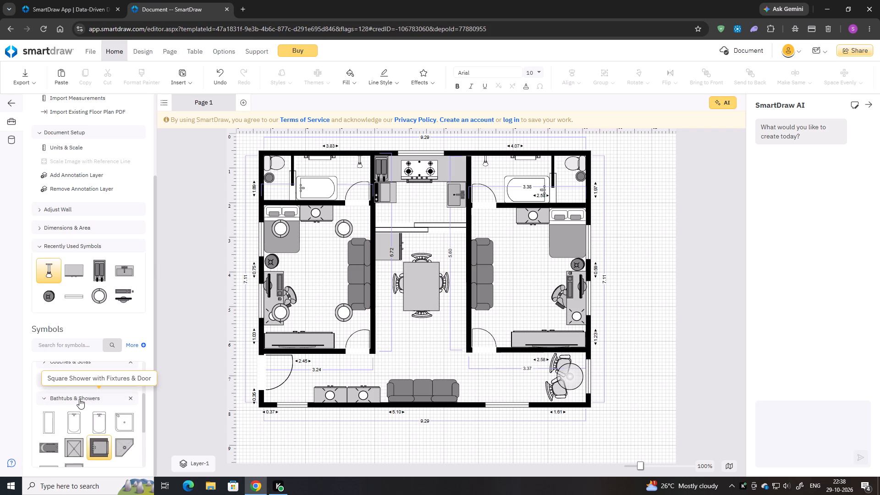
{"action": "left_click", "coordinate": [52, 399]}
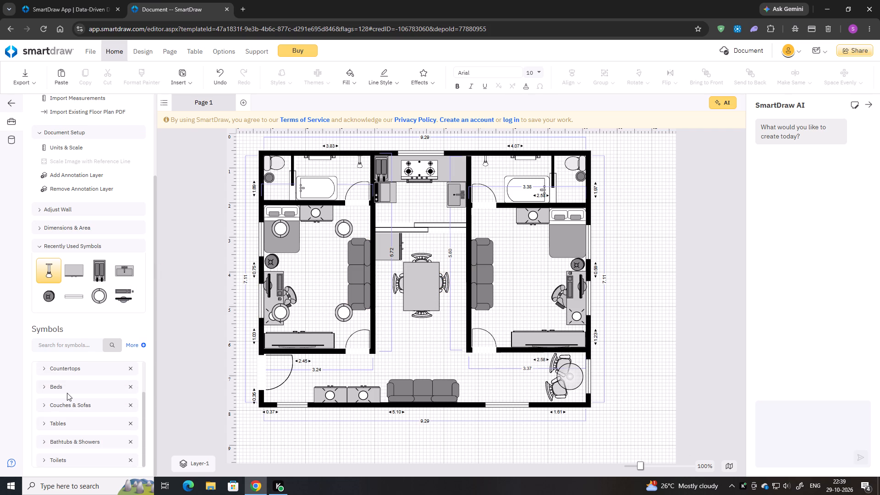
{"action": "scroll", "coordinate": [97, 427], "scroll_direction": "down", "scroll_amount": 4}
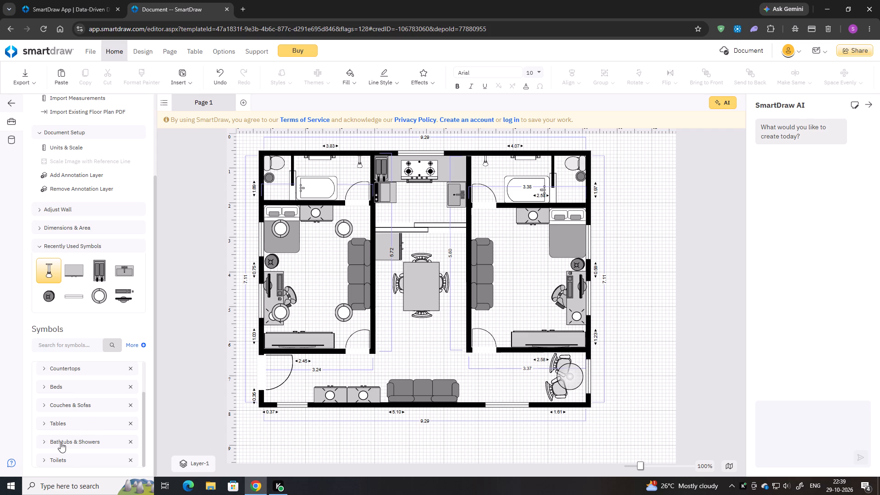
{"action": "left_click", "coordinate": [60, 442]}
{"action": "scroll", "coordinate": [81, 433], "scroll_direction": "down", "scroll_amount": 1}
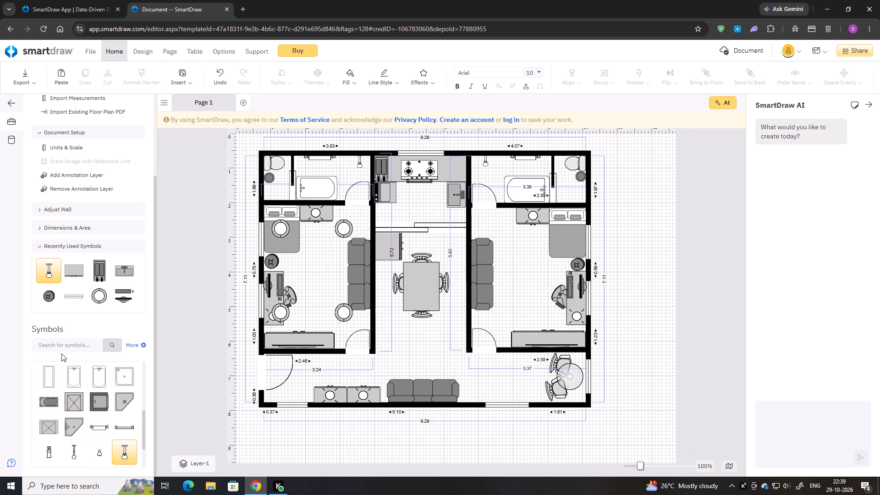
{"action": "scroll", "coordinate": [90, 413], "scroll_direction": "up", "scroll_amount": 1}
{"action": "left_click", "coordinate": [66, 398]}
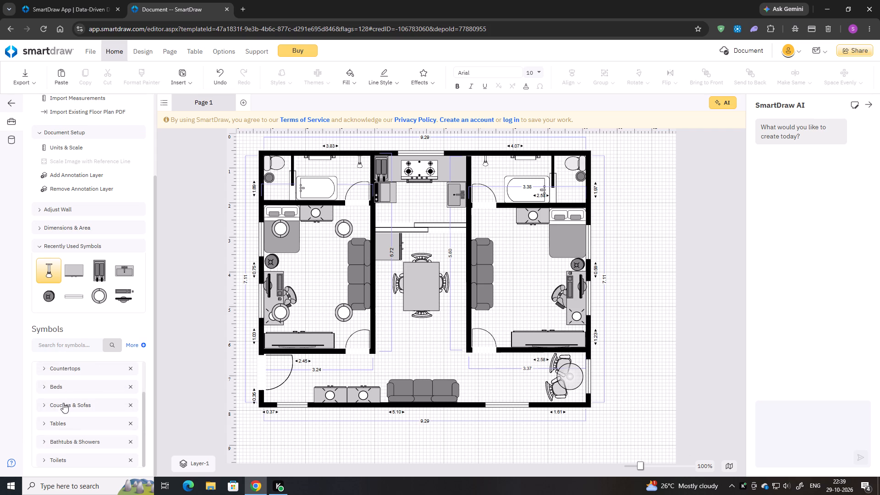
{"action": "left_click", "coordinate": [63, 422]}
{"action": "scroll", "coordinate": [99, 418], "scroll_direction": "down", "scroll_amount": 1}
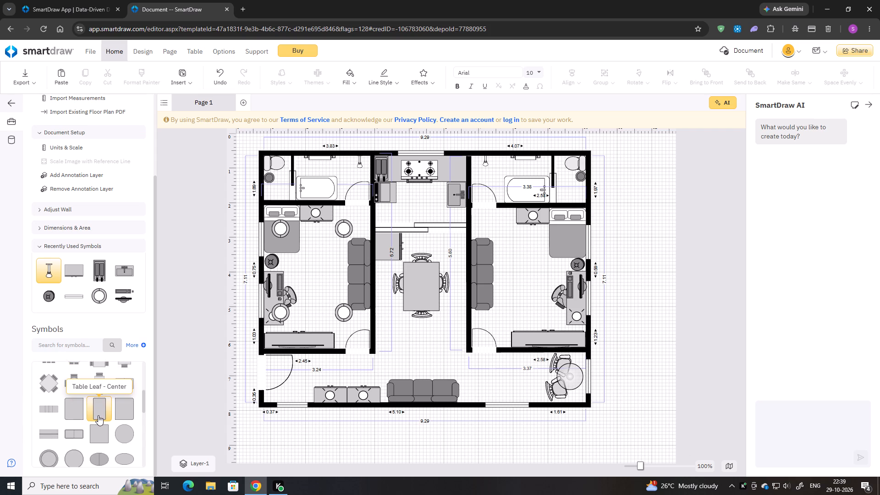
Nudge the chair on the dining table's left side down to a top position of 4.10.
{"action": "left_click", "coordinate": [395, 280]}
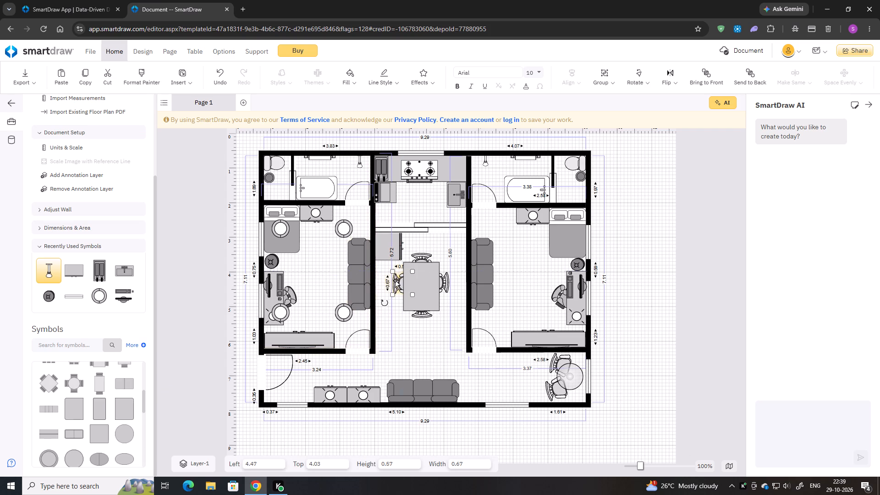
{"action": "key", "text": "Down"}
{"action": "key", "text": "Down"}
{"action": "key", "text": "Down"}
{"action": "key", "text": "Down"}
{"action": "key", "text": "Down"}
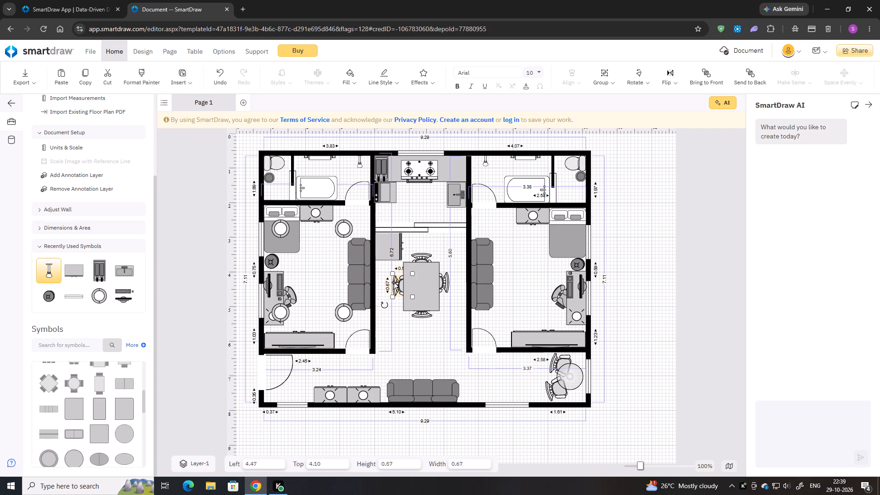
Nudge the chair on the dining table's right side down to a top position of 4.11.
{"action": "left_click", "coordinate": [448, 280]}
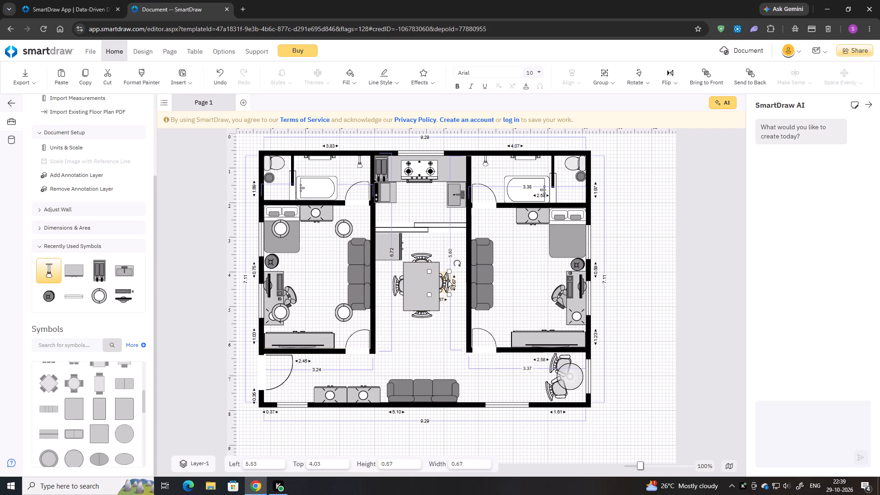
{"action": "key", "text": "Down"}
{"action": "key", "text": "Down"}
{"action": "key", "text": "Down"}
{"action": "key", "text": "Down"}
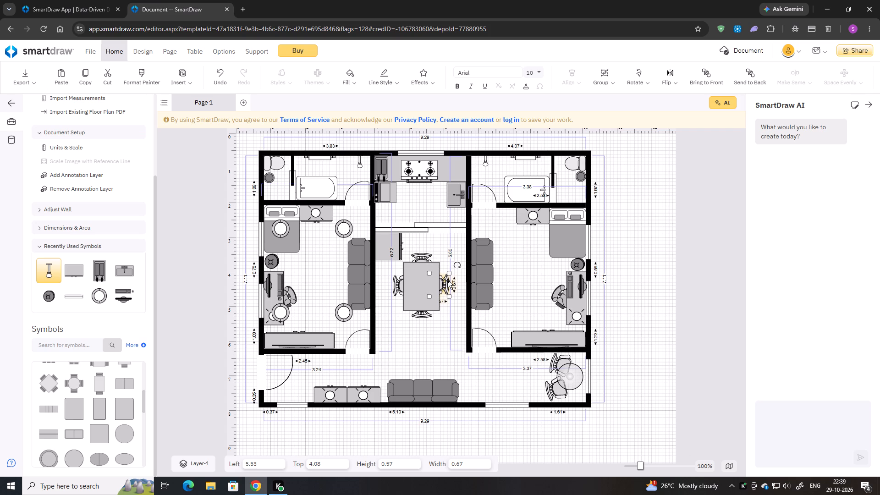
{"action": "left_click", "coordinate": [447, 329]}
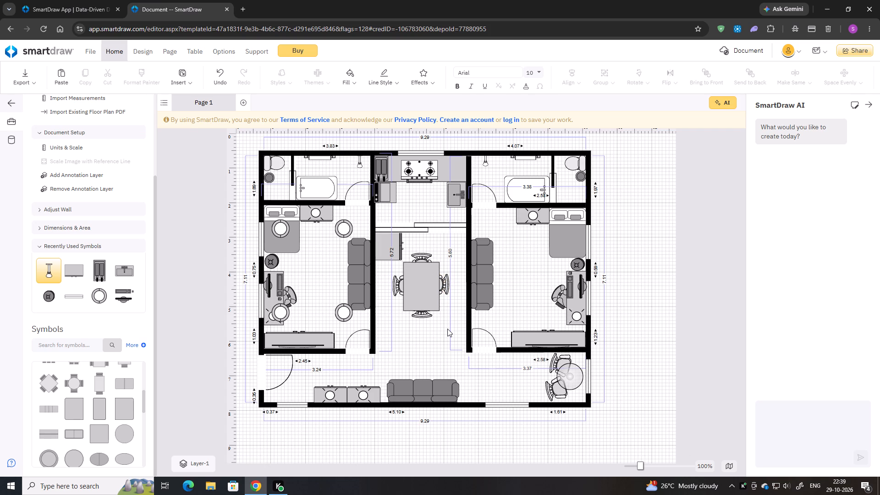
{"action": "left_click", "coordinate": [449, 282]}
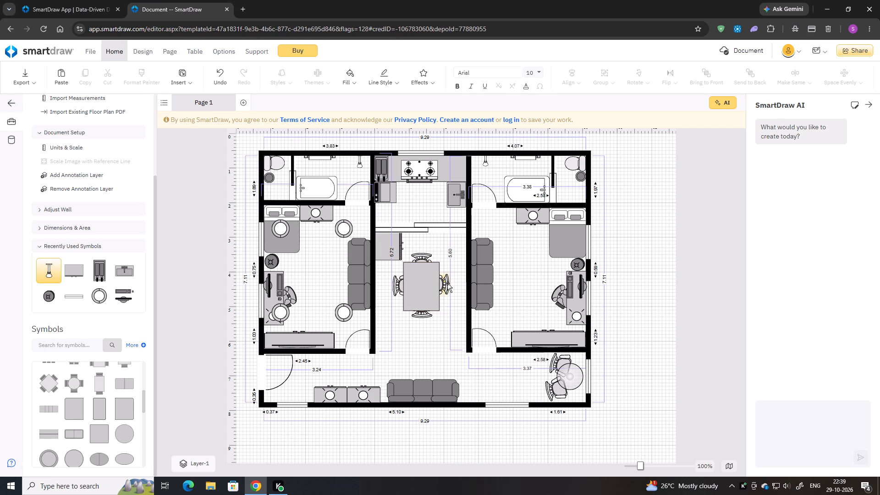
{"action": "left_click", "coordinate": [447, 283]}
{"action": "key", "text": "Down"}
{"action": "key", "text": "Down"}
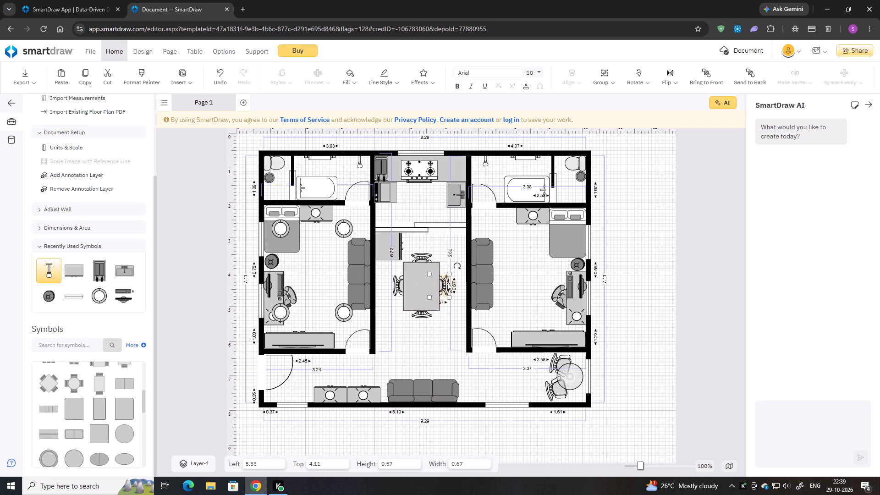
{"action": "left_click", "coordinate": [453, 320]}
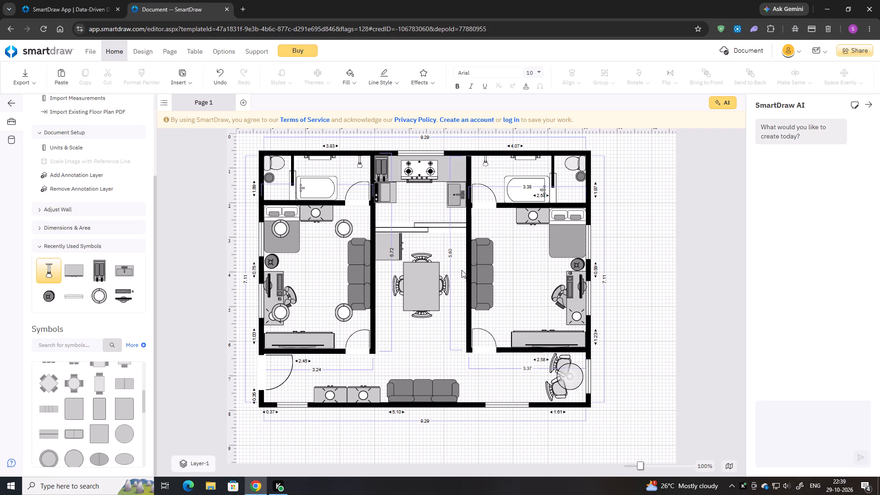
Look through the remaining Tables symbols for further furniture, then collapse the Tables group.
{"action": "scroll", "coordinate": [152, 441], "scroll_direction": "down", "scroll_amount": 6}
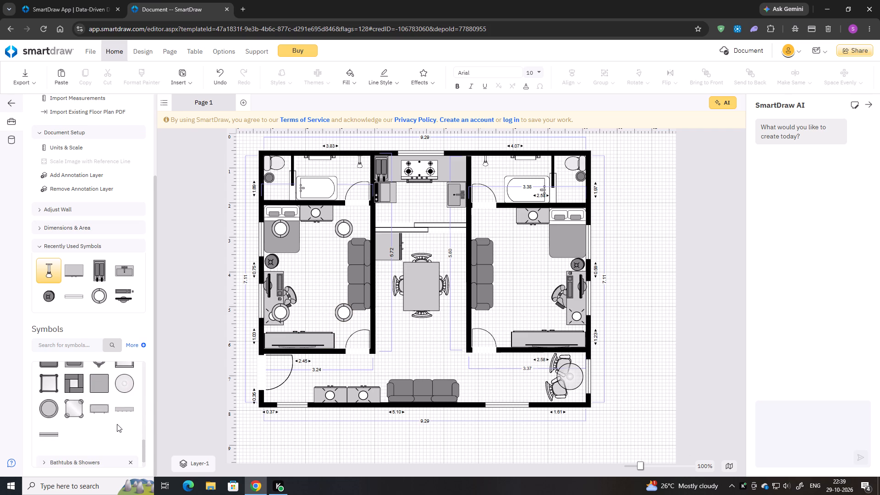
{"action": "scroll", "coordinate": [86, 444], "scroll_direction": "down", "scroll_amount": 1}
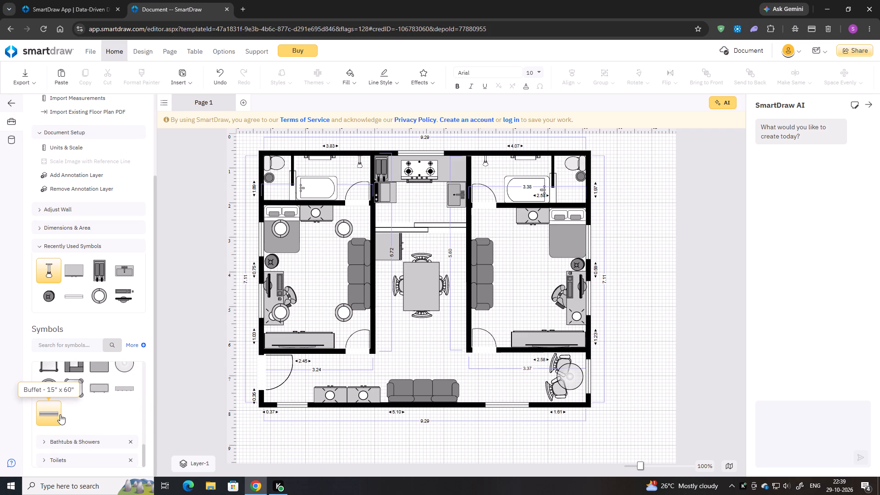
{"action": "scroll", "coordinate": [96, 431], "scroll_direction": "down", "scroll_amount": 1}
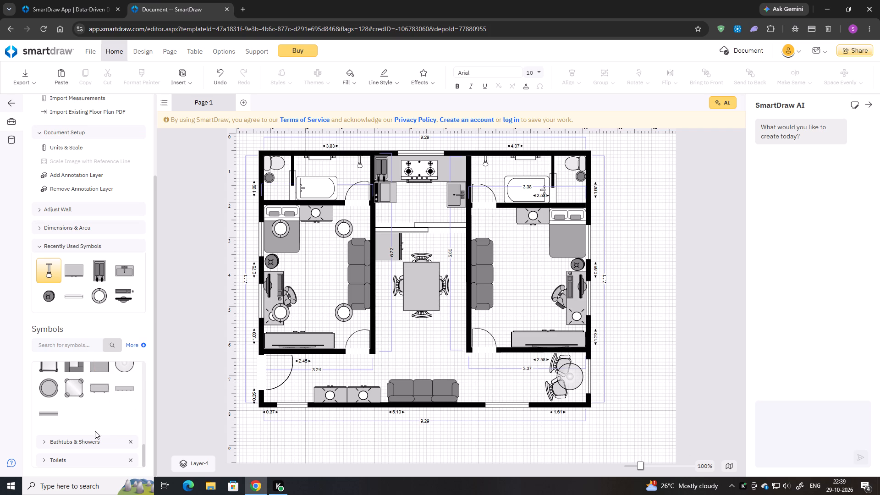
{"action": "scroll", "coordinate": [102, 444], "scroll_direction": "up", "scroll_amount": 2}
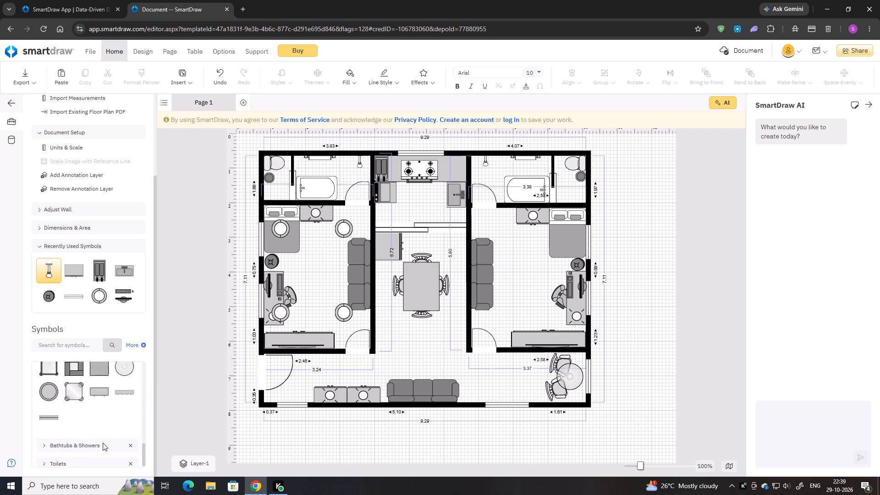
{"action": "scroll", "coordinate": [103, 443], "scroll_direction": "up", "scroll_amount": 5}
{"action": "left_click", "coordinate": [55, 410]}
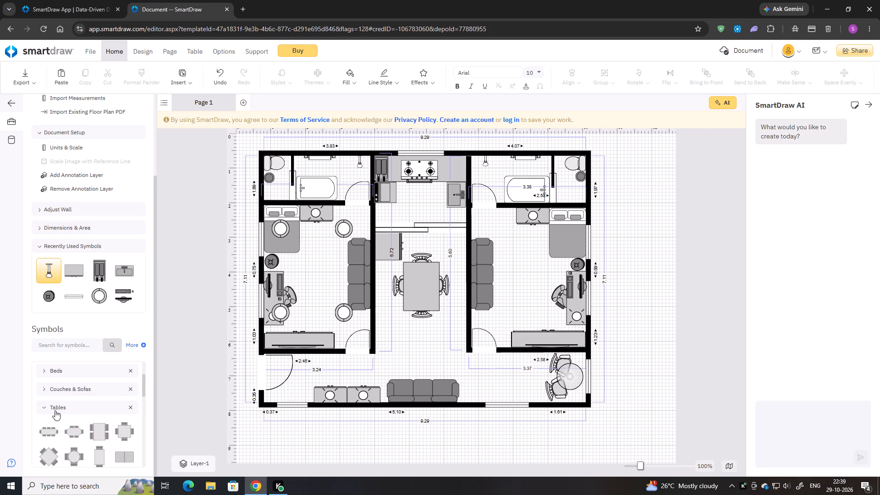
{"action": "scroll", "coordinate": [89, 396], "scroll_direction": "down", "scroll_amount": 2}
{"action": "scroll", "coordinate": [89, 396], "scroll_direction": "up", "scroll_amount": 4}
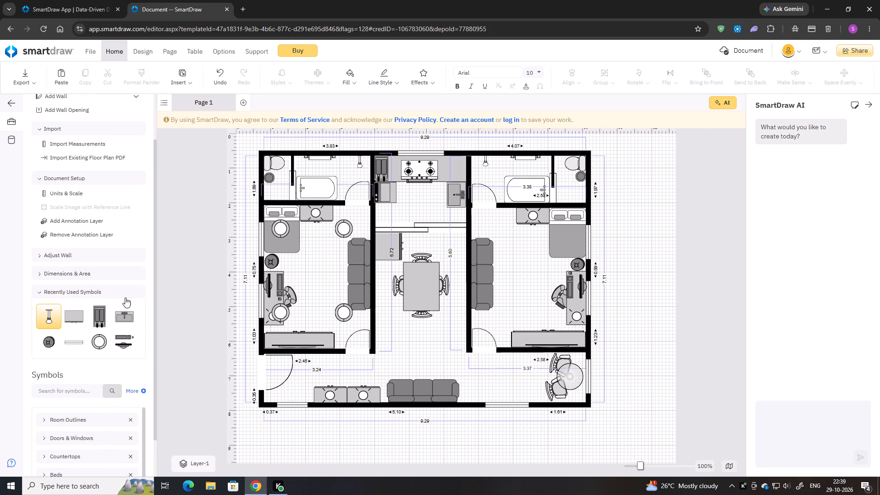
Search the symbol library for self and look through the matching symbol groups for a shelf.
{"action": "left_click", "coordinate": [78, 396]}
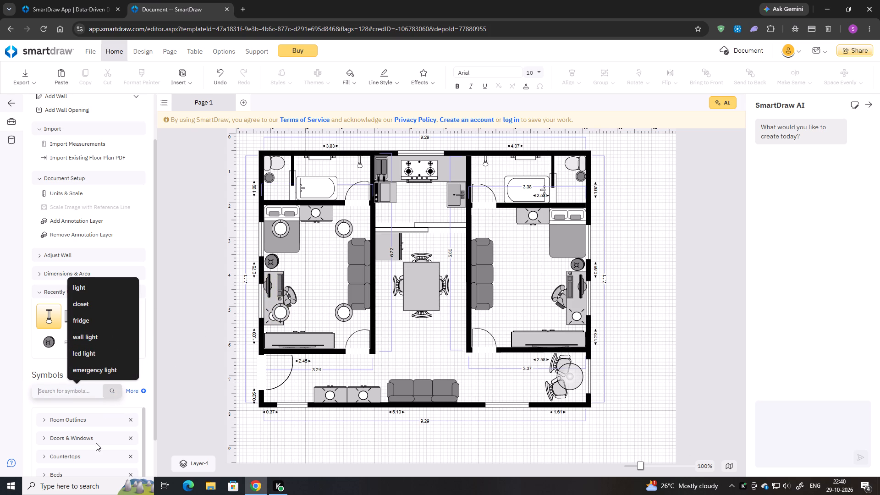
{"action": "scroll", "coordinate": [96, 443], "scroll_direction": "down", "scroll_amount": 1}
{"action": "scroll", "coordinate": [97, 437], "scroll_direction": "up", "scroll_amount": 1}
{"action": "scroll", "coordinate": [51, 431], "scroll_direction": "up", "scroll_amount": 1}
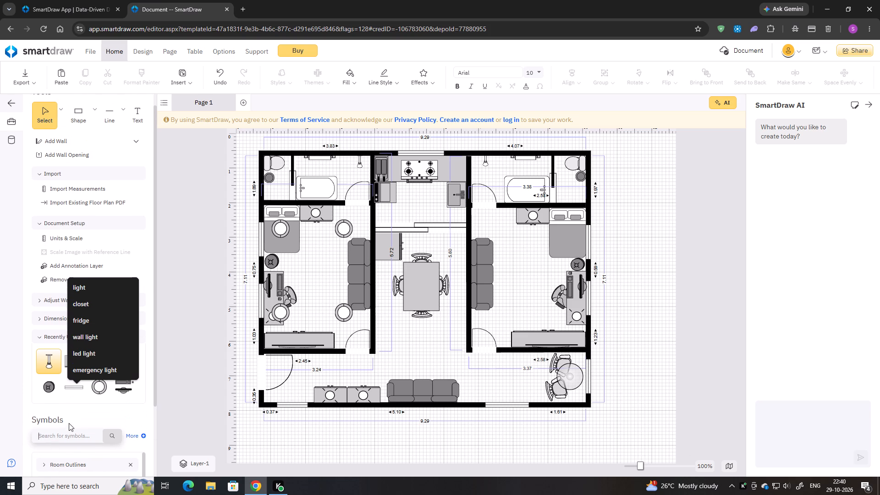
{"action": "left_click", "coordinate": [62, 439]}
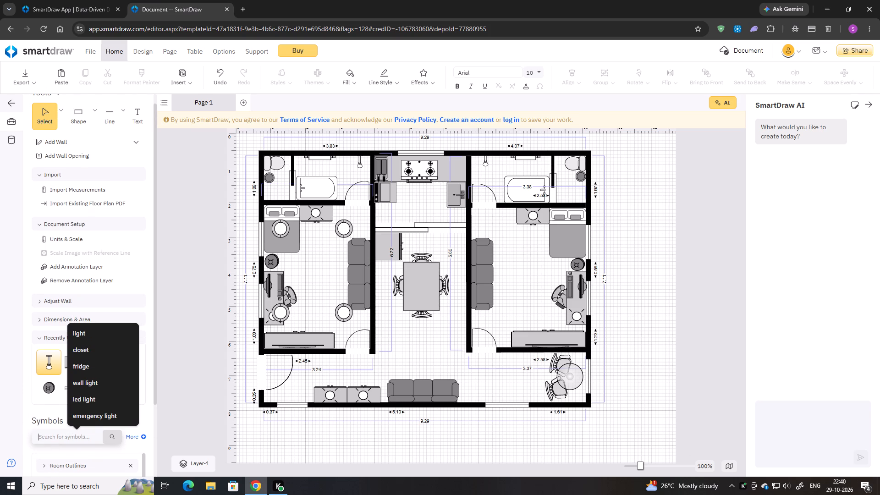
{"action": "type", "text": "sel"}
{"action": "key", "text": "f"}
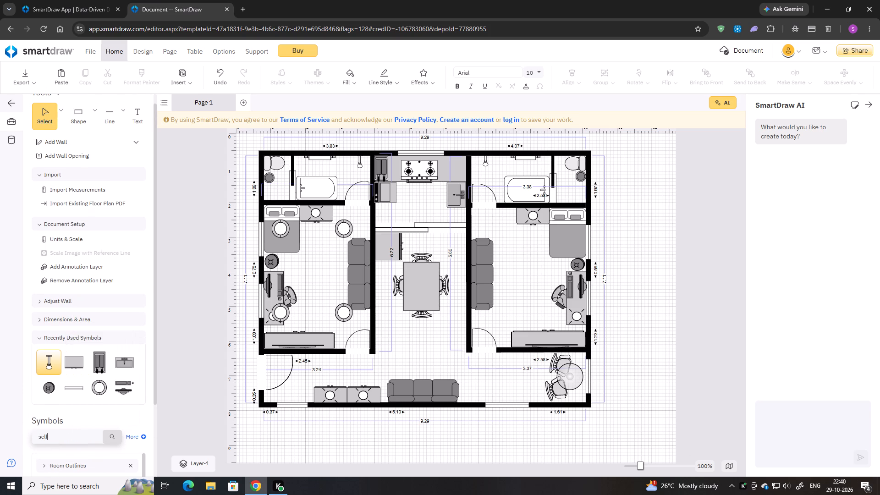
{"action": "key", "text": "Return"}
{"action": "scroll", "coordinate": [62, 435], "scroll_direction": "down", "scroll_amount": 1}
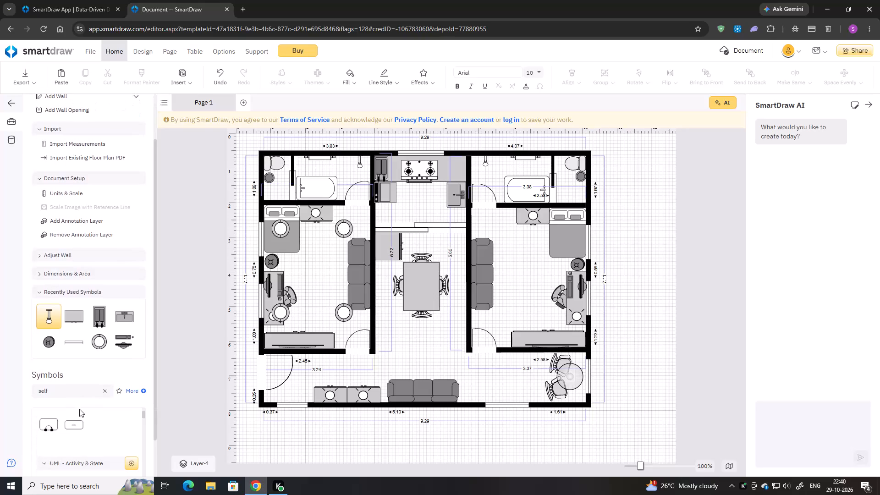
{"action": "scroll", "coordinate": [72, 418], "scroll_direction": "down", "scroll_amount": 2}
{"action": "scroll", "coordinate": [77, 418], "scroll_direction": "up", "scroll_amount": 1}
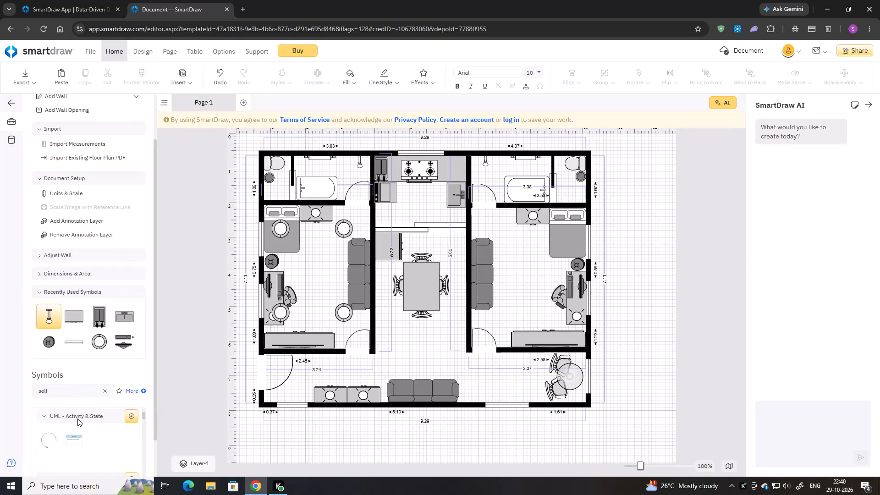
{"action": "scroll", "coordinate": [88, 439], "scroll_direction": "down", "scroll_amount": 4}
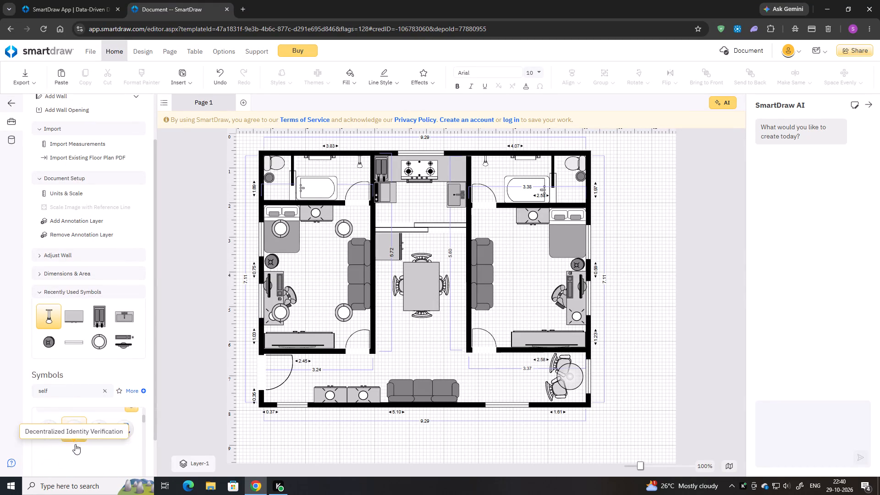
Correct the symbol search to shelf and look through the matching groups for a suitable shelf symbol.
{"action": "left_click", "coordinate": [72, 388]}
{"action": "key", "text": "Left"}
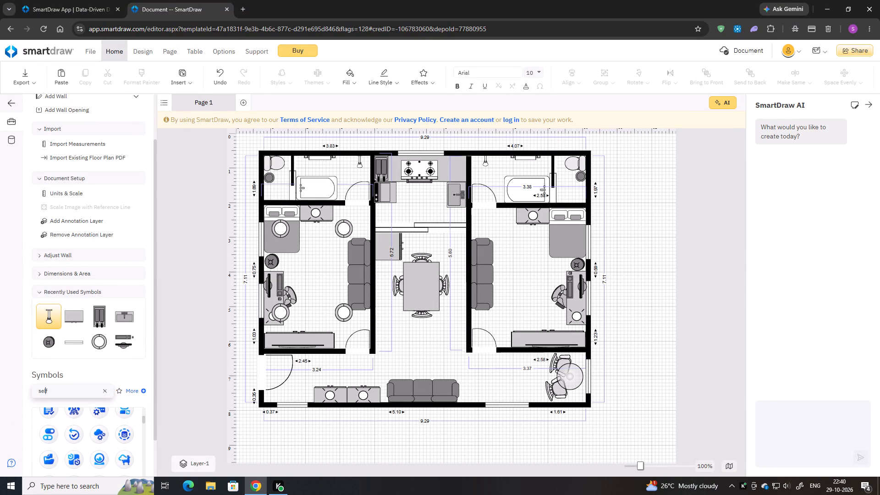
{"action": "key", "text": "Left"}
{"action": "key", "text": "Left"}
{"action": "key", "text": "h"}
{"action": "key", "text": "Return"}
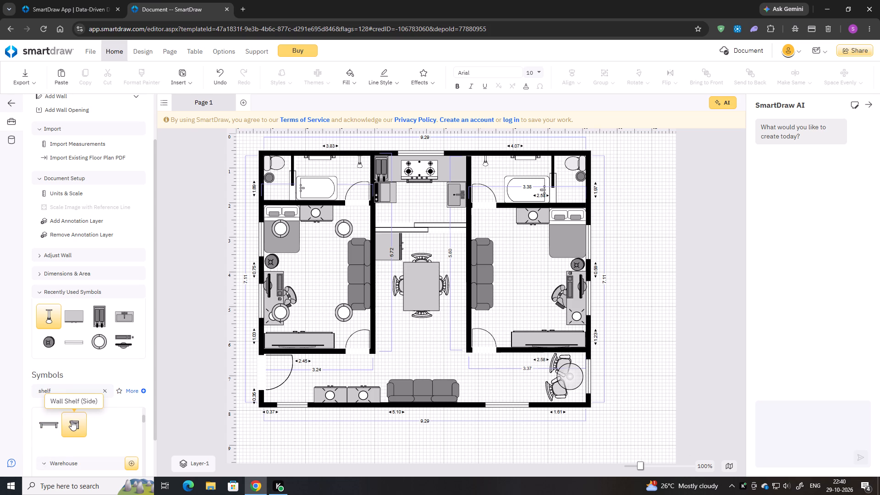
{"action": "scroll", "coordinate": [85, 420], "scroll_direction": "down", "scroll_amount": 1}
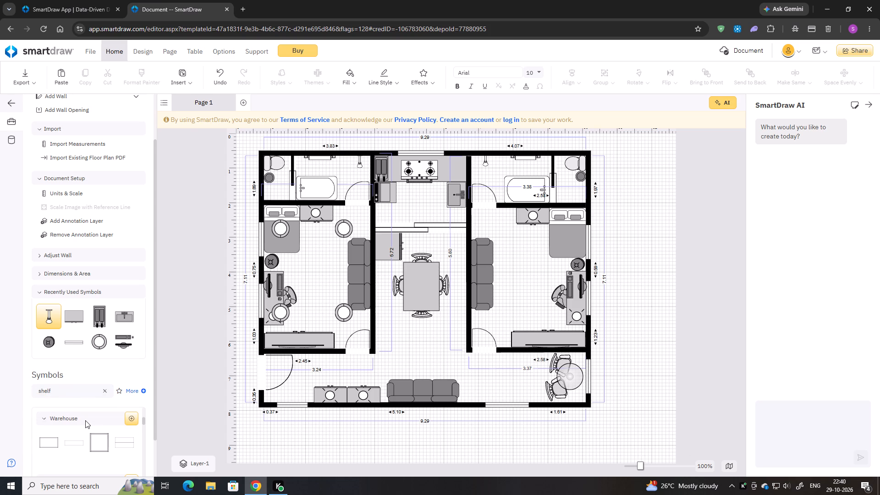
{"action": "scroll", "coordinate": [81, 424], "scroll_direction": "down", "scroll_amount": 2}
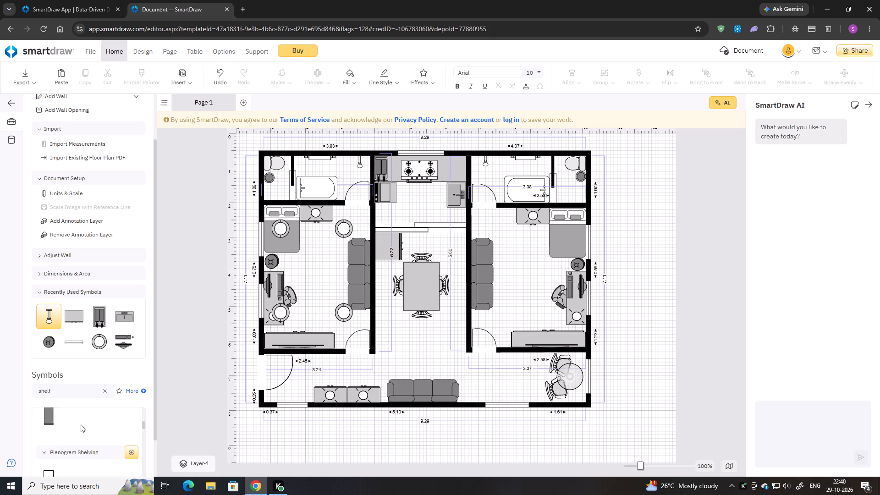
{"action": "scroll", "coordinate": [81, 424], "scroll_direction": "down", "scroll_amount": 3}
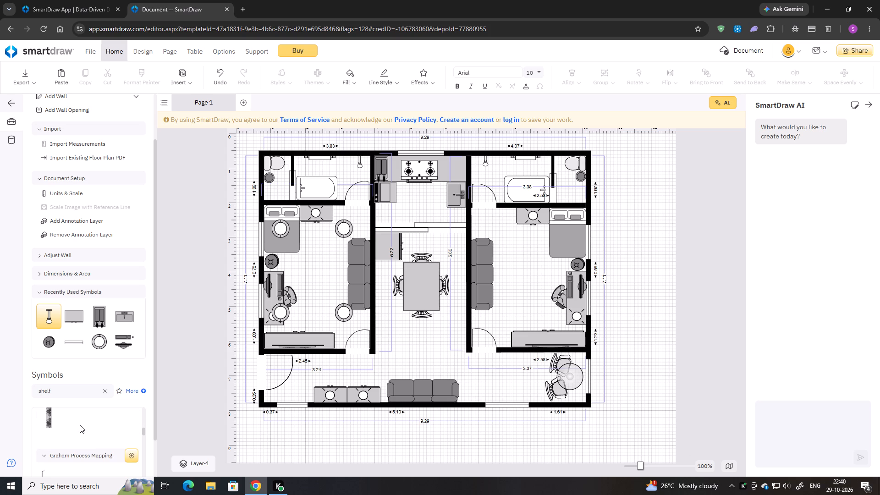
{"action": "scroll", "coordinate": [80, 425], "scroll_direction": "down", "scroll_amount": 1}
{"action": "scroll", "coordinate": [79, 424], "scroll_direction": "up", "scroll_amount": 1}
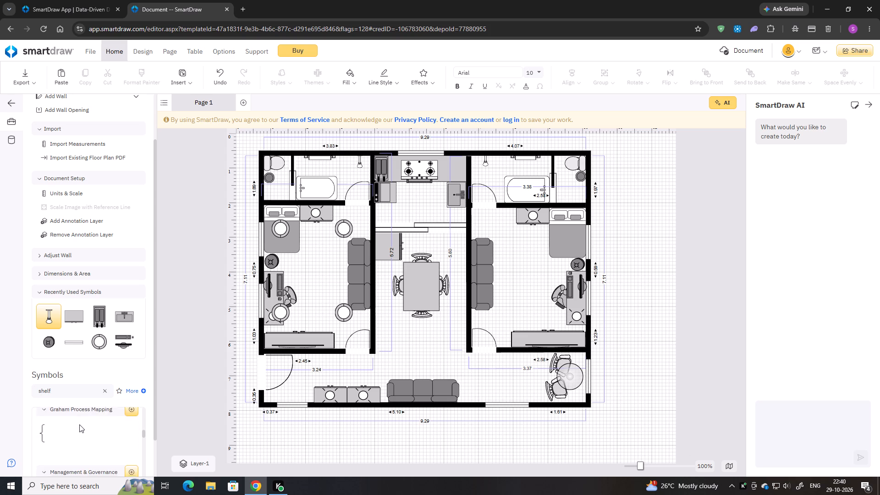
{"action": "scroll", "coordinate": [79, 424], "scroll_direction": "up", "scroll_amount": 7}
{"action": "scroll", "coordinate": [81, 420], "scroll_direction": "down", "scroll_amount": 1}
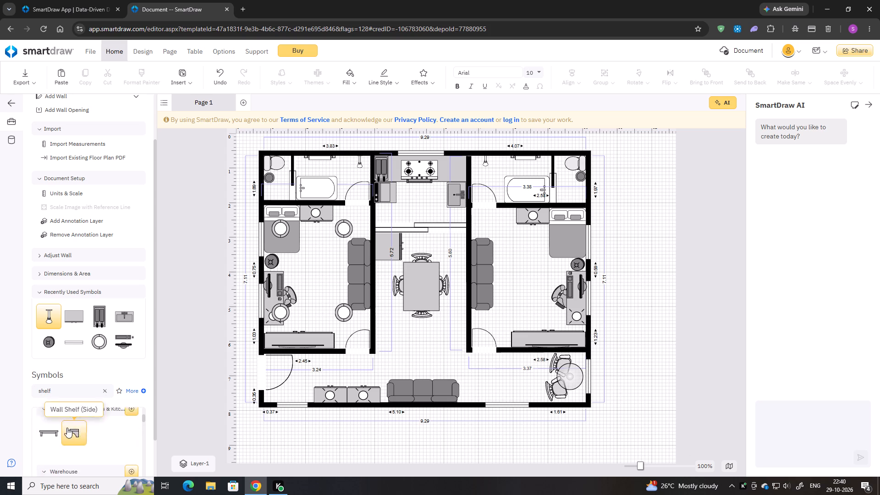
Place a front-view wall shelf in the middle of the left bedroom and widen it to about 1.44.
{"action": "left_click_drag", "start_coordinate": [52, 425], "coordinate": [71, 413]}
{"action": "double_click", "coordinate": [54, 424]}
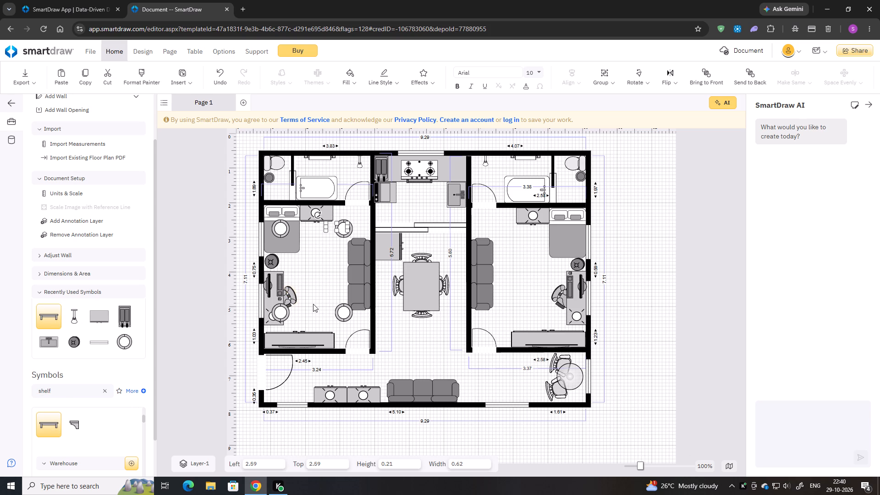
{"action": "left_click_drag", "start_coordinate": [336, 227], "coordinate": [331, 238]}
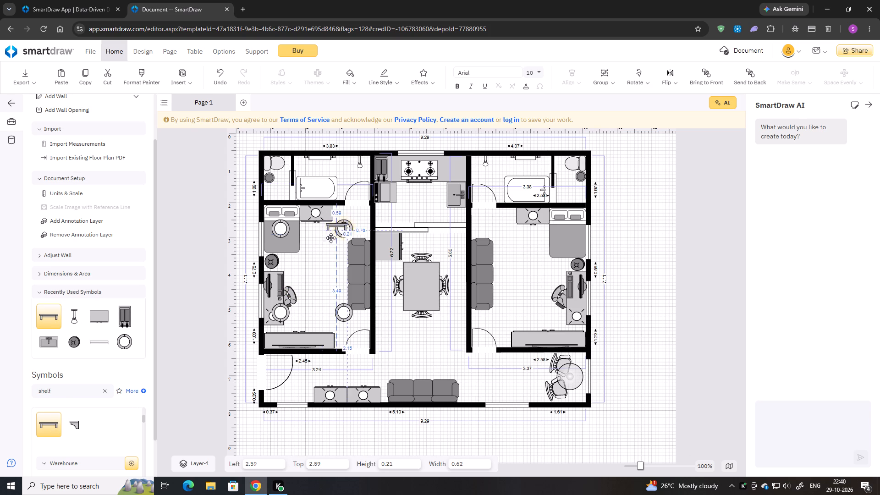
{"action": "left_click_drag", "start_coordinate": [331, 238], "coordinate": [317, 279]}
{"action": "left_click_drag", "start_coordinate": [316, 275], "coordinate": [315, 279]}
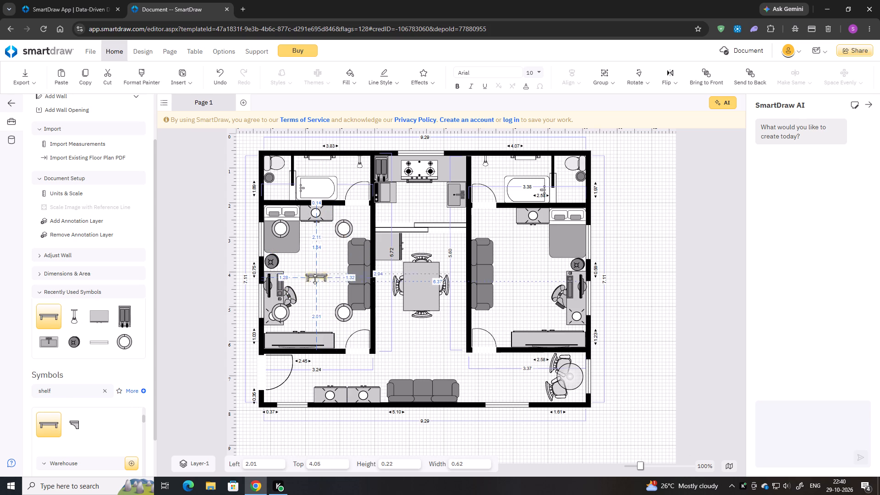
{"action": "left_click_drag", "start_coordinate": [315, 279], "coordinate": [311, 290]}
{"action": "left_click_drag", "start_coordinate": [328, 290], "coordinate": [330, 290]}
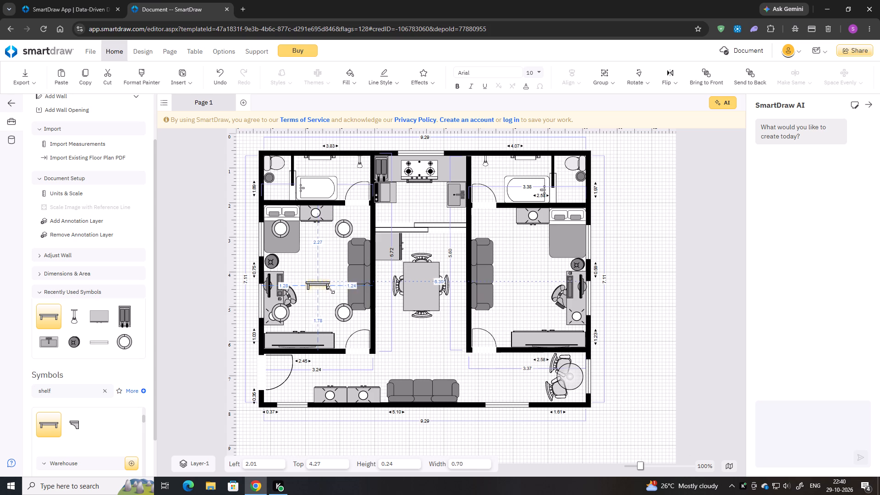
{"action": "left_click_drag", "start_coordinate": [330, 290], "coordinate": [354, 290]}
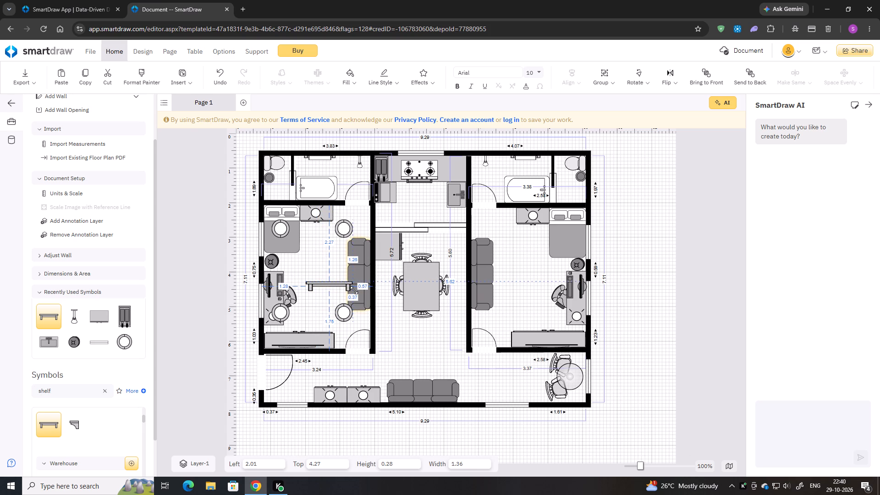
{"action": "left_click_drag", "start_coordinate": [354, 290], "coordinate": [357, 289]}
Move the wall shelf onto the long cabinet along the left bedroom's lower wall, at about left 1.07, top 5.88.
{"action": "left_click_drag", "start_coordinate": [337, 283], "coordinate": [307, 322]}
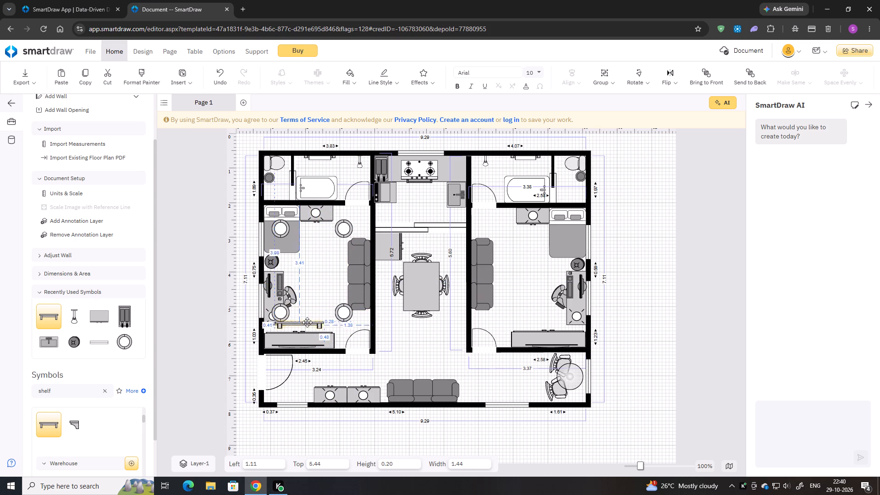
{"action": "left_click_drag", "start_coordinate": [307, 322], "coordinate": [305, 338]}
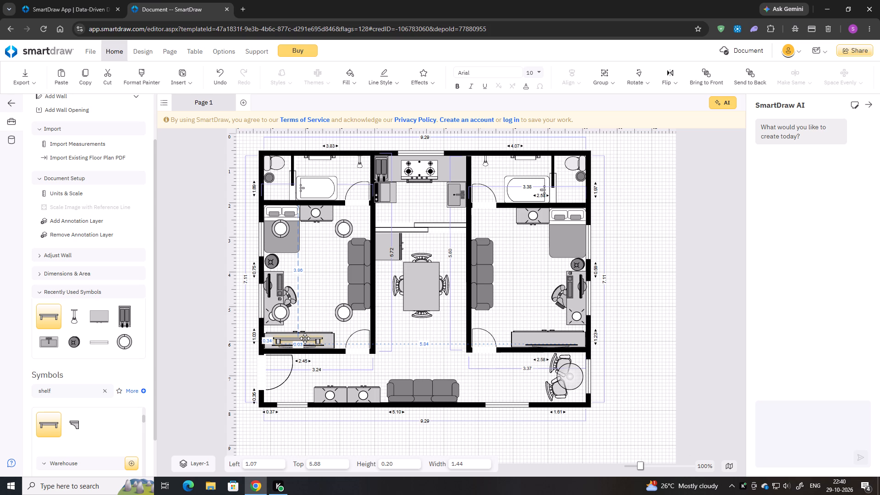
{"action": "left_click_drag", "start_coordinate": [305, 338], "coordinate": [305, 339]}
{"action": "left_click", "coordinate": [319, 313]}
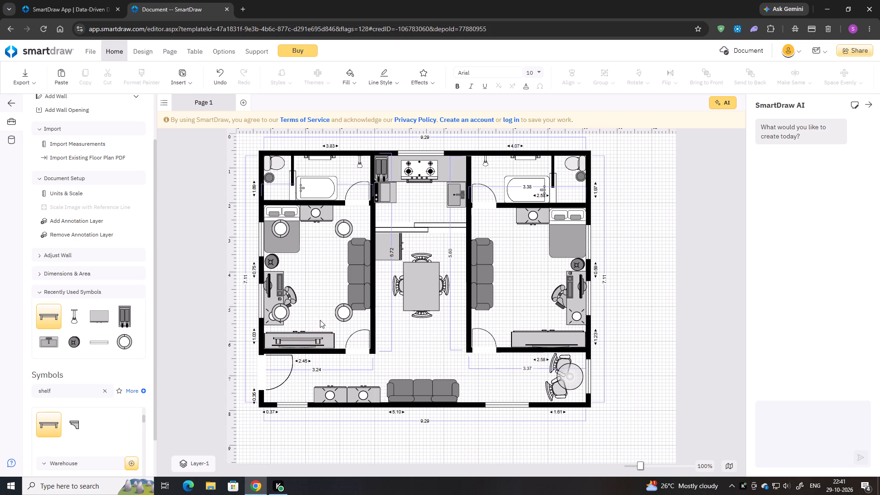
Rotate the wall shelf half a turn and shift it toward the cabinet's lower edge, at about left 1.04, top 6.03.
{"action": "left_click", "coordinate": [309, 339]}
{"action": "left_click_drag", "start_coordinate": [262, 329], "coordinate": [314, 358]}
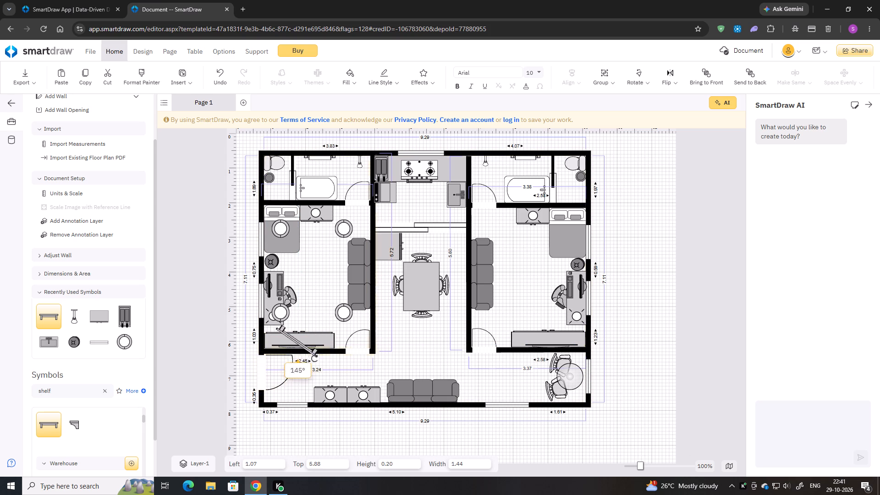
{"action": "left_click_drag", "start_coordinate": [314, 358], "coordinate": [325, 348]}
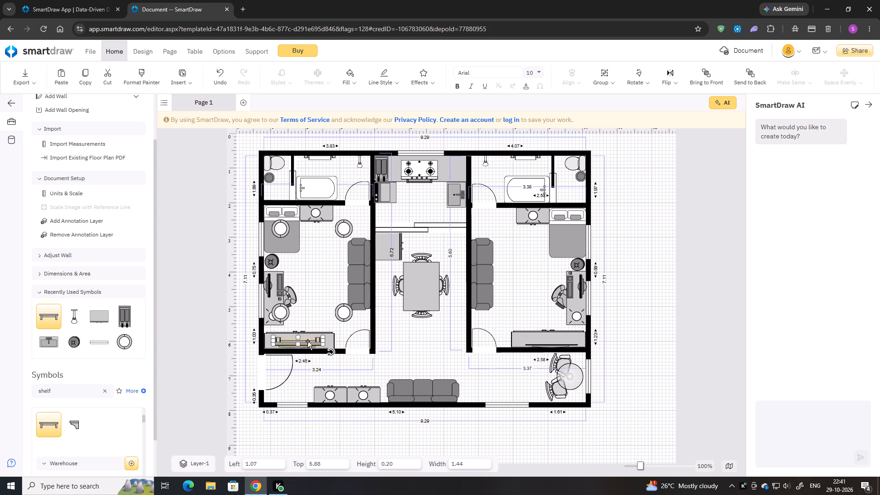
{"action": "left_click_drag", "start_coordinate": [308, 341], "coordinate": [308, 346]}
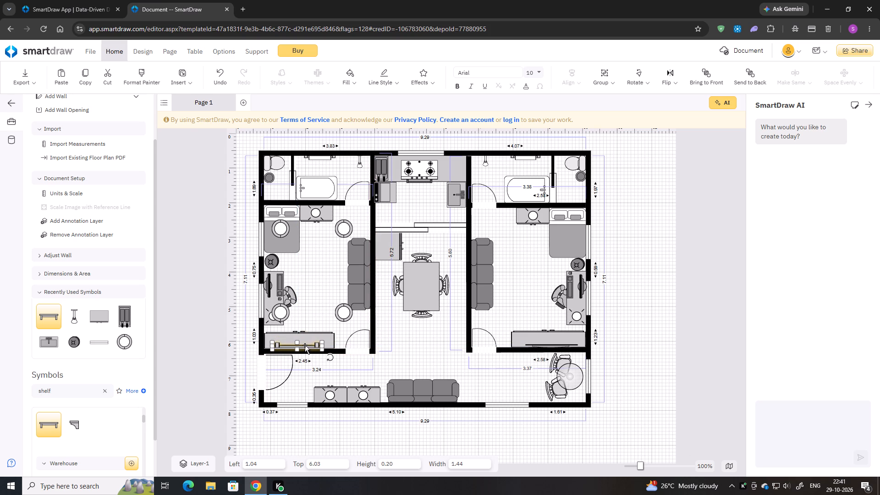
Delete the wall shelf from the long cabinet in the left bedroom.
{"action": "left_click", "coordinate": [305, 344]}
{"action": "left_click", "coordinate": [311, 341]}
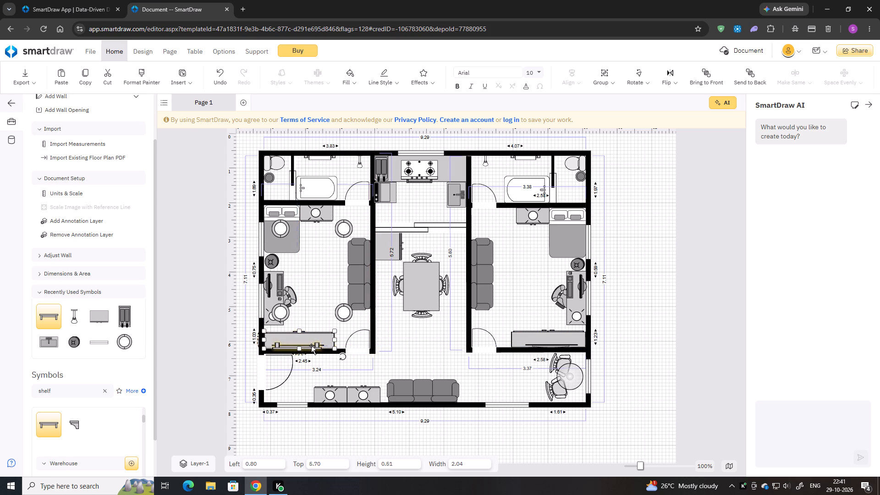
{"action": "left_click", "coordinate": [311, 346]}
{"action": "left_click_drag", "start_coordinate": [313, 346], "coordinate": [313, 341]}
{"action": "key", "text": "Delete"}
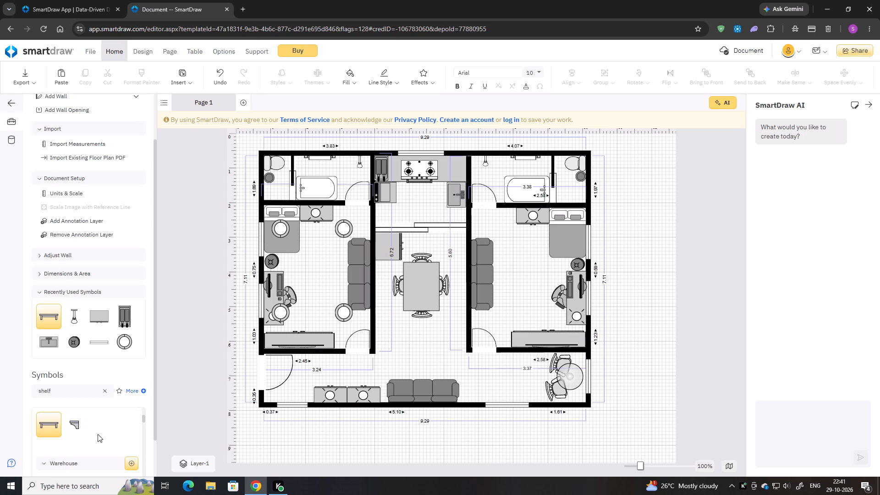
Look through the shelf search results again, from Warehouse to Living & Dining Room, for another shelf symbol.
{"action": "scroll", "coordinate": [104, 430], "scroll_direction": "down", "scroll_amount": 2}
{"action": "scroll", "coordinate": [66, 441], "scroll_direction": "up", "scroll_amount": 1}
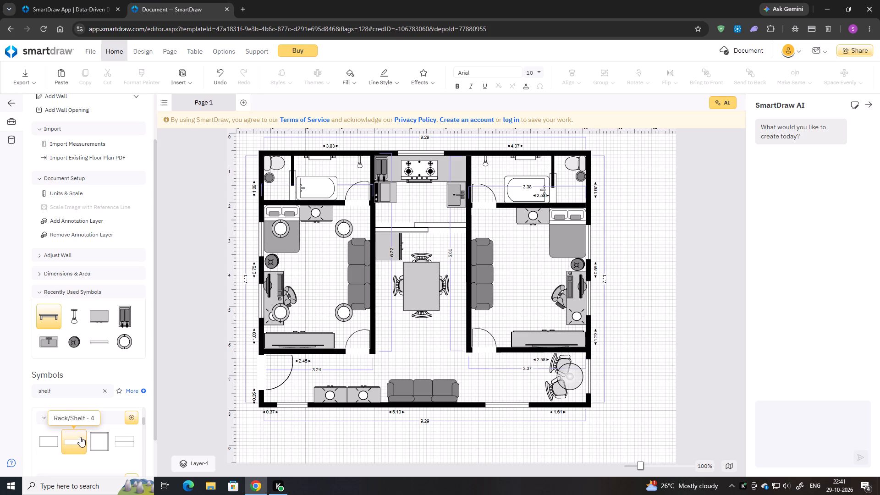
{"action": "scroll", "coordinate": [96, 437], "scroll_direction": "down", "scroll_amount": 3}
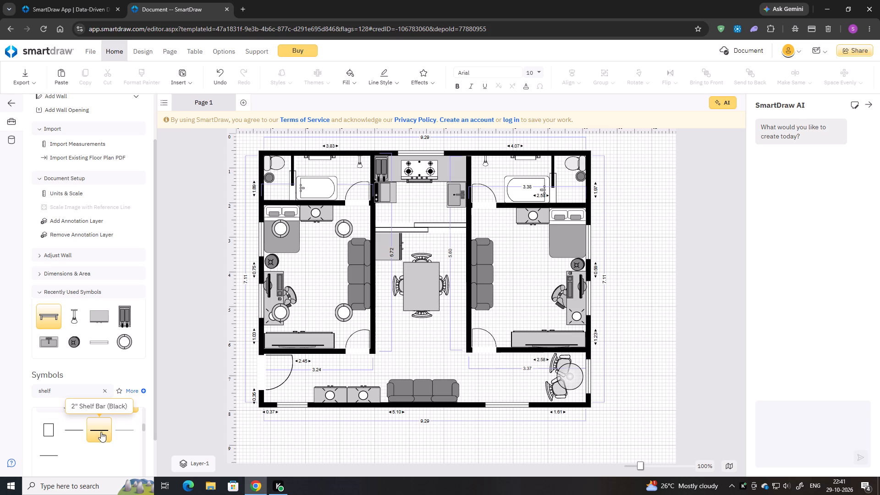
{"action": "scroll", "coordinate": [76, 429], "scroll_direction": "down", "scroll_amount": 2}
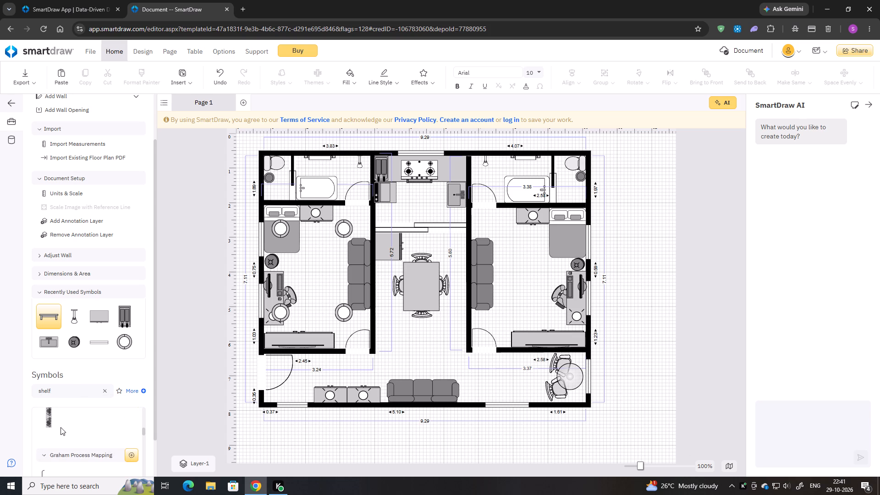
{"action": "scroll", "coordinate": [74, 424], "scroll_direction": "down", "scroll_amount": 2}
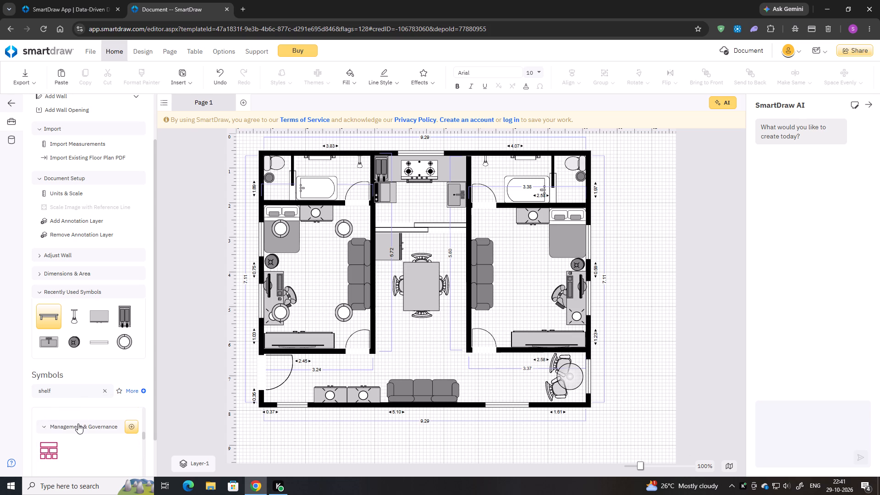
{"action": "scroll", "coordinate": [78, 423], "scroll_direction": "down", "scroll_amount": 3}
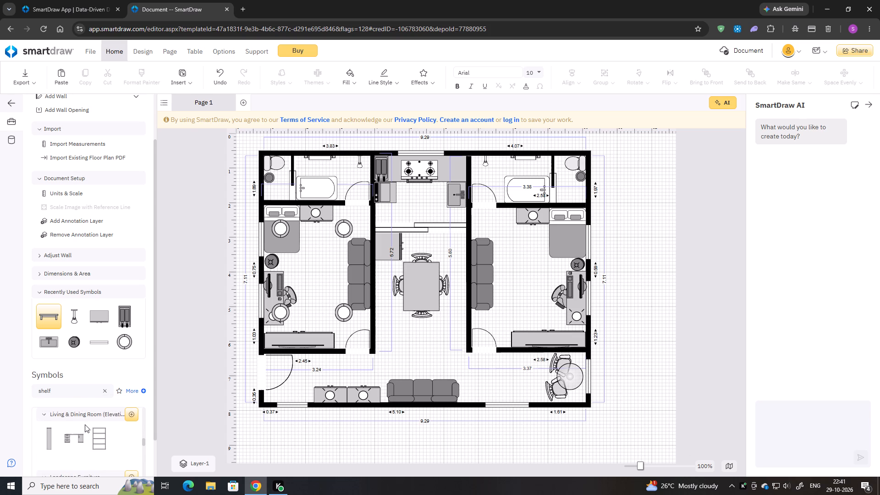
{"action": "scroll", "coordinate": [85, 424], "scroll_direction": "down", "scroll_amount": 1}
{"action": "scroll", "coordinate": [73, 419], "scroll_direction": "up", "scroll_amount": 4}
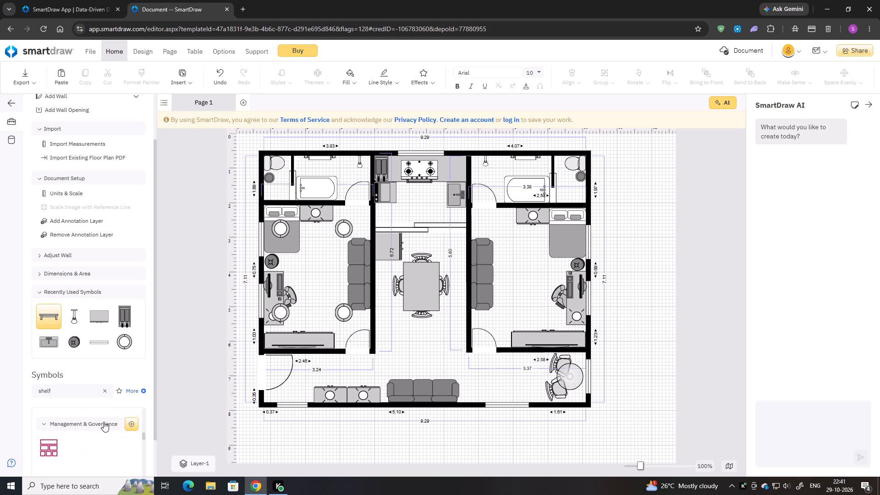
Clear the shelf search and look through the default symbol categories, from Room Outlines to Toilets.
{"action": "scroll", "coordinate": [104, 422], "scroll_direction": "up", "scroll_amount": 16}
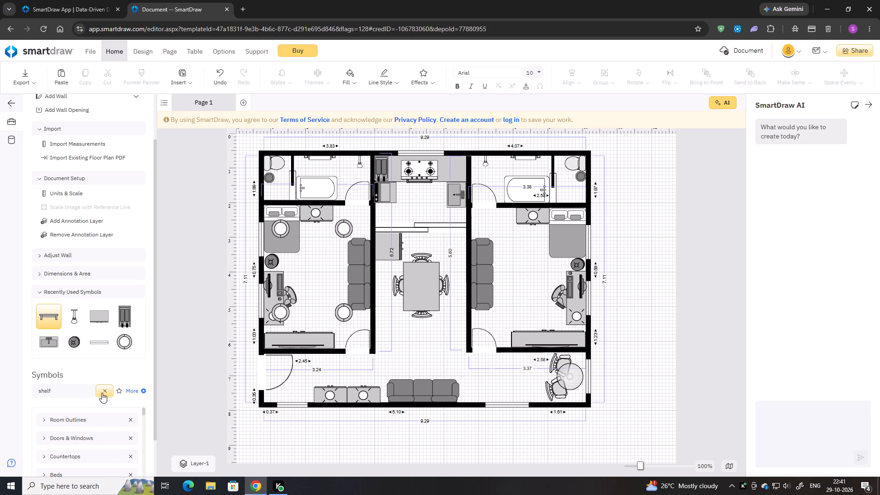
{"action": "left_click", "coordinate": [102, 393]}
{"action": "left_click", "coordinate": [109, 393]}
{"action": "scroll", "coordinate": [81, 442], "scroll_direction": "down", "scroll_amount": 1}
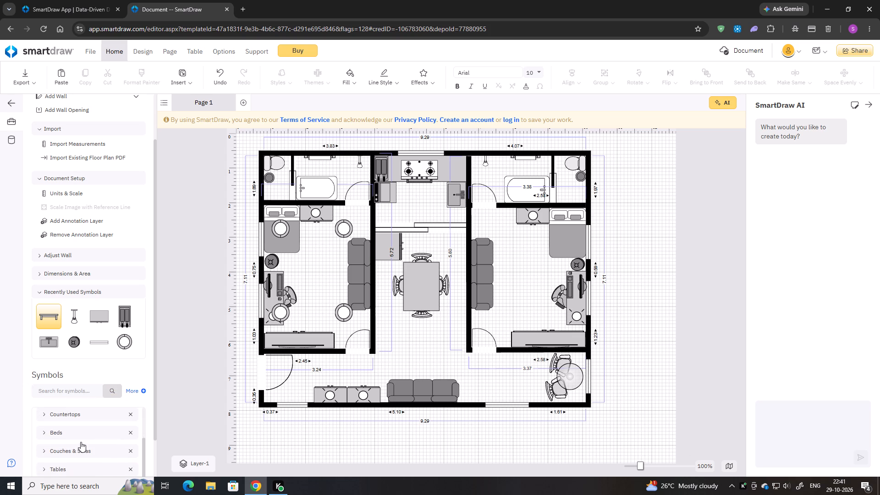
{"action": "scroll", "coordinate": [81, 442], "scroll_direction": "down", "scroll_amount": 4}
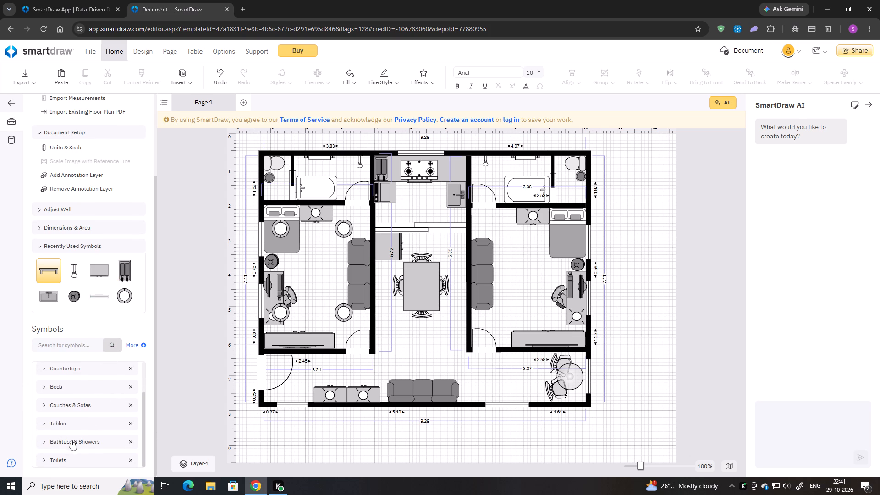
{"action": "left_click", "coordinate": [77, 346]}
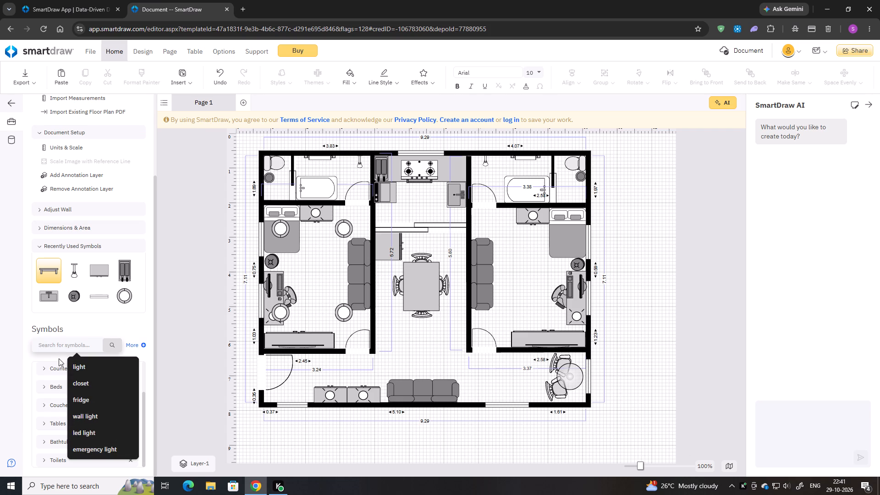
{"action": "left_click", "coordinate": [60, 345]}
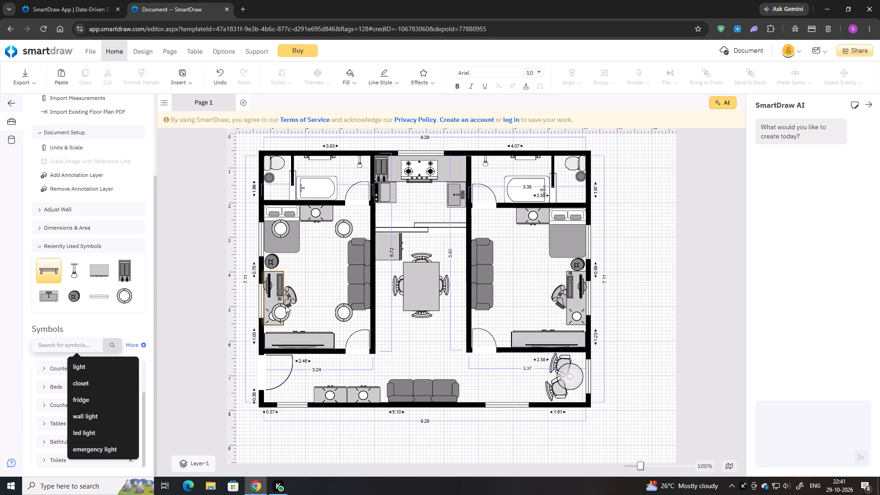
Move the left bedroom's four ring-shaped symbols inward, placing the lower pair at about left 1.45 and 2.55, top 4.91.
{"action": "left_click_drag", "start_coordinate": [282, 314], "coordinate": [295, 315]}
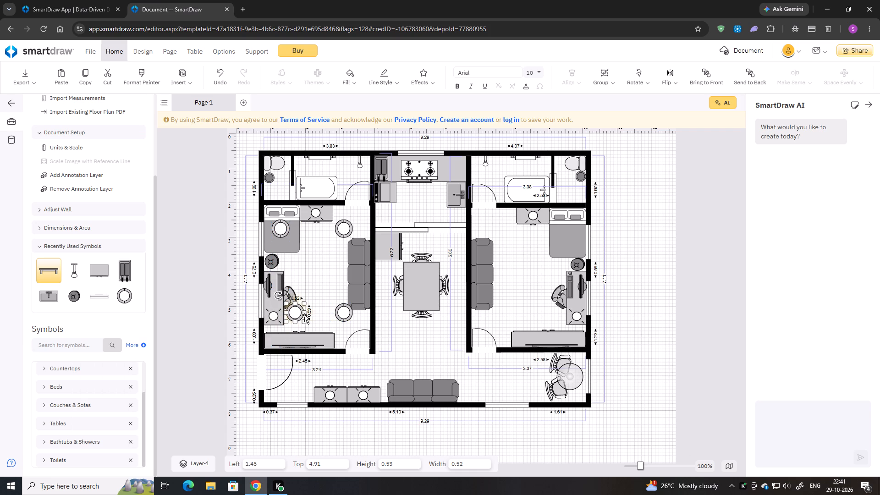
{"action": "left_click_drag", "start_coordinate": [343, 313], "coordinate": [334, 314]}
{"action": "left_click_drag", "start_coordinate": [286, 230], "coordinate": [292, 236]}
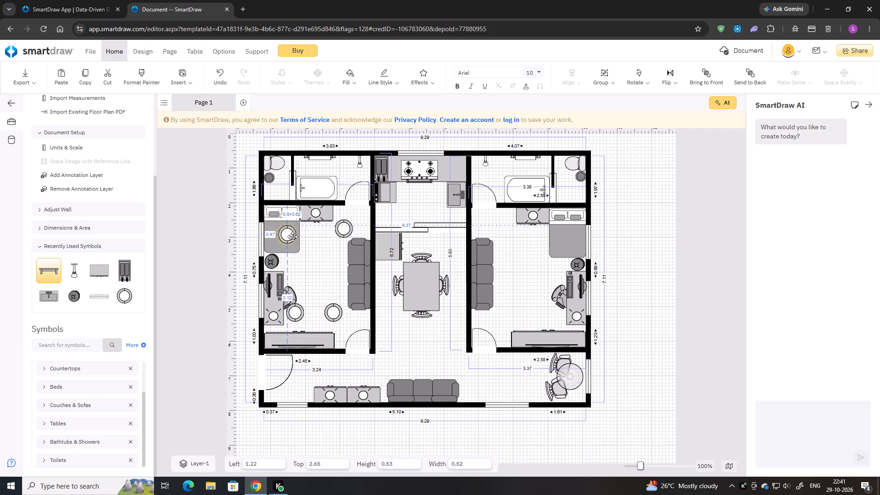
{"action": "left_click_drag", "start_coordinate": [292, 236], "coordinate": [300, 241]}
{"action": "left_click_drag", "start_coordinate": [343, 232], "coordinate": [334, 242]}
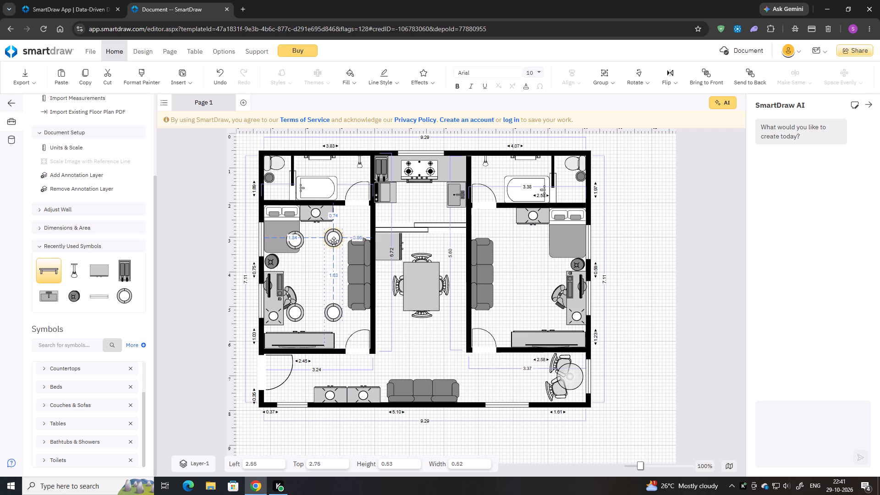
{"action": "left_click_drag", "start_coordinate": [334, 242], "coordinate": [333, 243]}
{"action": "left_click", "coordinate": [354, 222]}
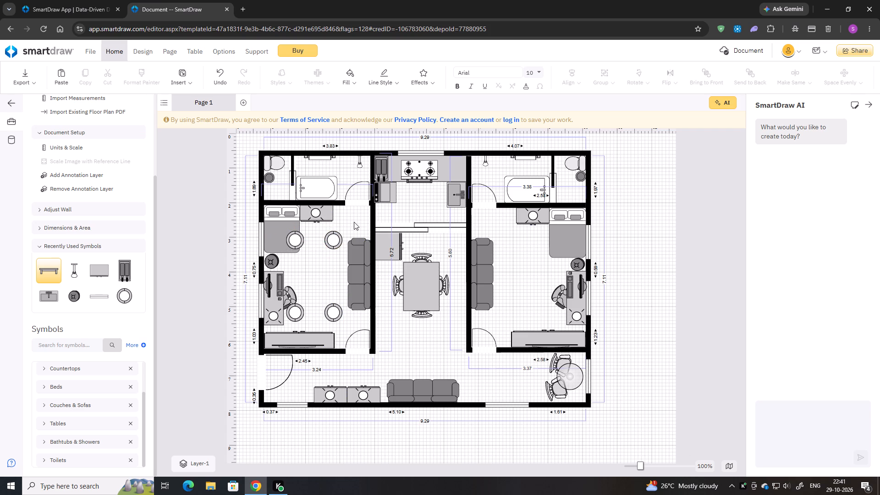
Copy the lower-right ring symbol of the left bedroom into the left bathroom's toilet area, at about left 0.93, top 1.00.
{"action": "left_click", "coordinate": [335, 311]}
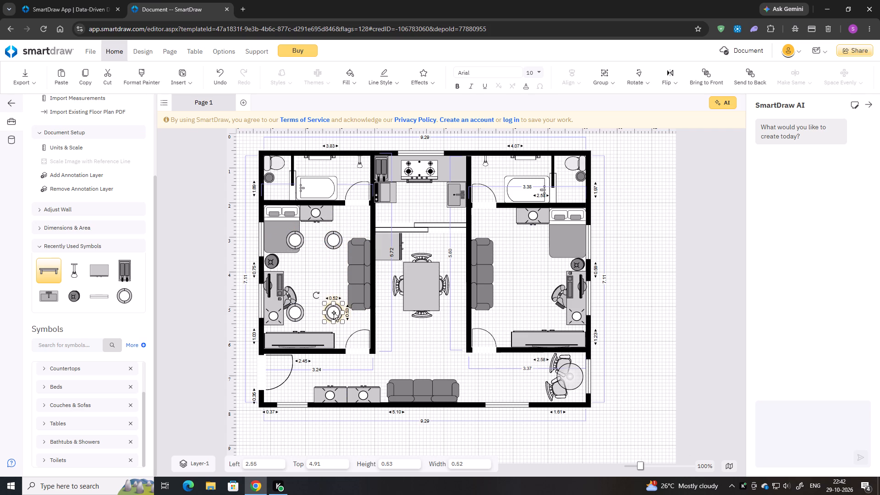
{"action": "key", "text": "ctrl+c"}
{"action": "key", "text": "ctrl+v"}
{"action": "left_click_drag", "start_coordinate": [357, 256], "coordinate": [280, 181]}
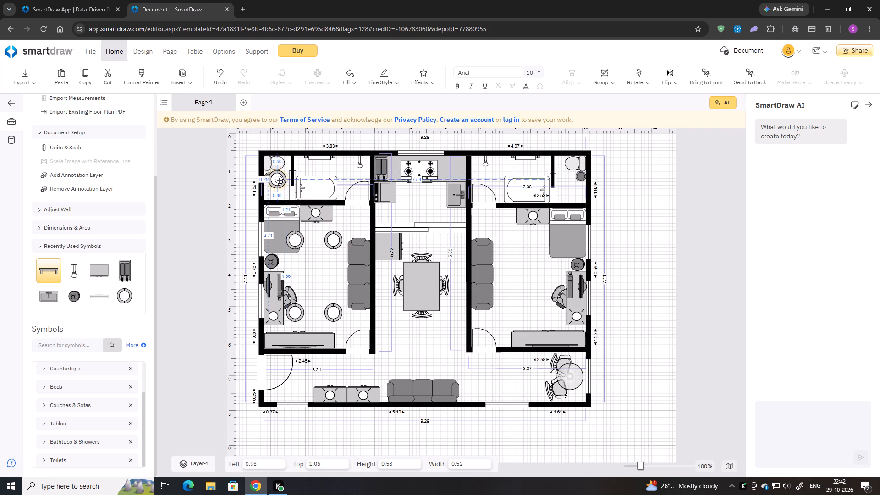
{"action": "left_click_drag", "start_coordinate": [280, 181], "coordinate": [280, 180]}
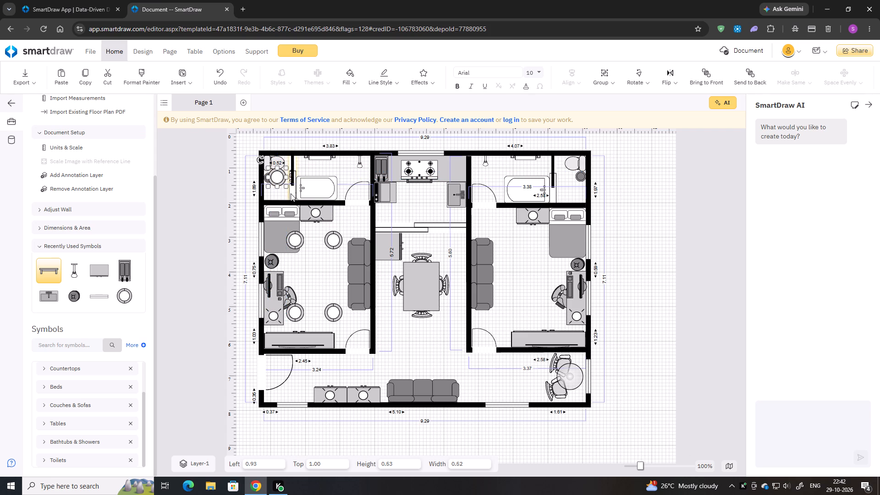
Paste another ring symbol above the left bathroom's bathtub, at about left 2.24, top 1.00.
{"action": "key", "text": "ctrl+v"}
{"action": "left_click_drag", "start_coordinate": [378, 279], "coordinate": [347, 230]}
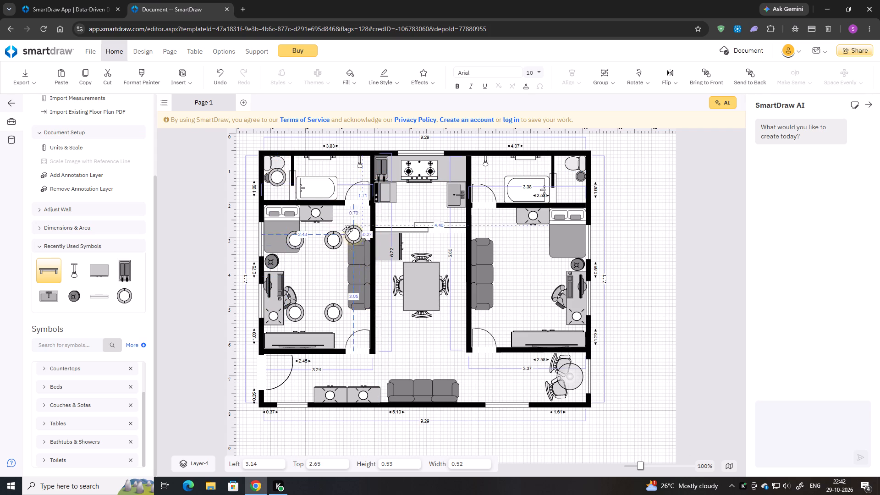
{"action": "left_click_drag", "start_coordinate": [347, 230], "coordinate": [322, 180]}
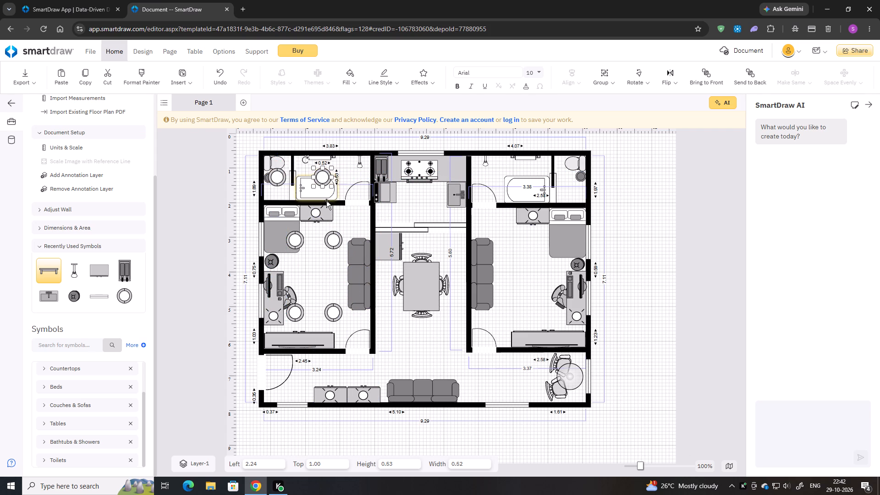
{"action": "left_click", "coordinate": [342, 226]}
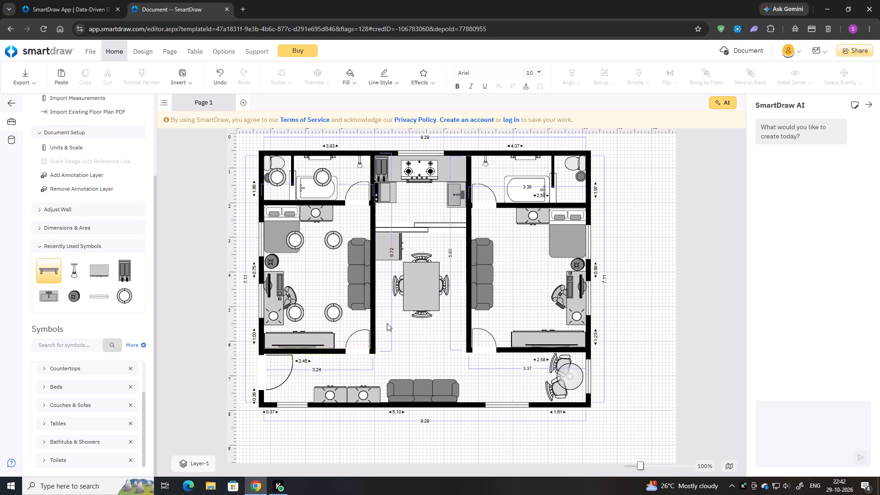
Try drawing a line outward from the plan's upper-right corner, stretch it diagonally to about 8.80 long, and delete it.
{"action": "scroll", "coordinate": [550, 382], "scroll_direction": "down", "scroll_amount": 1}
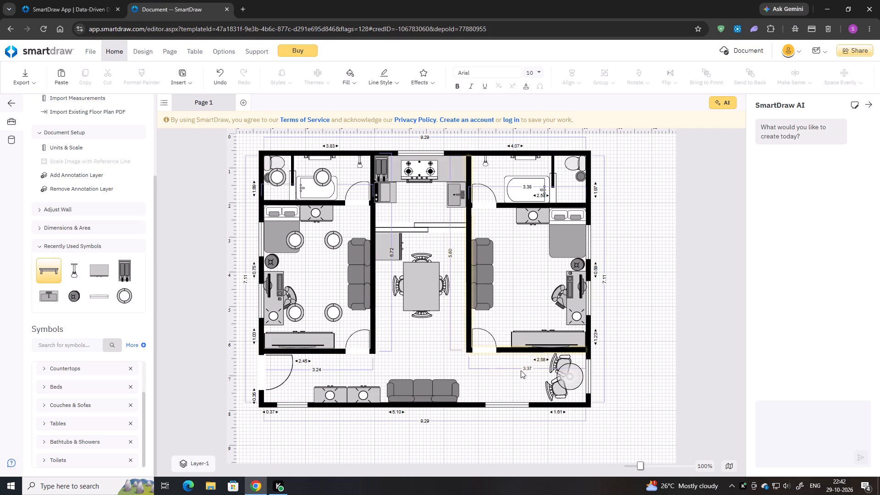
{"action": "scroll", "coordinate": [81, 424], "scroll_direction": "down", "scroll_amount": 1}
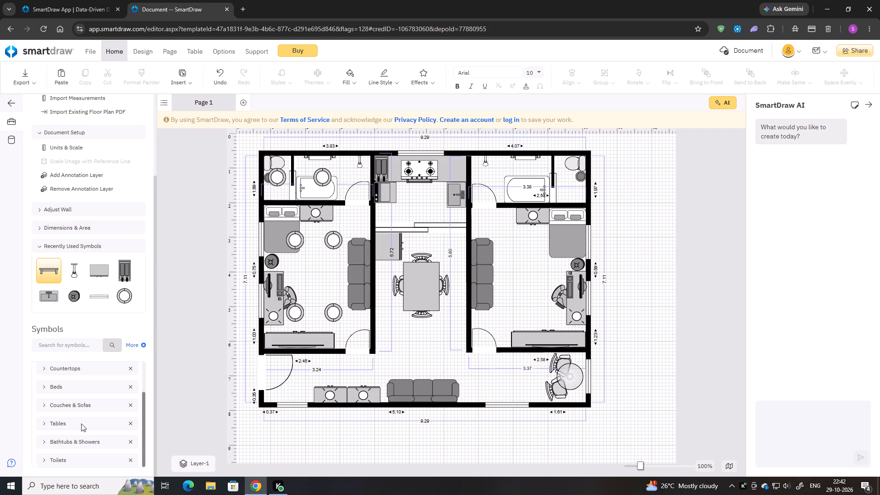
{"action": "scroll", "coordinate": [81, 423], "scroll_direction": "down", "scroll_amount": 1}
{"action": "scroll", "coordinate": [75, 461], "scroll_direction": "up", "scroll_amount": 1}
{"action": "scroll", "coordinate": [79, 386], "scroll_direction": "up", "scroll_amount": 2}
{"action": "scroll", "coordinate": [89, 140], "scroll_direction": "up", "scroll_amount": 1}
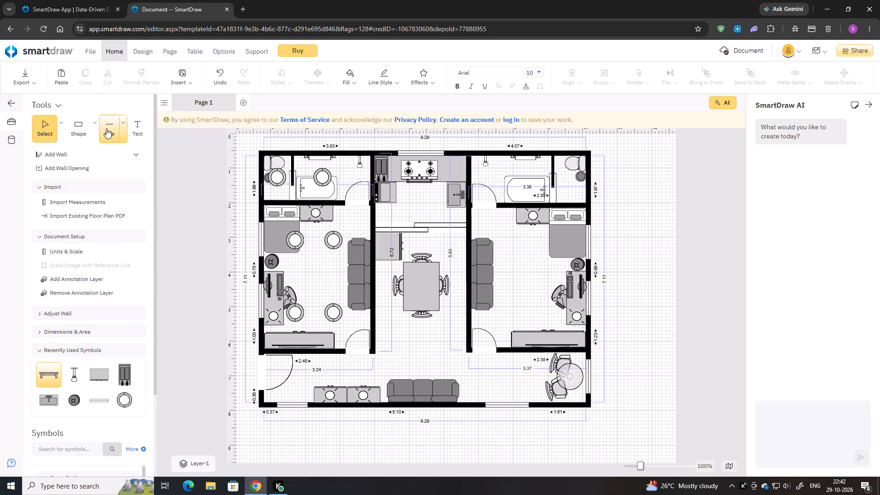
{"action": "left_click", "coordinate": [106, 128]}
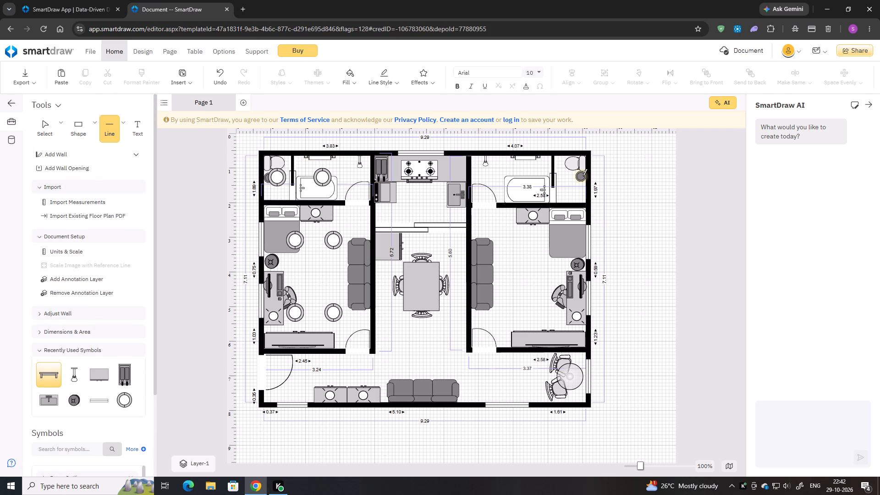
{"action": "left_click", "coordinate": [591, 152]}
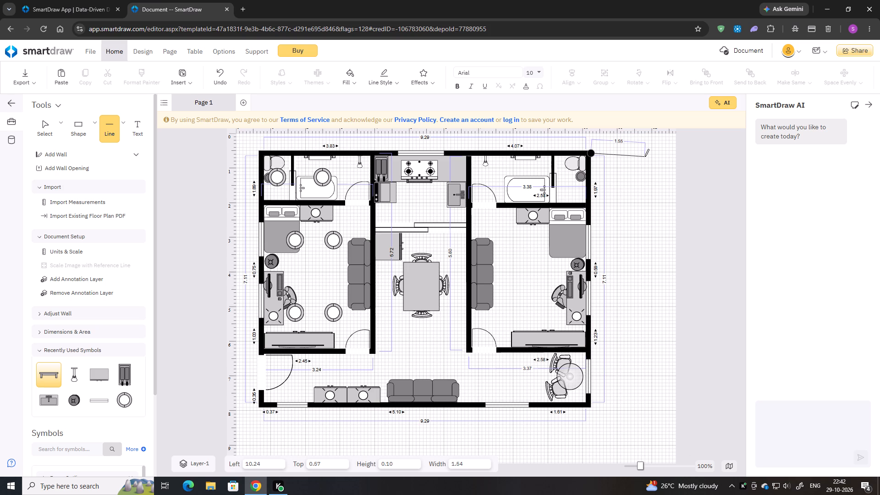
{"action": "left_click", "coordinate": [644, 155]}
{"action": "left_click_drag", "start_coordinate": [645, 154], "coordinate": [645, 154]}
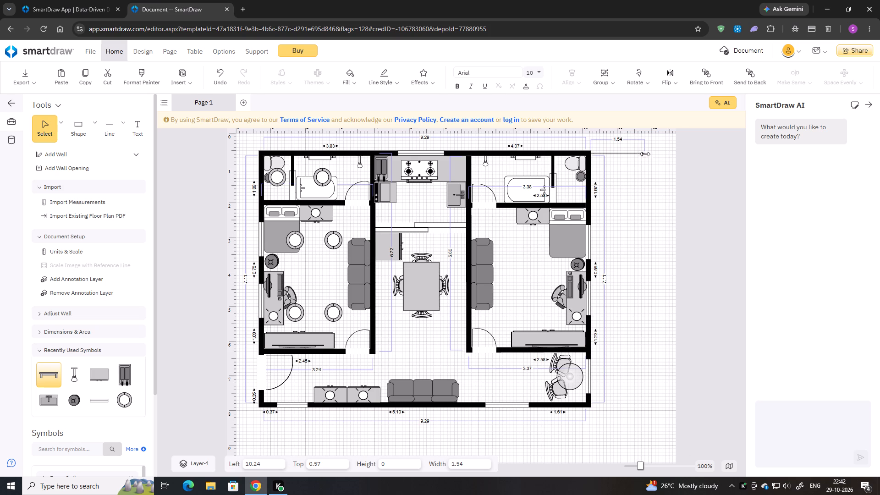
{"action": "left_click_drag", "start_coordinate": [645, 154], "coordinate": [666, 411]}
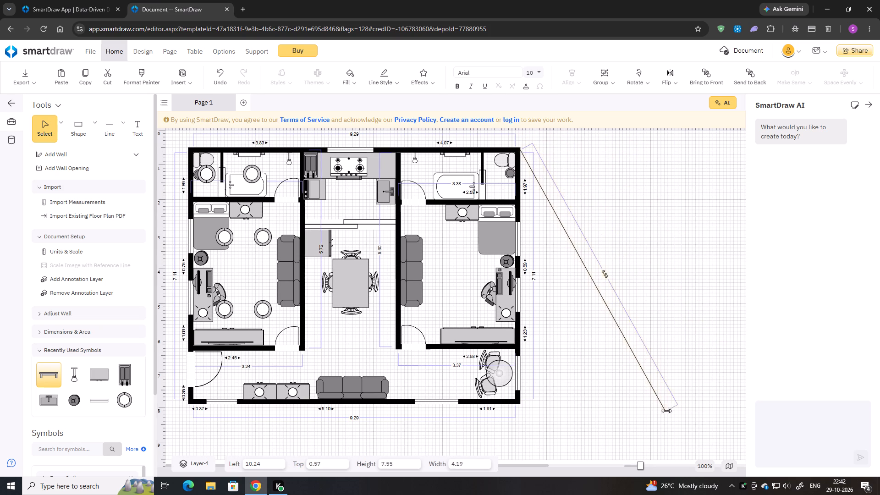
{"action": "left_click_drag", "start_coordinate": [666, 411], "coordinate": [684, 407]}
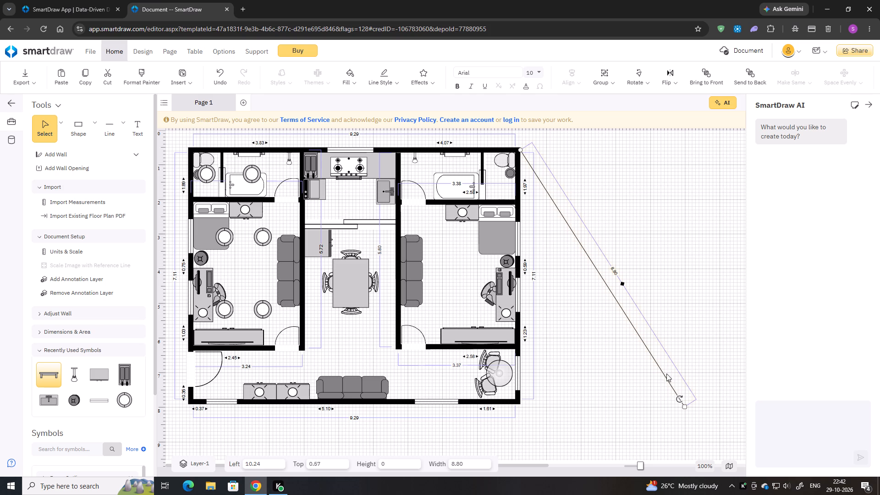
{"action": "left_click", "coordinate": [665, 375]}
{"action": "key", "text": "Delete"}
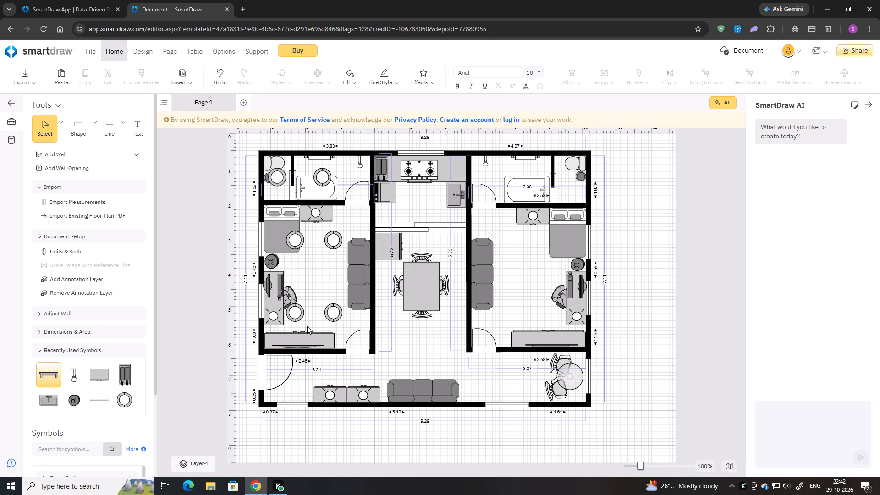
Paste another ring symbol and place it in the kitchen, just below the stove beside the left counter.
{"action": "key", "text": "ctrl+v"}
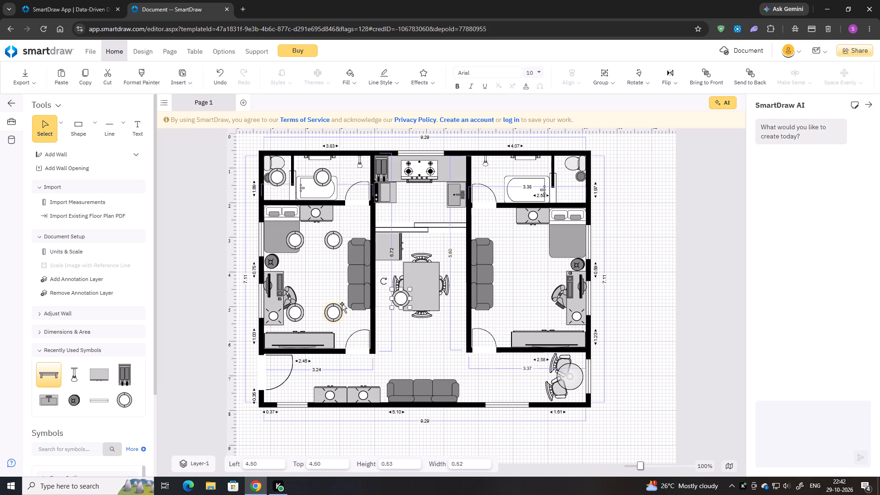
{"action": "left_click_drag", "start_coordinate": [401, 297], "coordinate": [409, 221]}
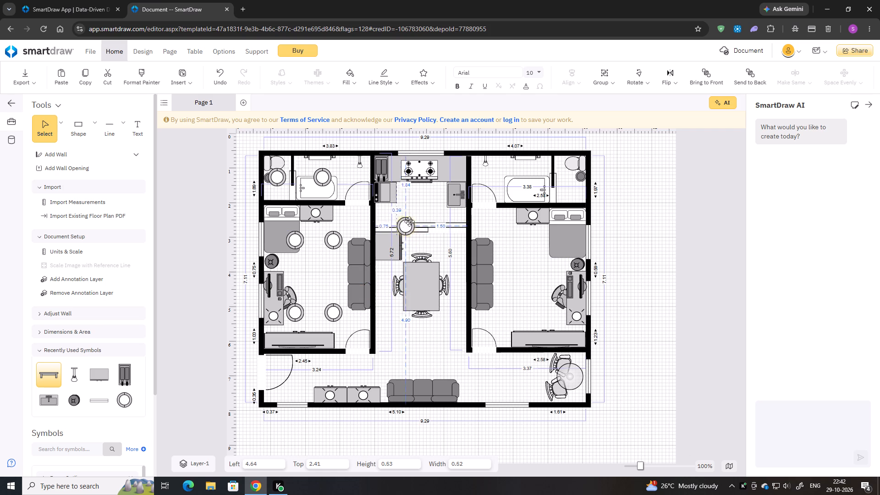
{"action": "left_click_drag", "start_coordinate": [409, 221], "coordinate": [400, 186]}
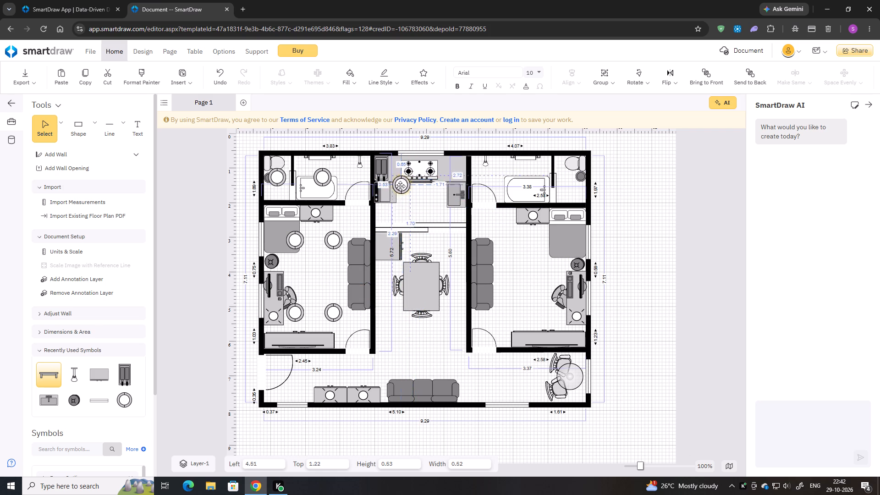
{"action": "left_click_drag", "start_coordinate": [400, 186], "coordinate": [403, 196]}
Paste one more copy of the ring symbol and dismiss the trial purchase dialog.
{"action": "key", "text": "ctrl+v"}
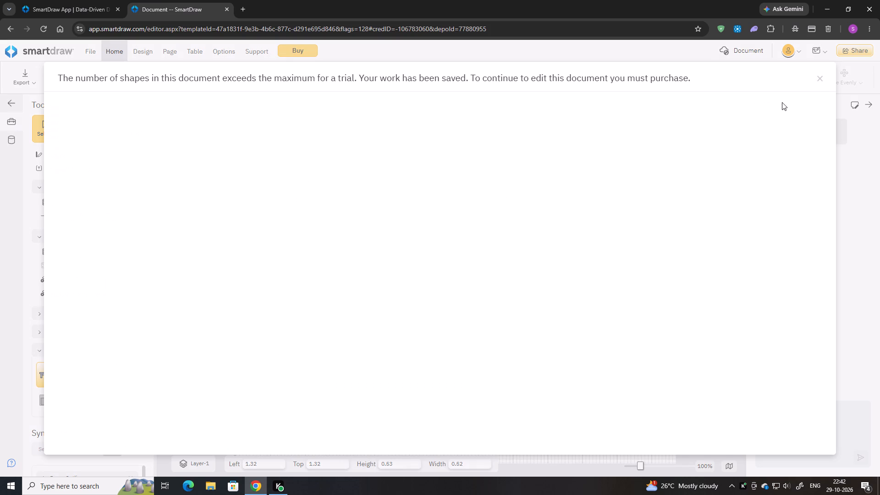
{"action": "left_click", "coordinate": [818, 77]}
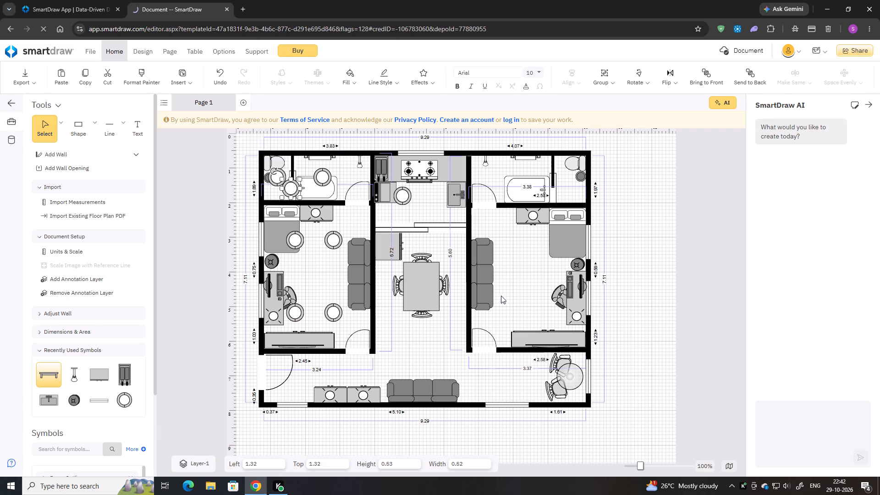
Close the browser window.
{"action": "left_click", "coordinate": [877, 0]}
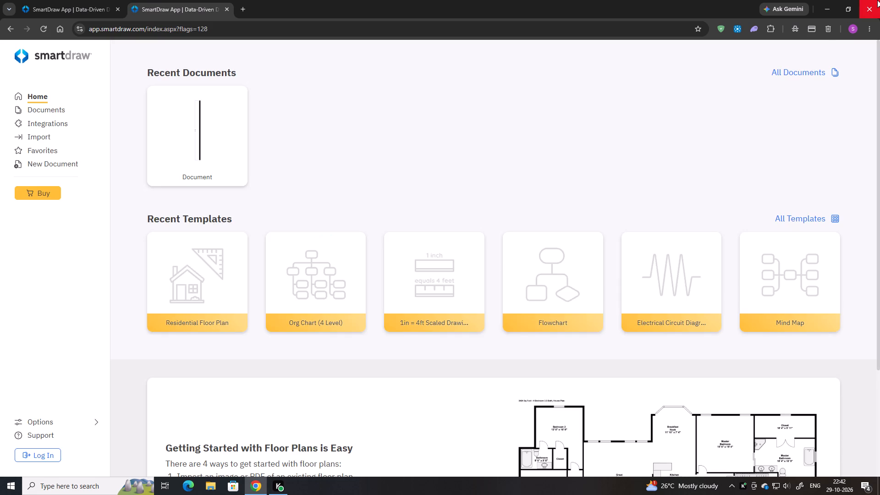